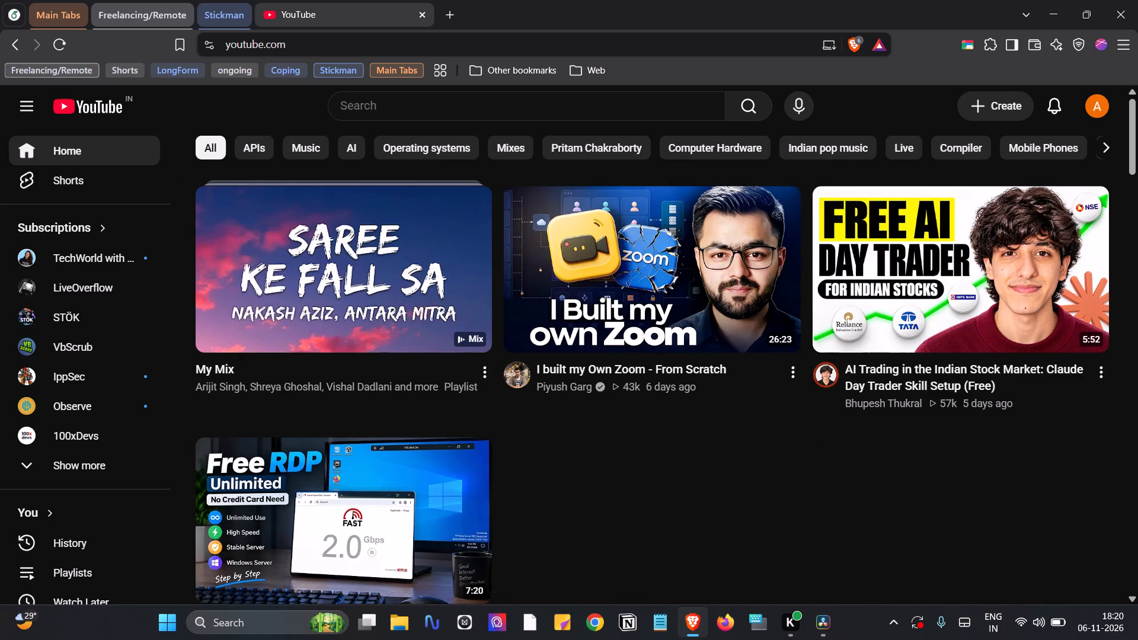
Save the video "I built my Own Zoom - From Scratch" to the Projects playlist.
{"action": "left_click", "coordinate": [807, 375]}
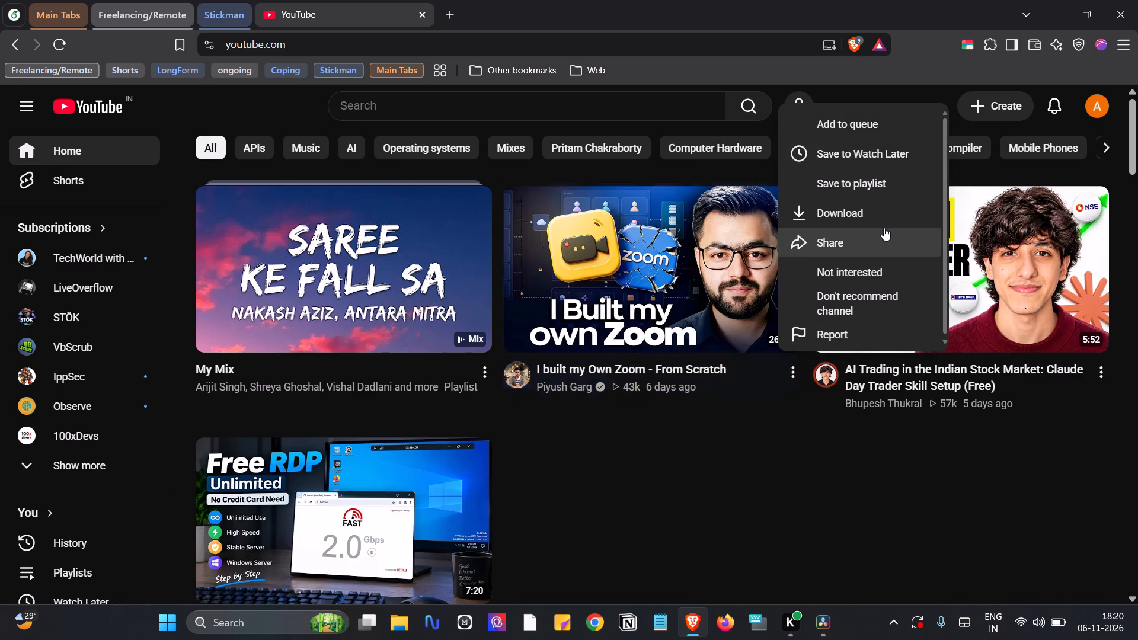
{"action": "left_click", "coordinate": [874, 184]}
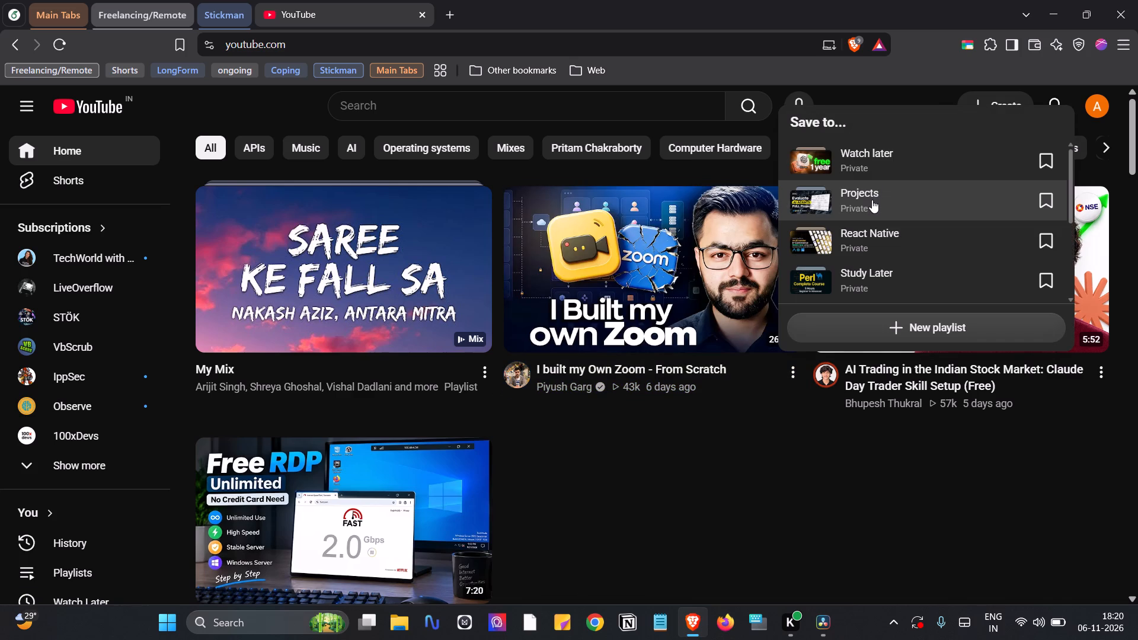
{"action": "left_click", "coordinate": [872, 200]}
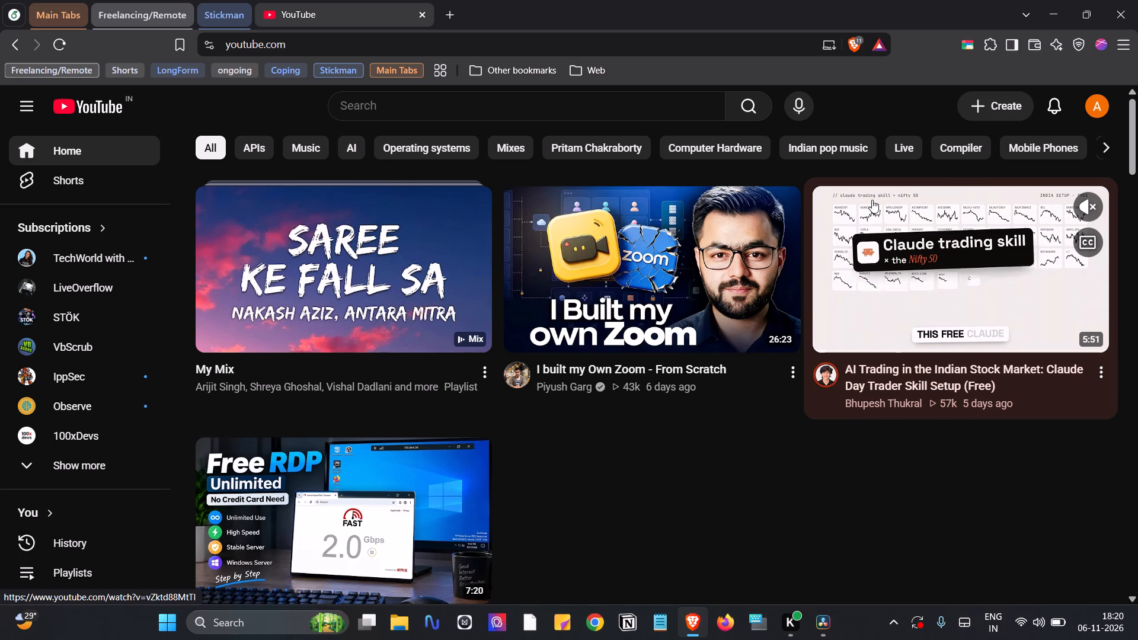
Look through the recommended videos and Shorts on the home feed.
{"action": "scroll", "coordinate": [872, 200], "scroll_direction": "down", "scroll_amount": 1}
{"action": "scroll", "coordinate": [821, 314], "scroll_direction": "down", "scroll_amount": 2}
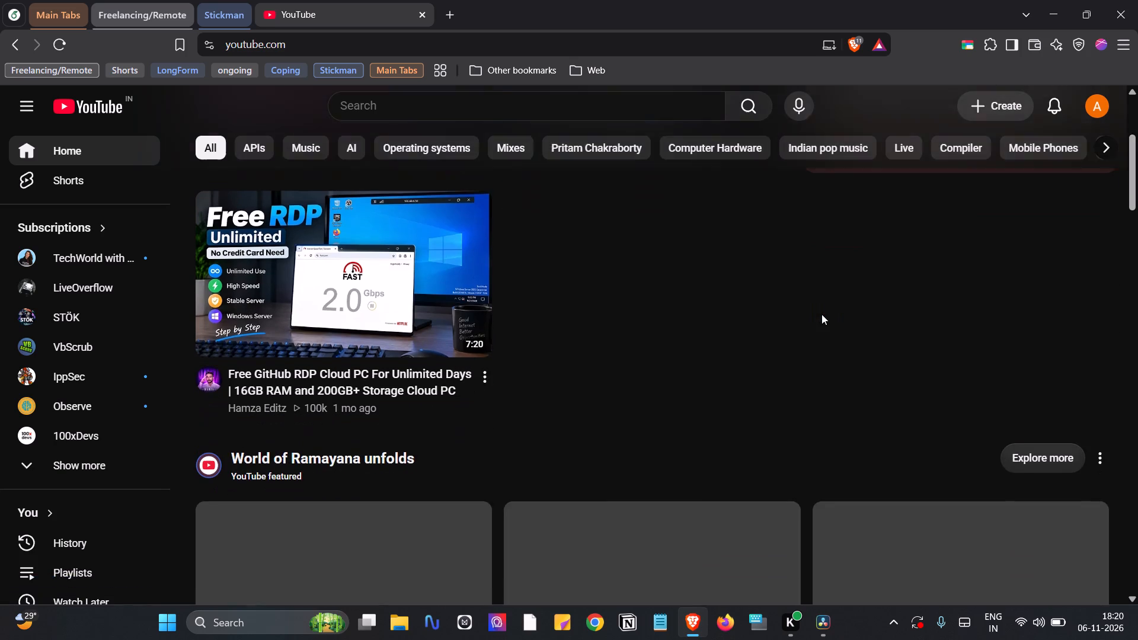
{"action": "scroll", "coordinate": [821, 314], "scroll_direction": "down", "scroll_amount": 4}
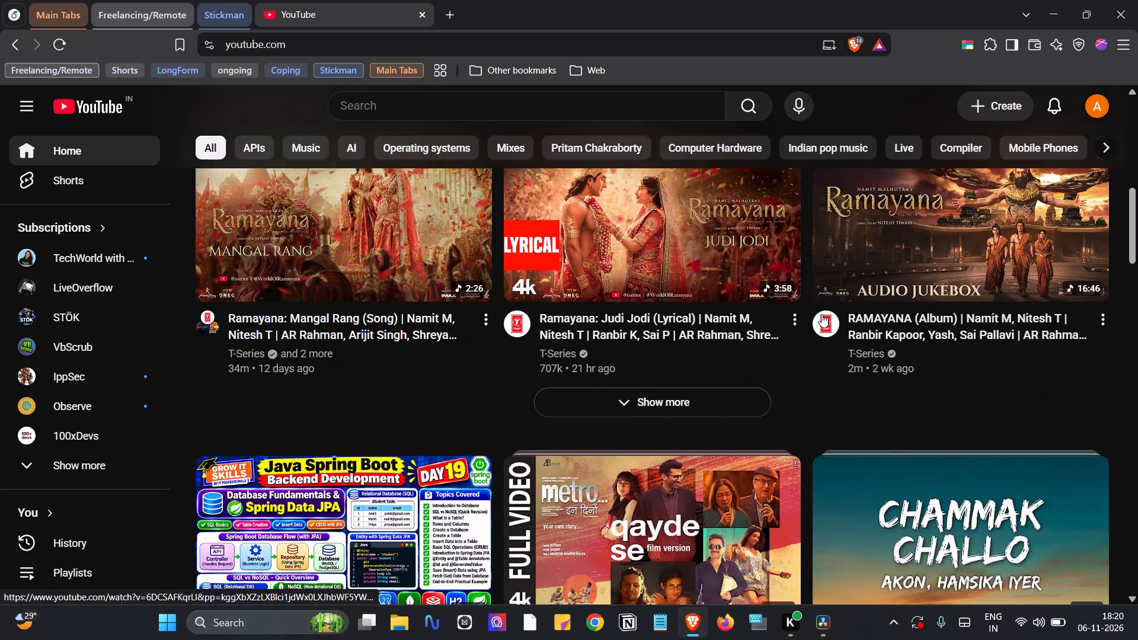
{"action": "scroll", "coordinate": [821, 314], "scroll_direction": "down", "scroll_amount": 2}
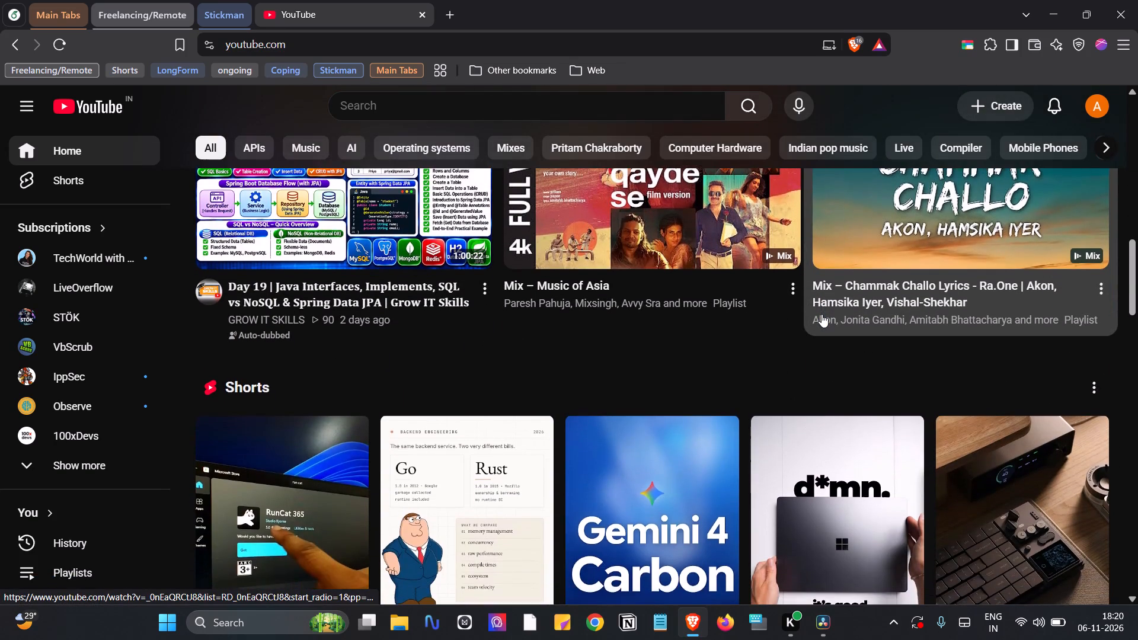
{"action": "scroll", "coordinate": [821, 314], "scroll_direction": "down", "scroll_amount": 2}
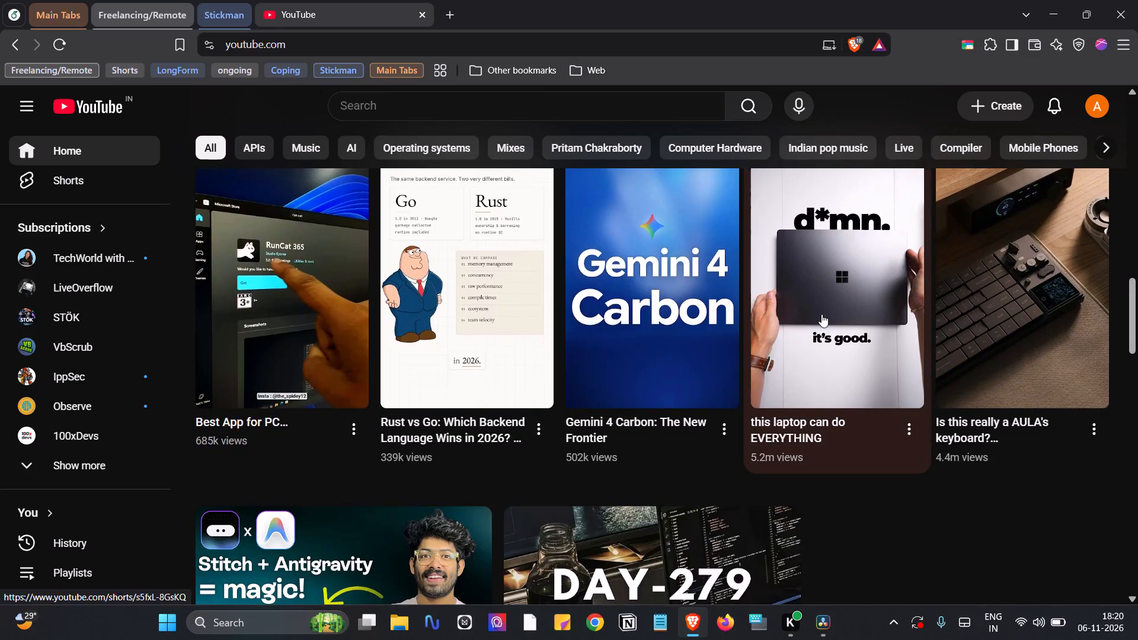
{"action": "scroll", "coordinate": [821, 314], "scroll_direction": "down", "scroll_amount": 2}
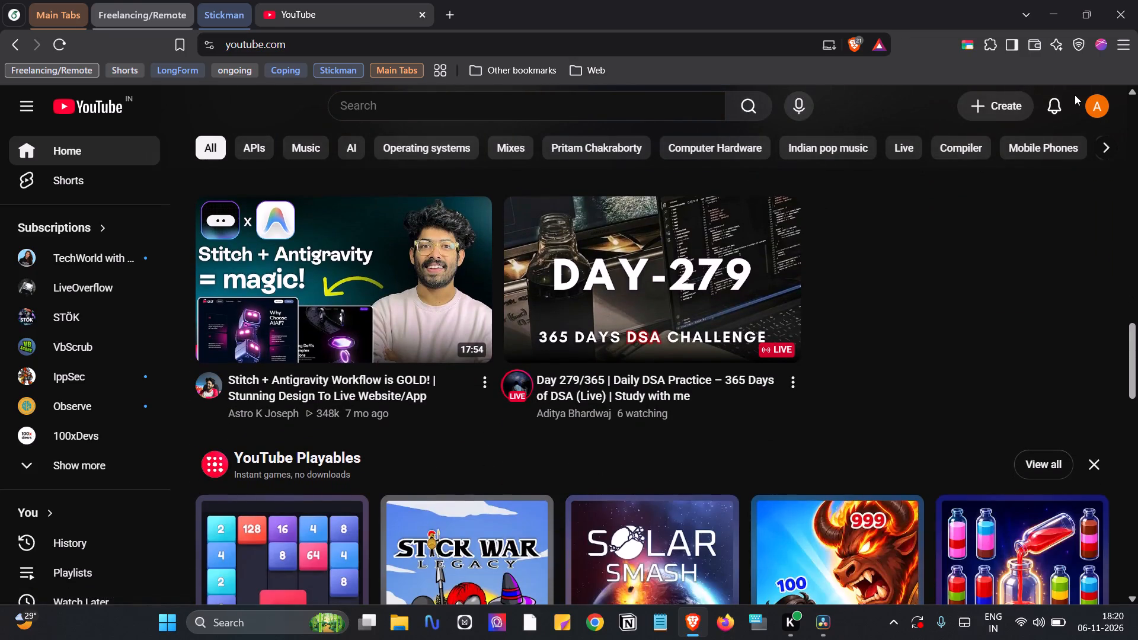
Switch the YouTube account to the first channel listed under Other accounts.
{"action": "left_click", "coordinate": [1092, 105]}
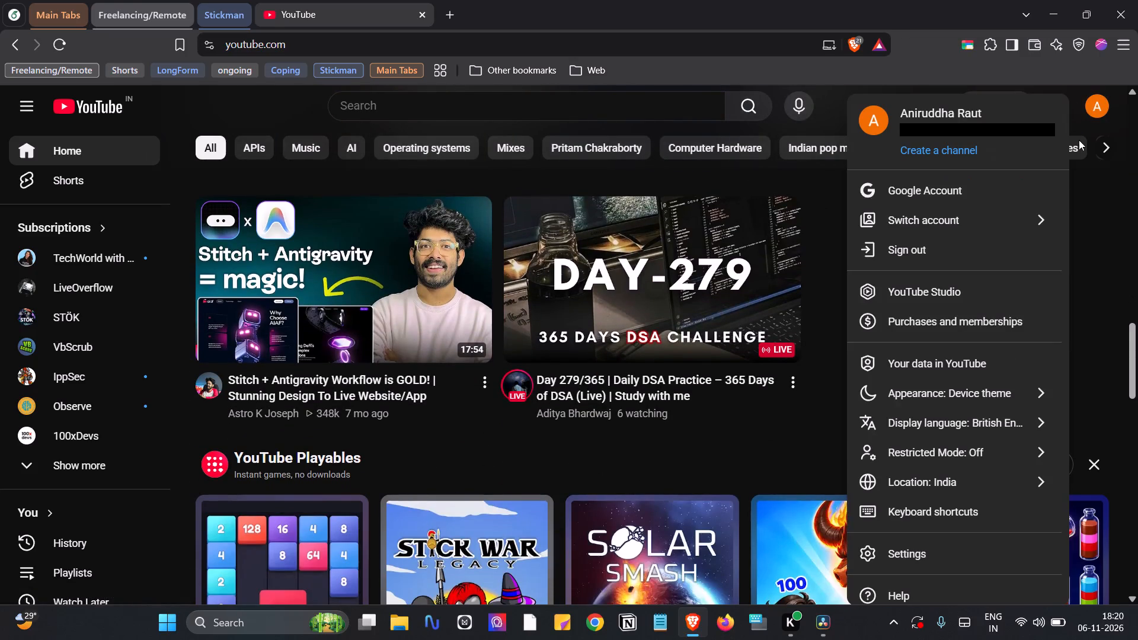
{"action": "left_click", "coordinate": [1031, 219]}
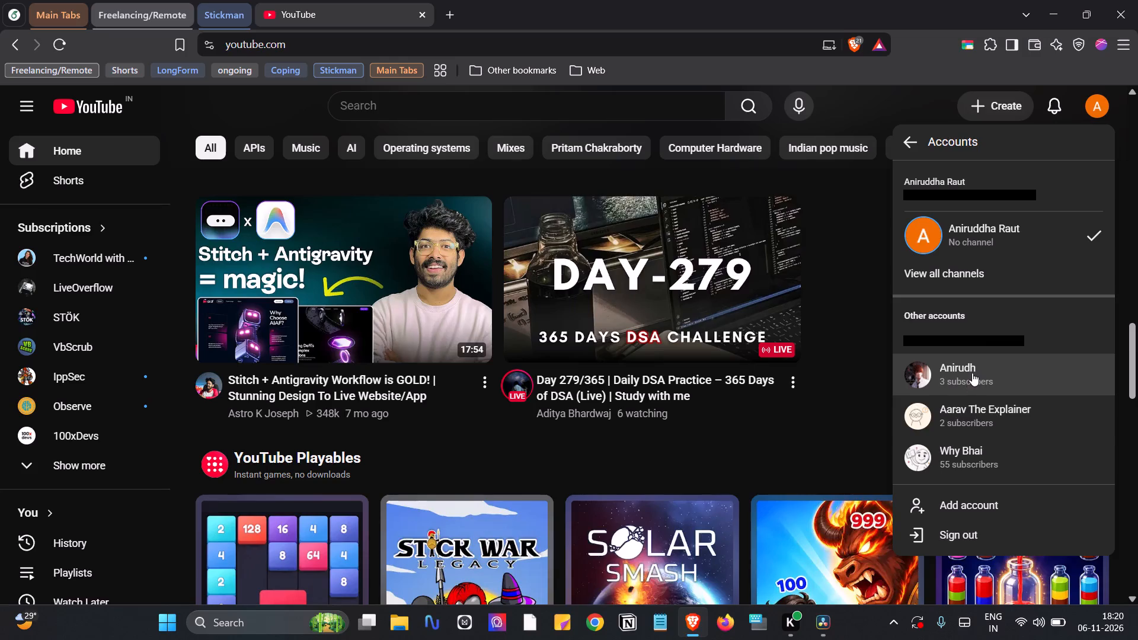
{"action": "left_click", "coordinate": [960, 385]}
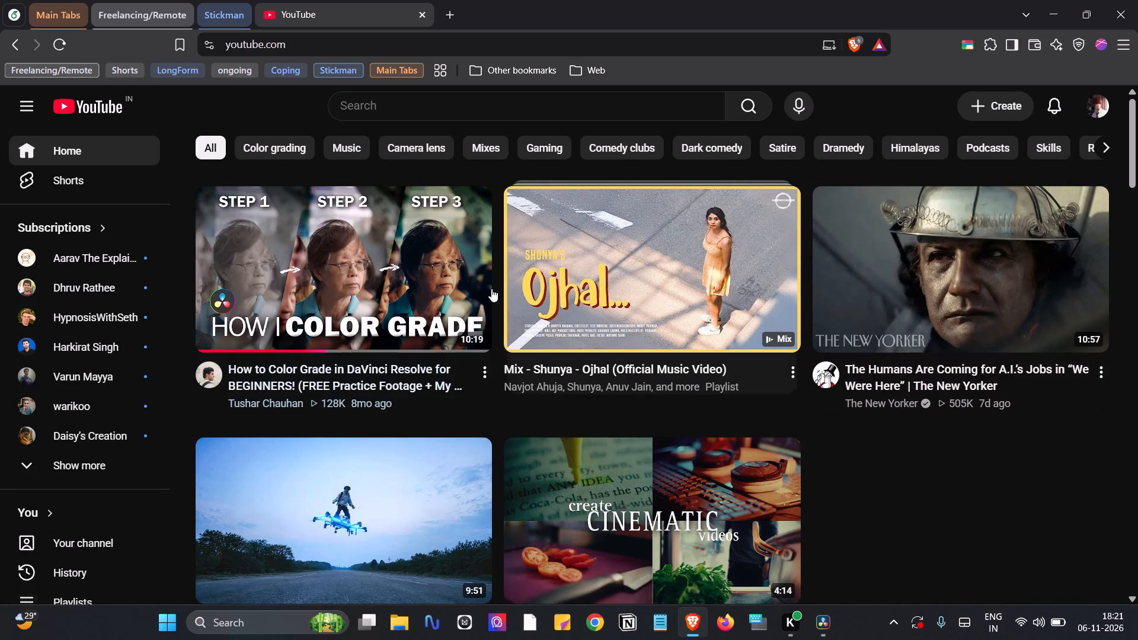
Open the "How to Color Grade in DaVinci Resolve for BEGINNERS!" video in a new tab.
{"action": "right_click", "coordinate": [381, 270]}
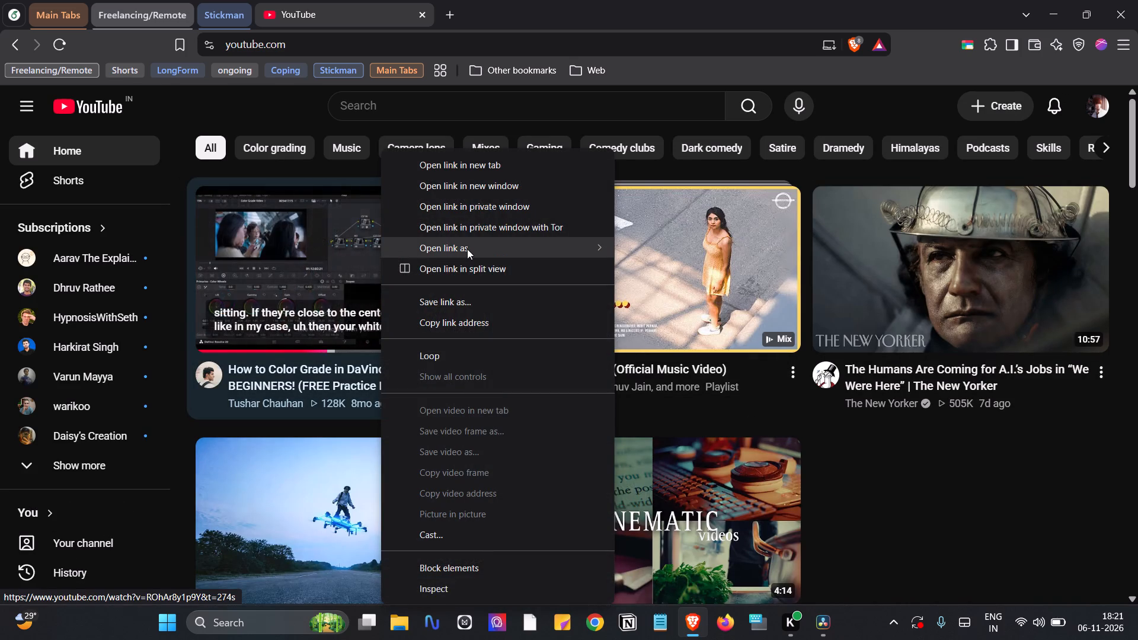
{"action": "left_click", "coordinate": [487, 164]}
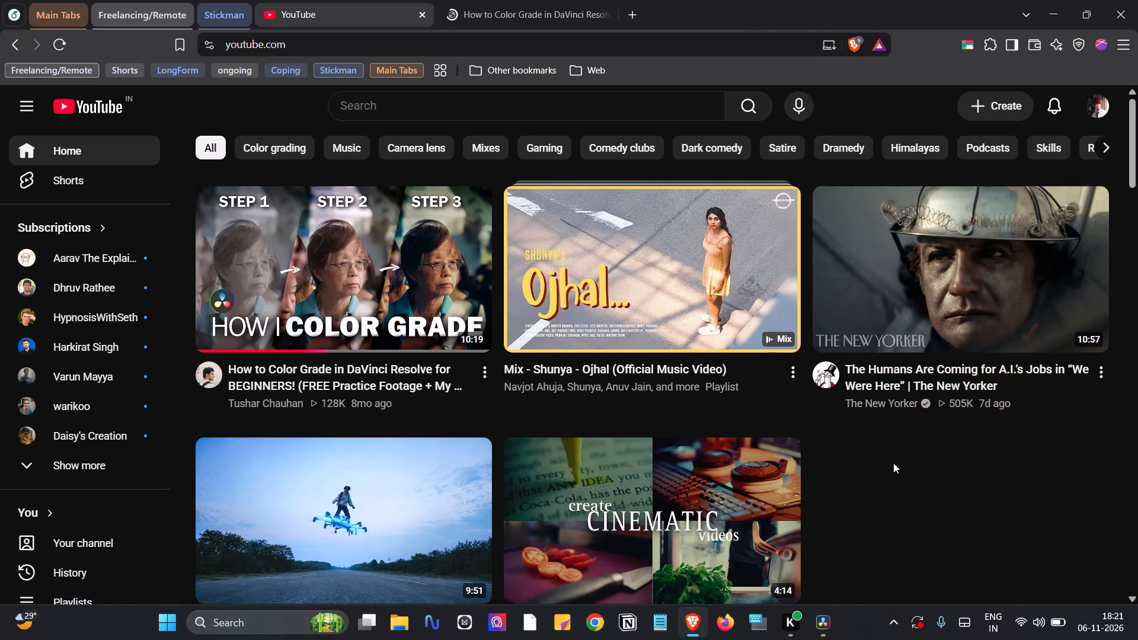
Search YouTube for the suggested query "color grading dji osmo action 4".
{"action": "scroll", "coordinate": [893, 463], "scroll_direction": "down", "scroll_amount": 1}
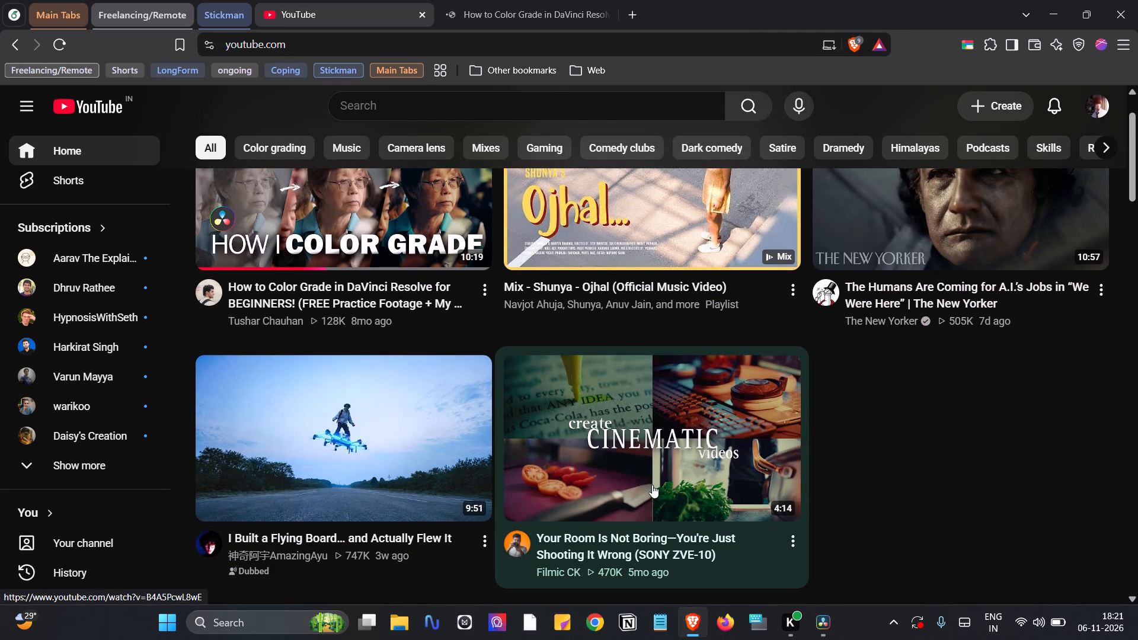
{"action": "left_click", "coordinate": [535, 98]}
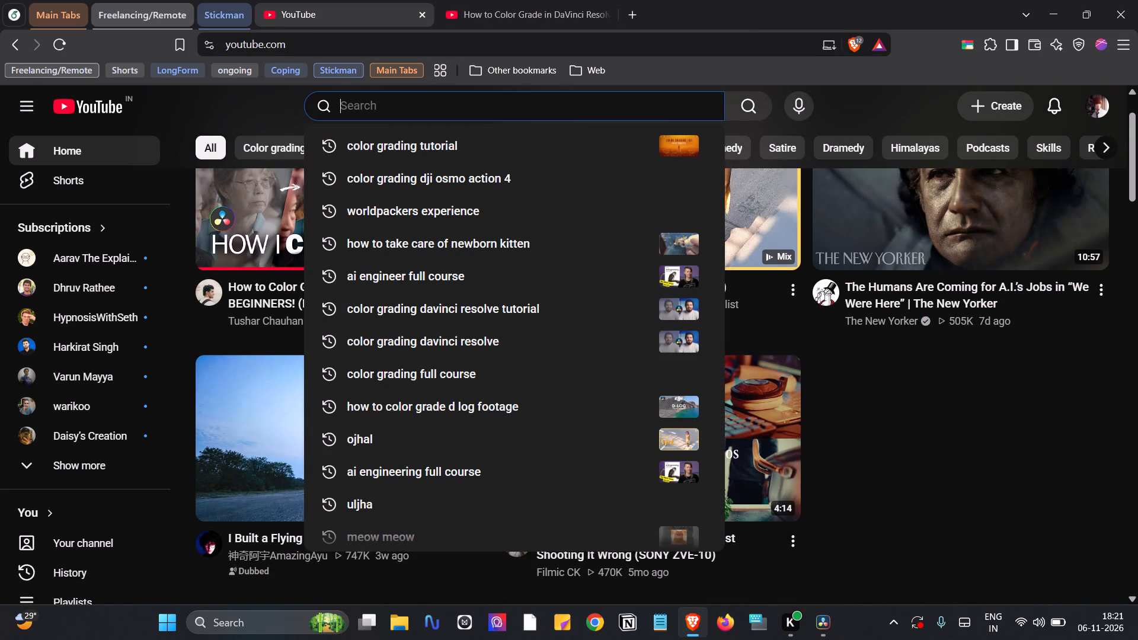
{"action": "type", "text": "color"}
{"action": "key", "text": "space"}
{"action": "type", "text": "grading"}
{"action": "key", "text": "space"}
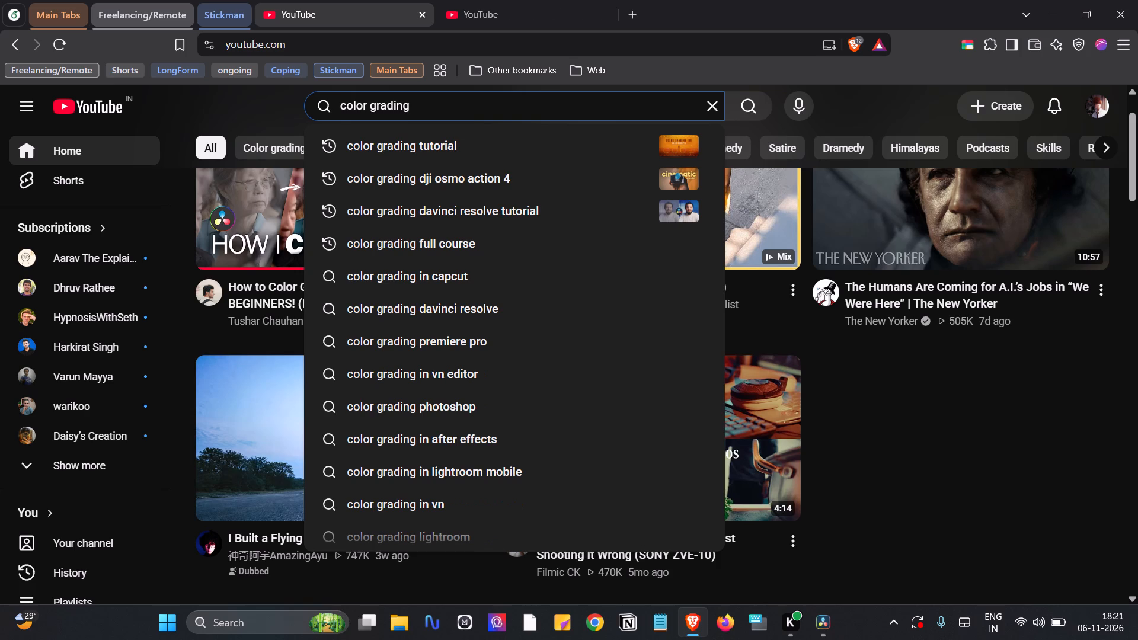
{"action": "key", "text": "Down"}
{"action": "key", "text": "Down"}
{"action": "key", "text": "Return"}
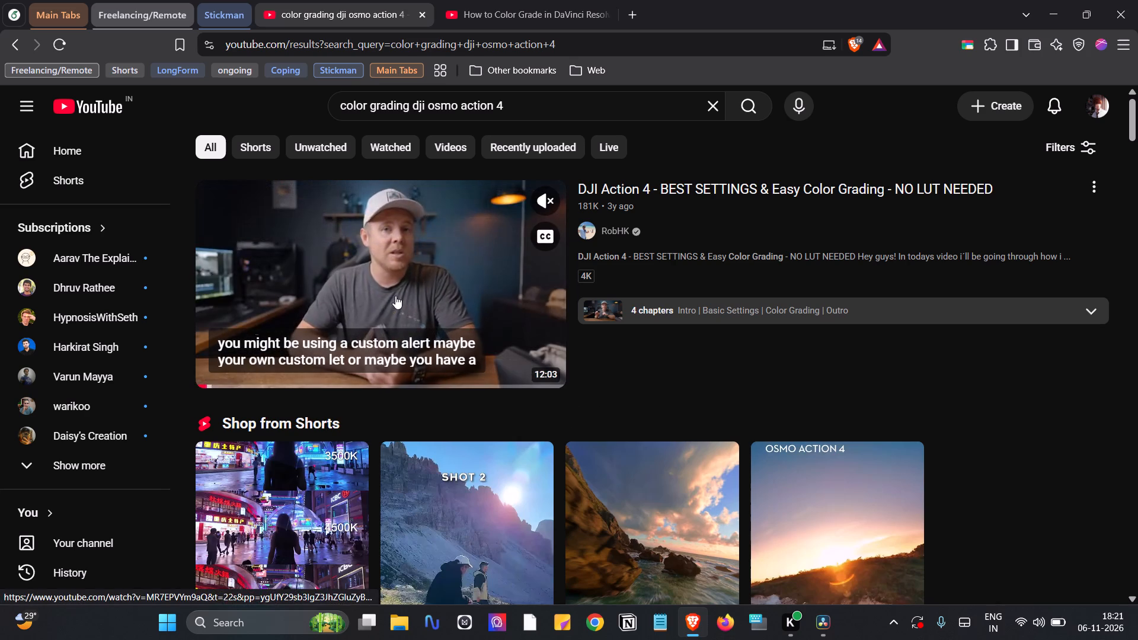
Open the video "DJI Action 4 - BEST SETTINGS & Easy Color Grading - NO LUT NEEDED" in a new tab.
{"action": "right_click", "coordinate": [395, 296]}
{"action": "left_click", "coordinate": [495, 139]}
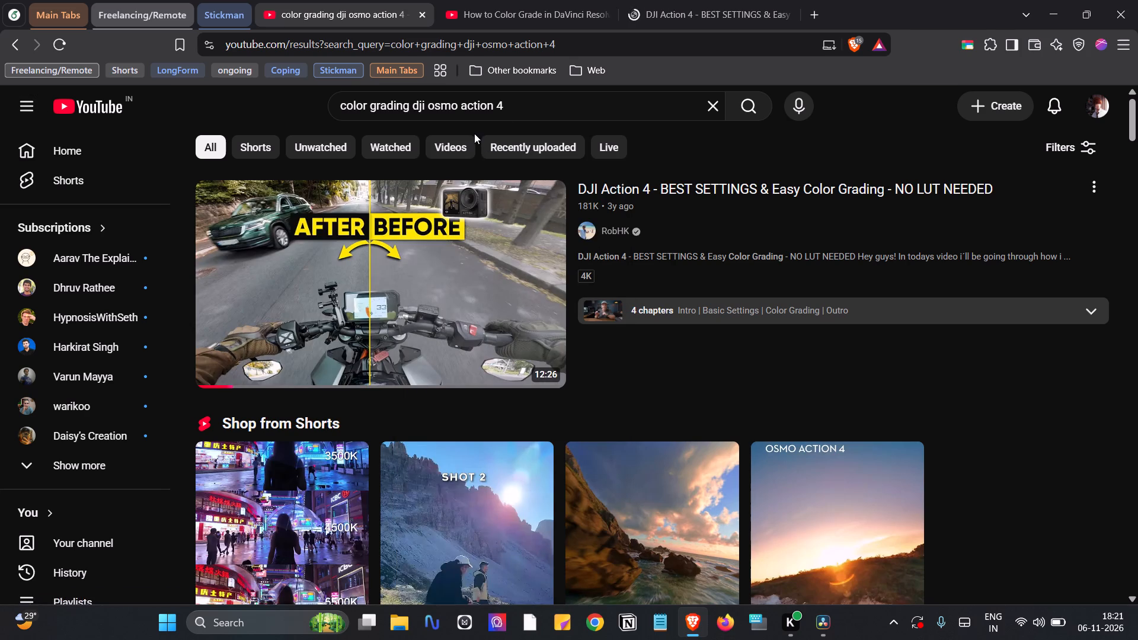
Open the result "DJI Action 4s 10-Bit D-Log M Color Profile Sample Footage" in a new tab.
{"action": "scroll", "coordinate": [474, 133], "scroll_direction": "down", "scroll_amount": 3}
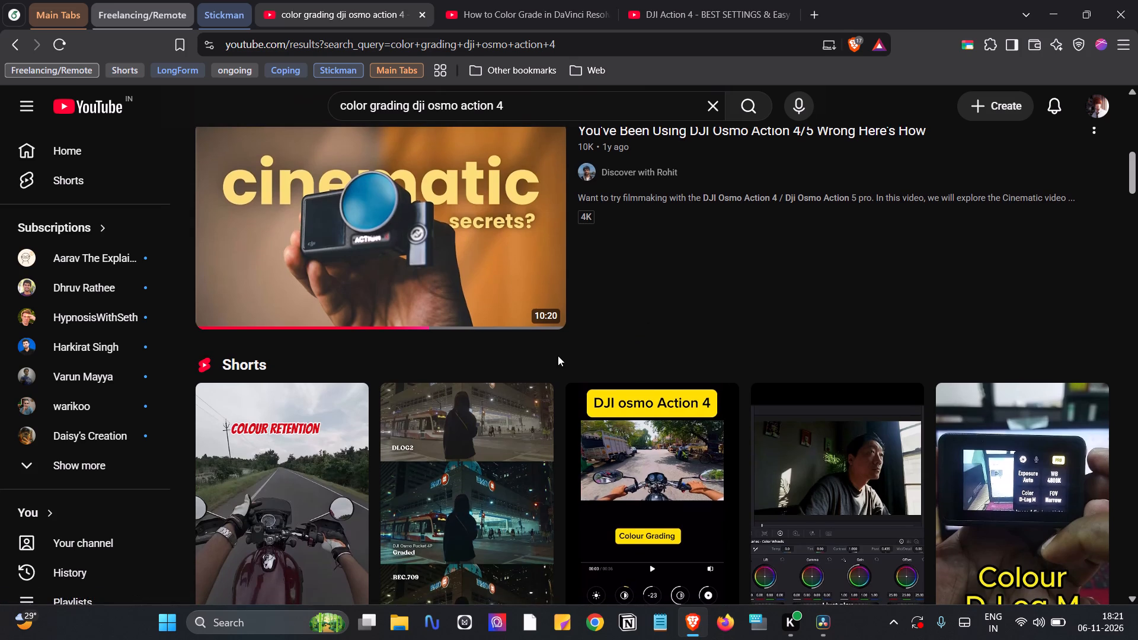
{"action": "scroll", "coordinate": [558, 356], "scroll_direction": "down", "scroll_amount": 3}
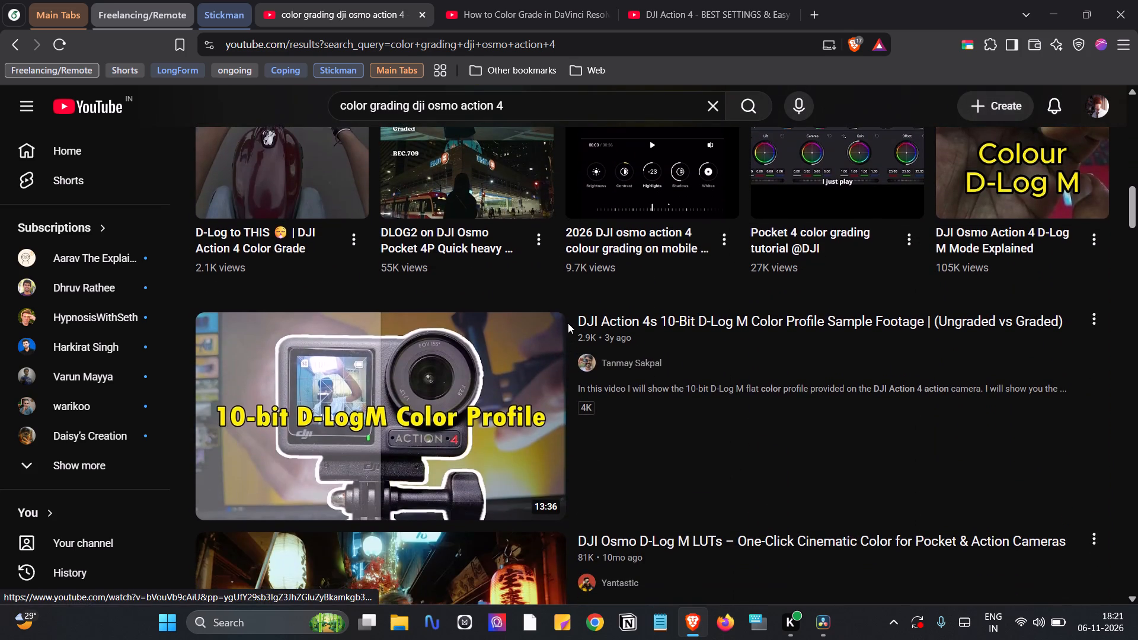
{"action": "scroll", "coordinate": [574, 303], "scroll_direction": "down", "scroll_amount": 1}
{"action": "scroll", "coordinate": [574, 303], "scroll_direction": "up", "scroll_amount": 1}
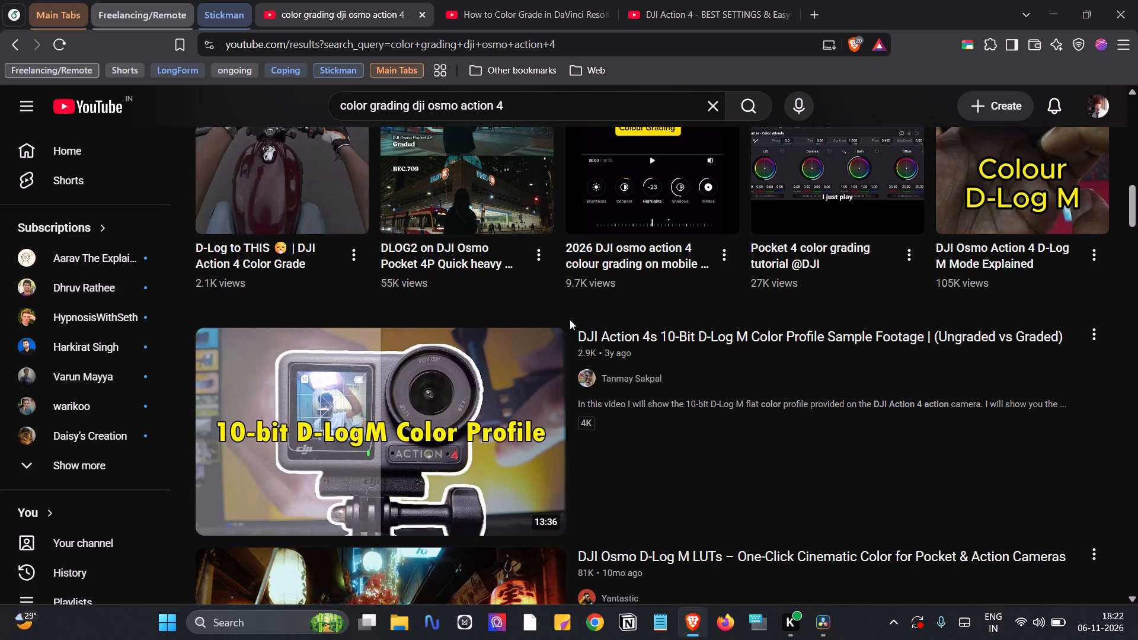
{"action": "right_click", "coordinate": [397, 409]}
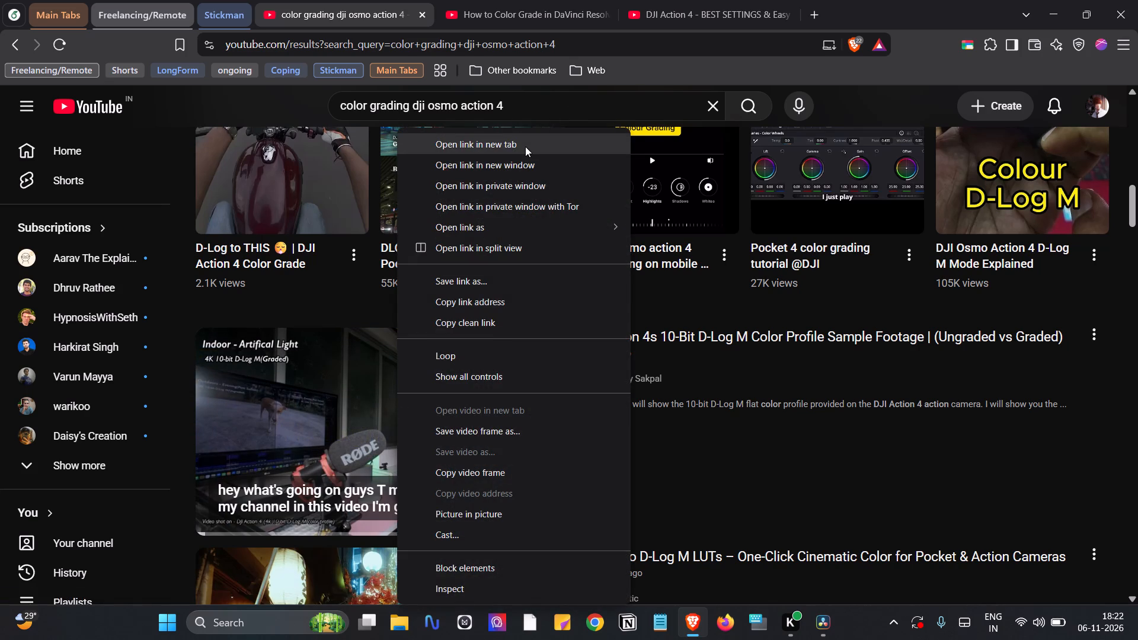
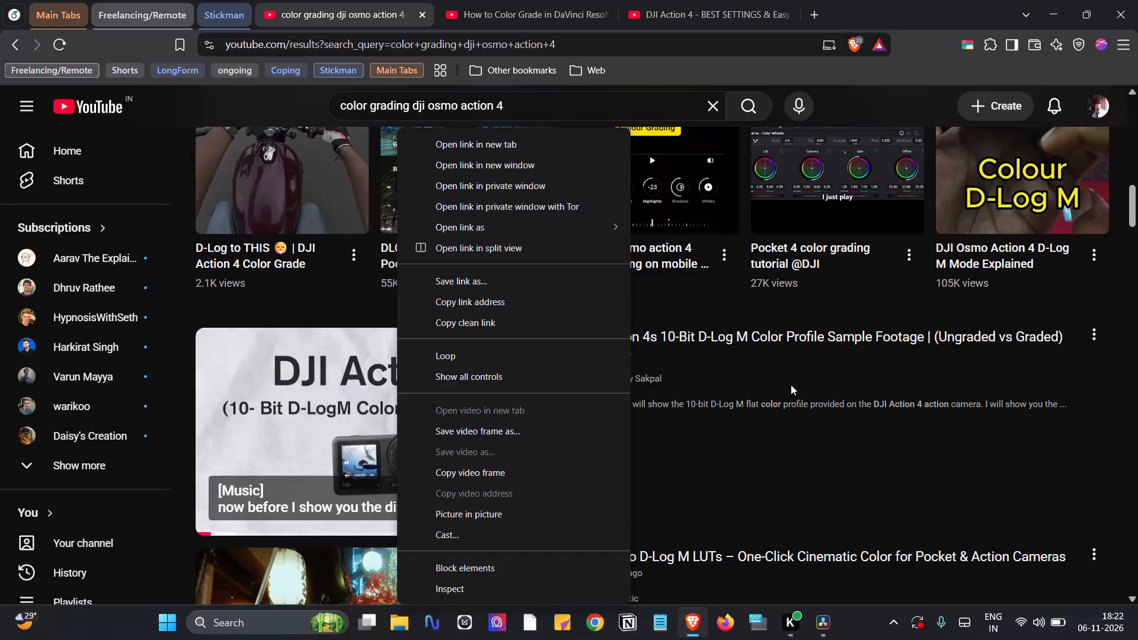
Open the result "DJI Action 4s 10-Bit D-Log M Color Profile Sample Footage | (Ungraded vs Graded)" in a new tab.
{"action": "left_click", "coordinate": [693, 299]}
{"action": "scroll", "coordinate": [693, 299], "scroll_direction": "down", "scroll_amount": 1}
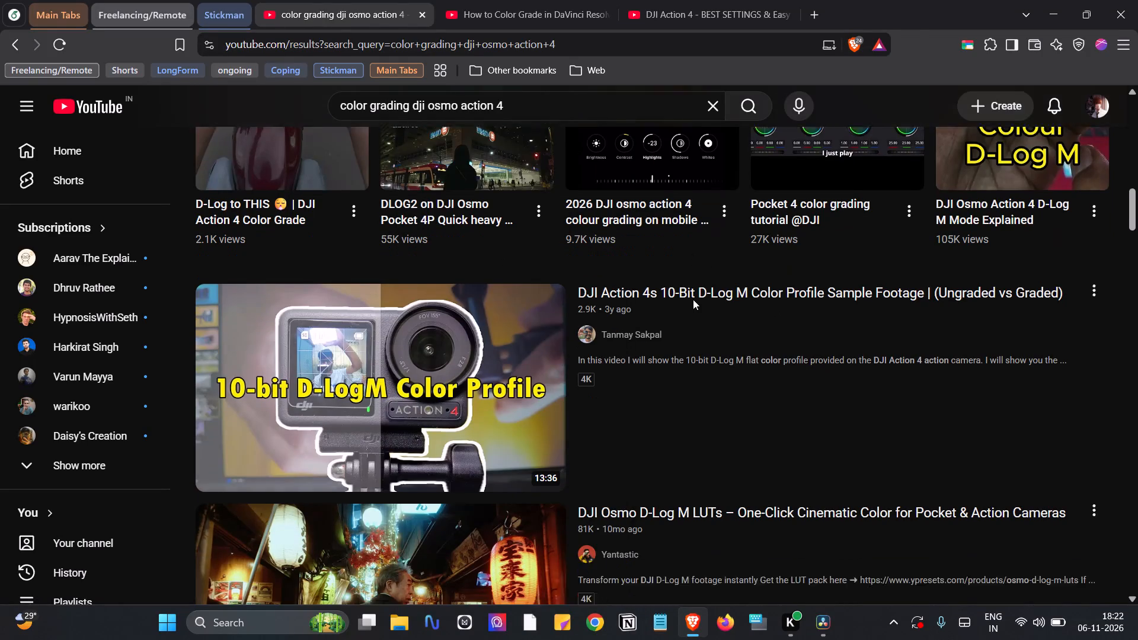
{"action": "scroll", "coordinate": [562, 296], "scroll_direction": "down", "scroll_amount": 1}
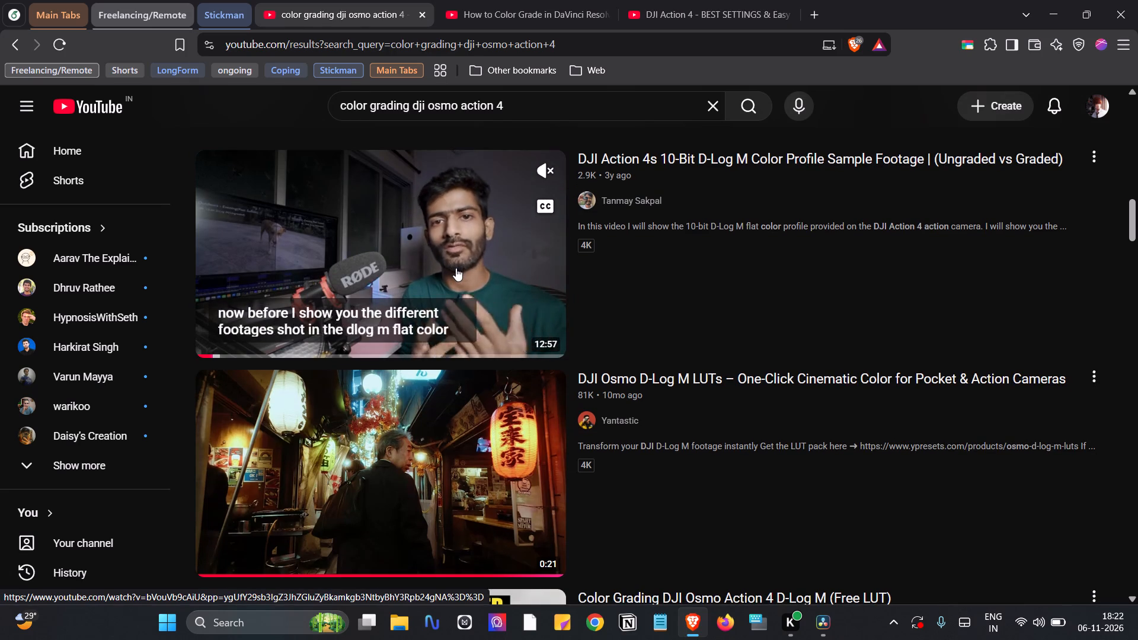
{"action": "right_click", "coordinate": [456, 268]}
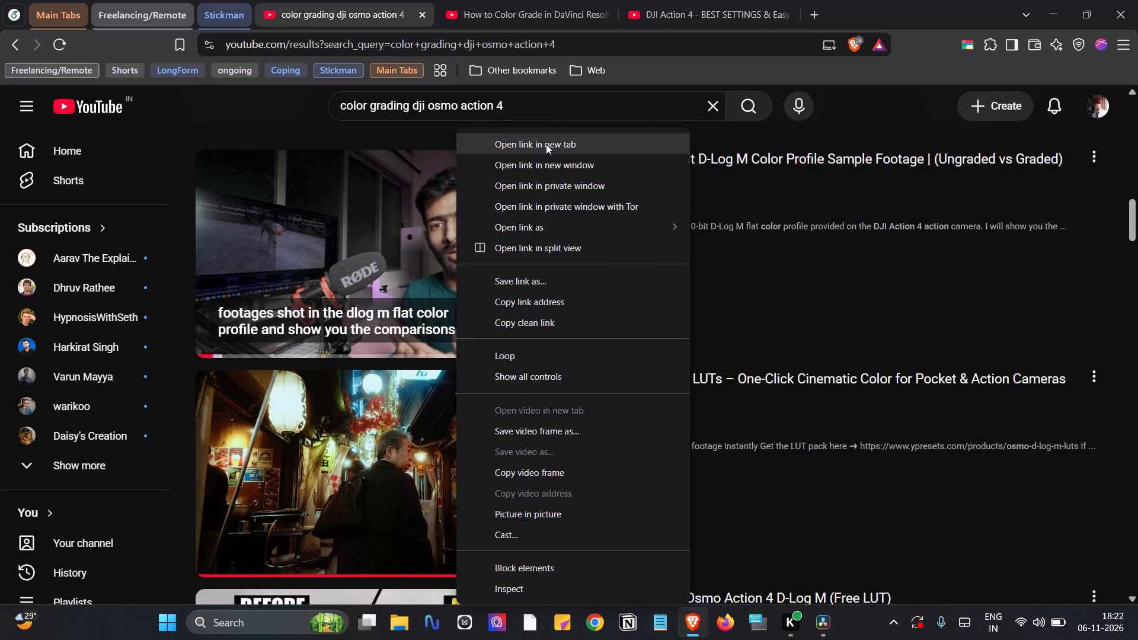
{"action": "left_click", "coordinate": [546, 144]}
Look through the remaining search results for more DJI Osmo Action 4 color grading and cinematic settings tutorials.
{"action": "scroll", "coordinate": [701, 332], "scroll_direction": "down", "scroll_amount": 3}
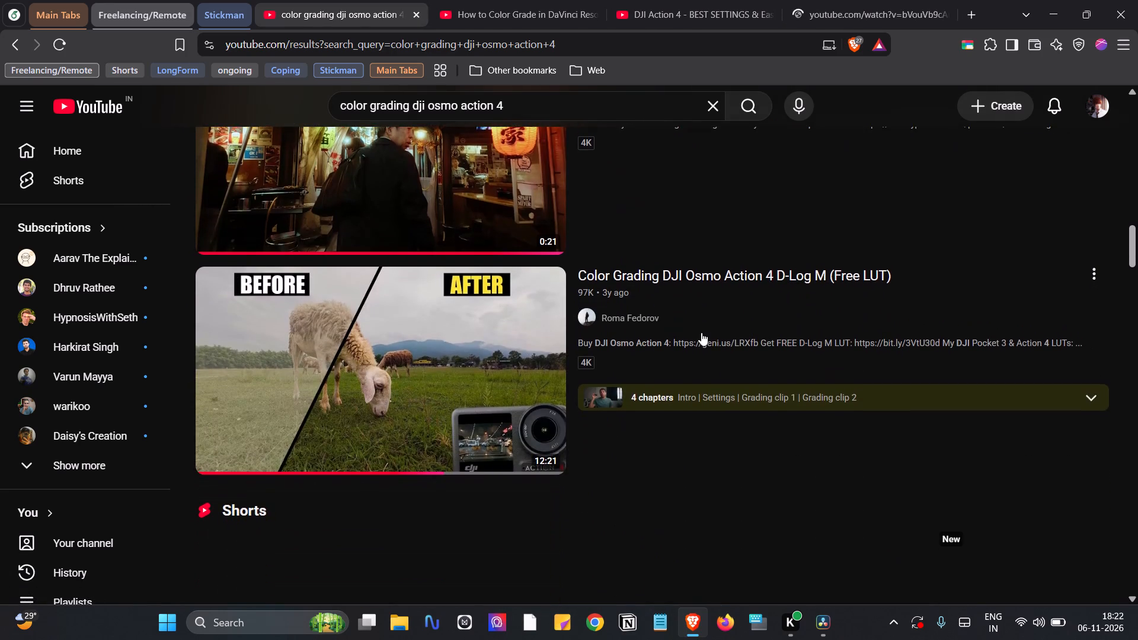
{"action": "scroll", "coordinate": [701, 332], "scroll_direction": "down", "scroll_amount": 5}
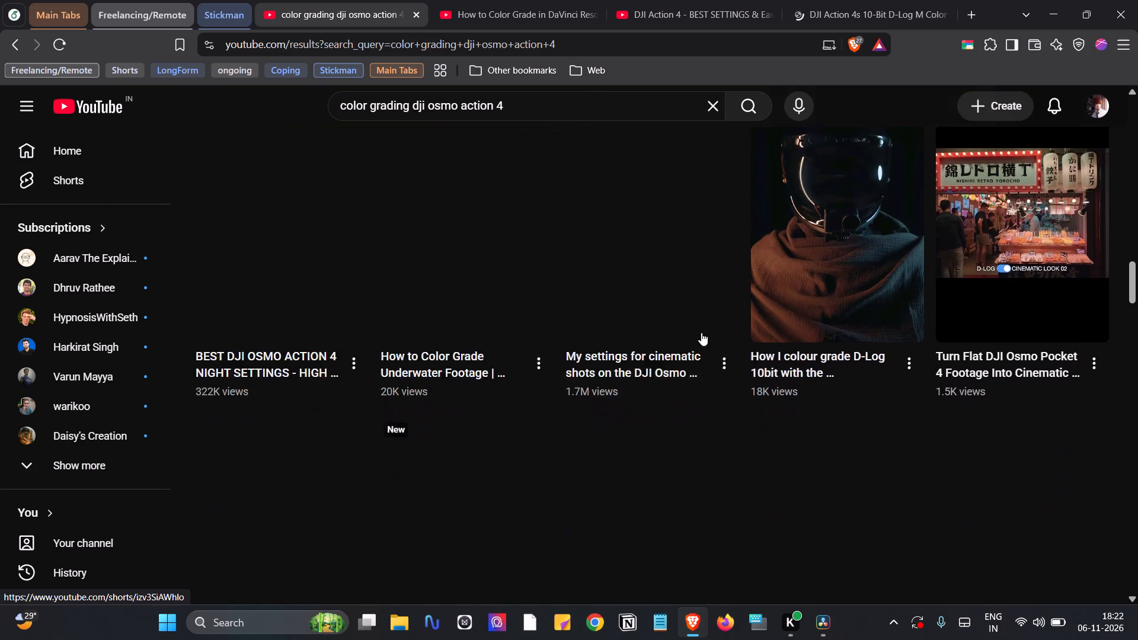
{"action": "scroll", "coordinate": [701, 332], "scroll_direction": "down", "scroll_amount": 2}
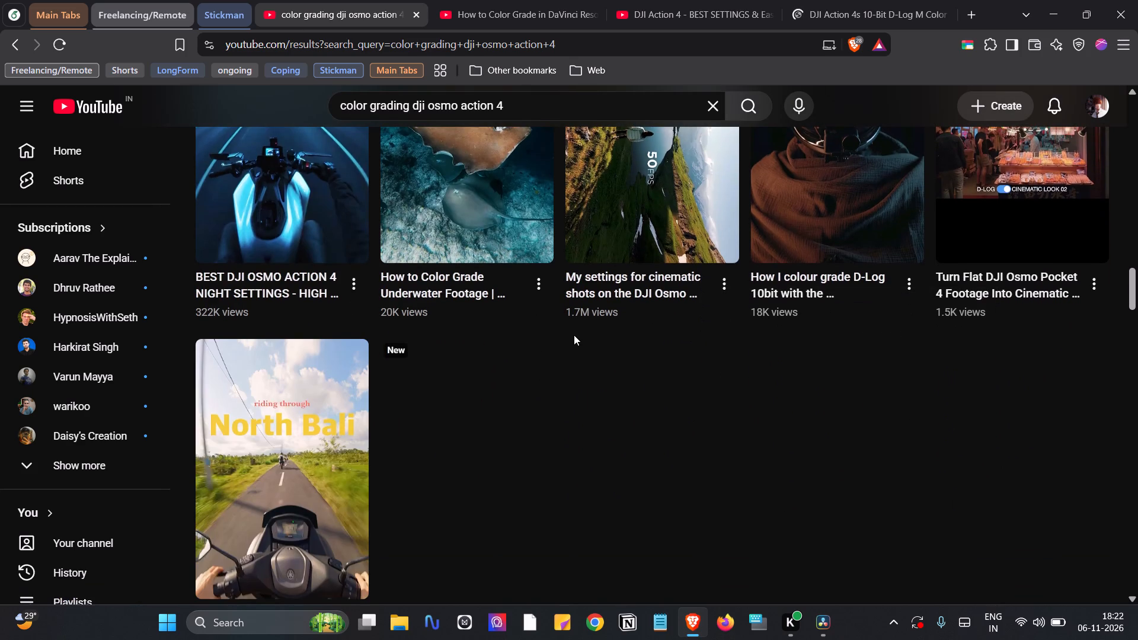
{"action": "scroll", "coordinate": [574, 335], "scroll_direction": "down", "scroll_amount": 2}
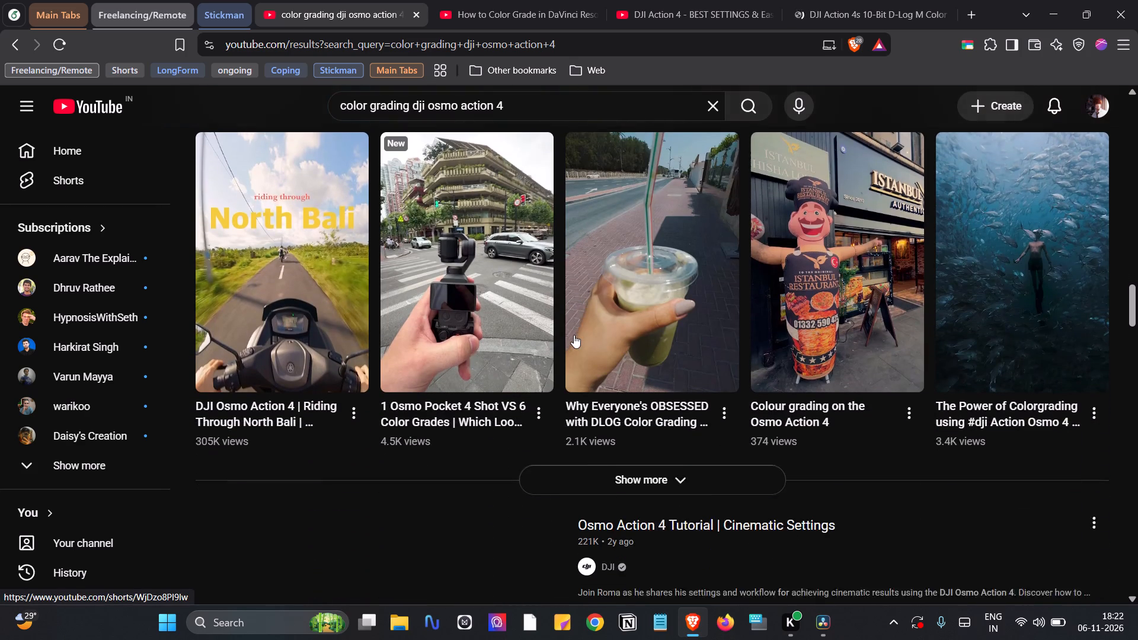
{"action": "scroll", "coordinate": [574, 335], "scroll_direction": "down", "scroll_amount": 1}
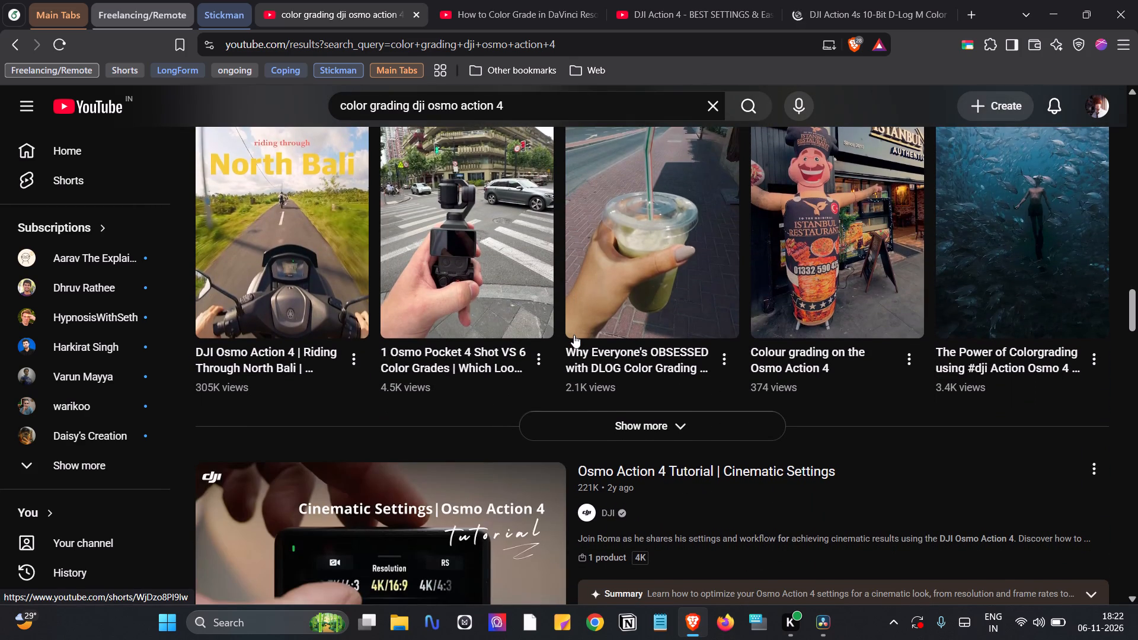
{"action": "scroll", "coordinate": [574, 335], "scroll_direction": "down", "scroll_amount": 2}
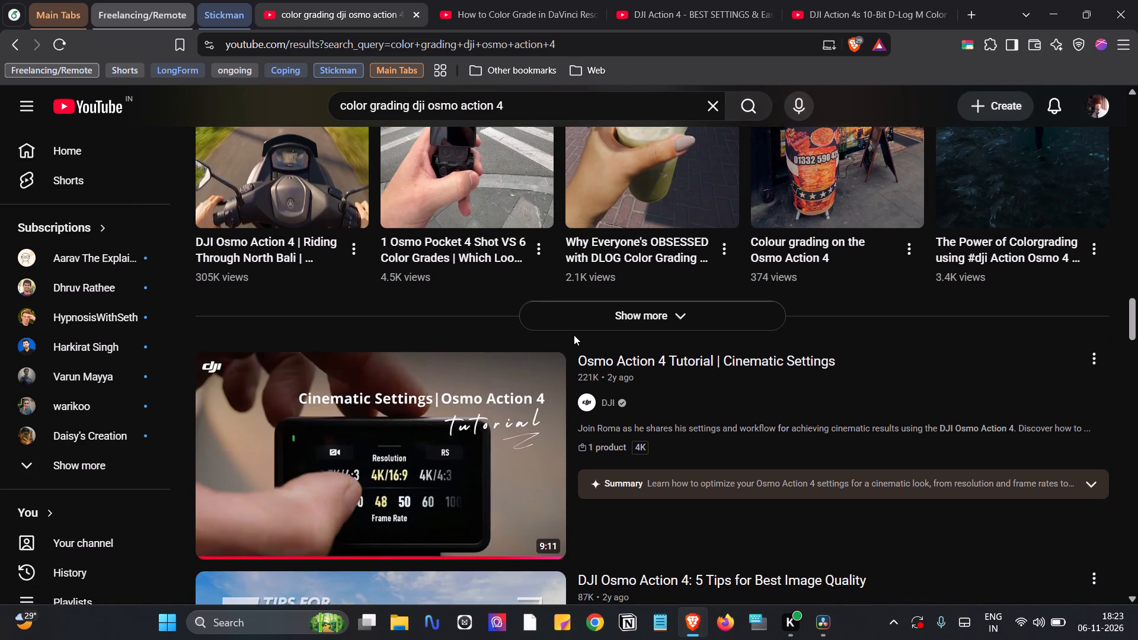
{"action": "scroll", "coordinate": [481, 330], "scroll_direction": "down", "scroll_amount": 1}
{"action": "scroll", "coordinate": [577, 472], "scroll_direction": "down", "scroll_amount": 1}
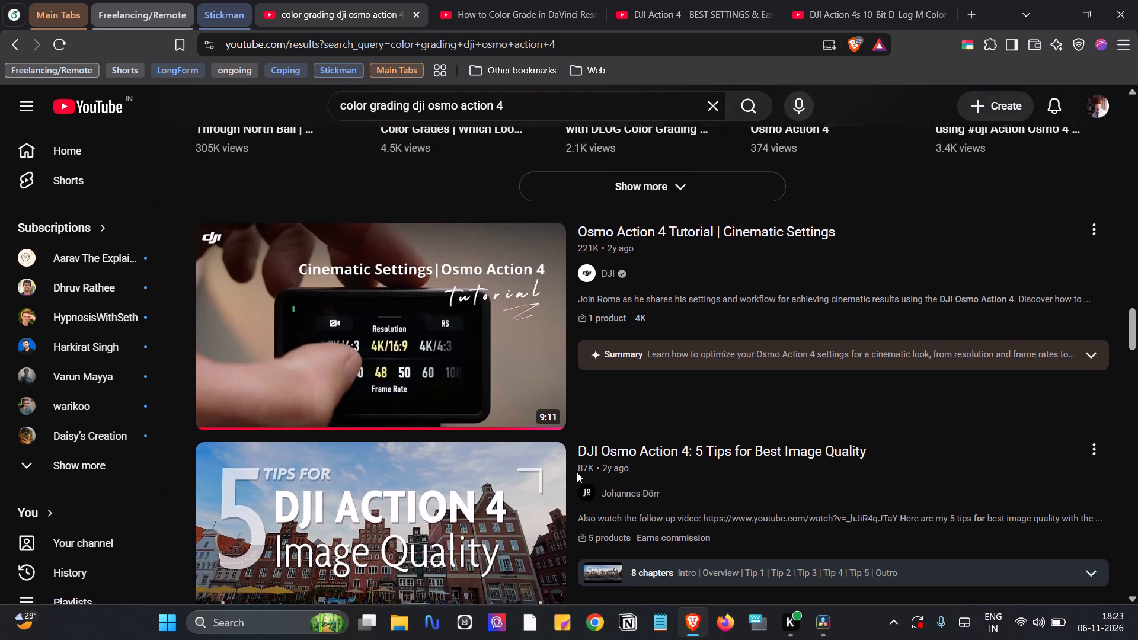
{"action": "scroll", "coordinate": [577, 472], "scroll_direction": "down", "scroll_amount": 1}
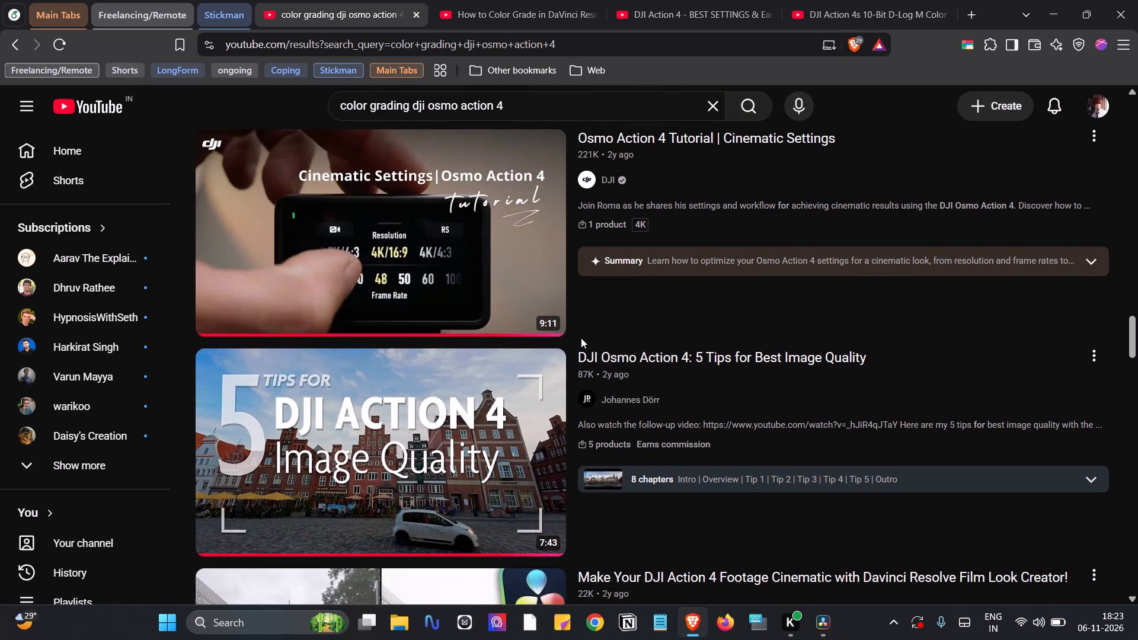
{"action": "scroll", "coordinate": [581, 338], "scroll_direction": "up", "scroll_amount": 1}
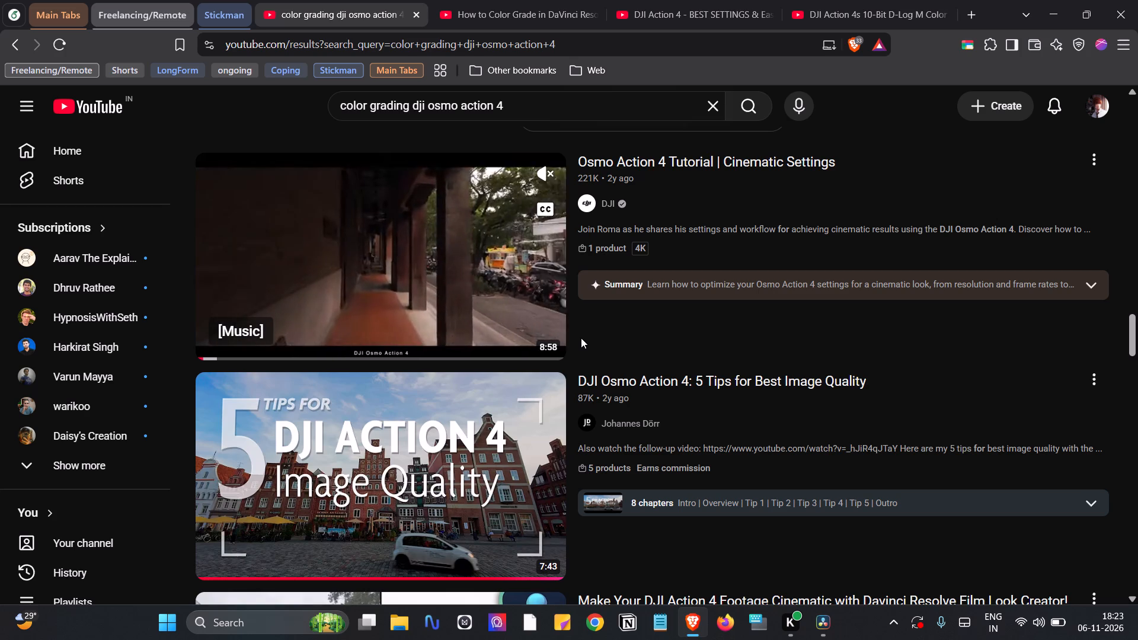
Switch to the "How to Color Grade in DaVinci Resolve for BEGINNERS!" tab and pause the video.
{"action": "left_click", "coordinate": [496, 0]}
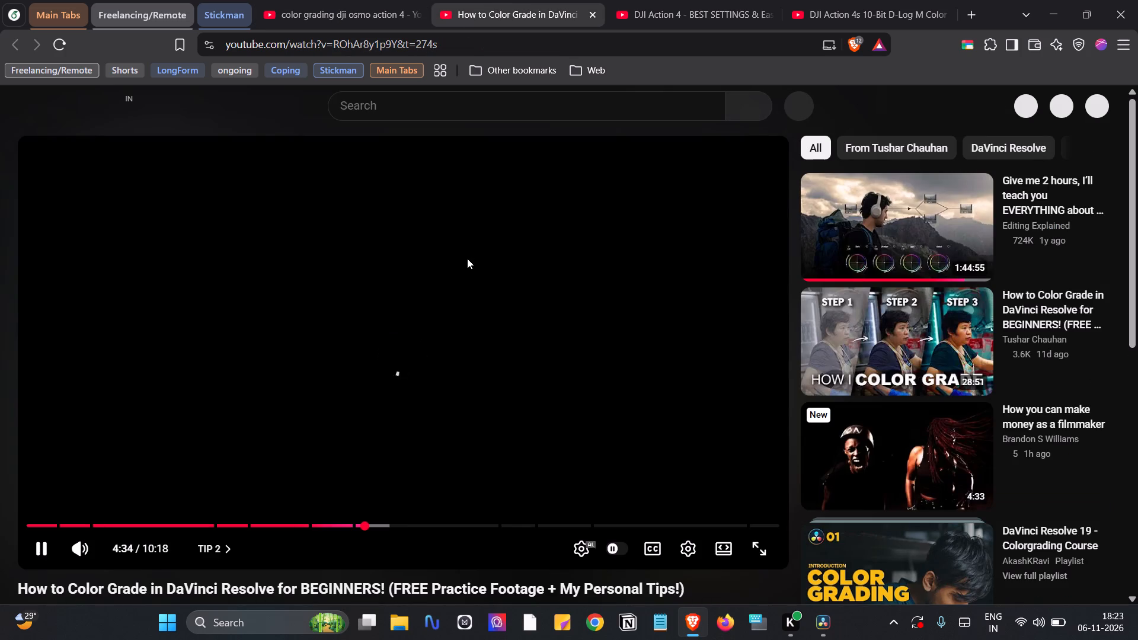
{"action": "left_click", "coordinate": [467, 258]}
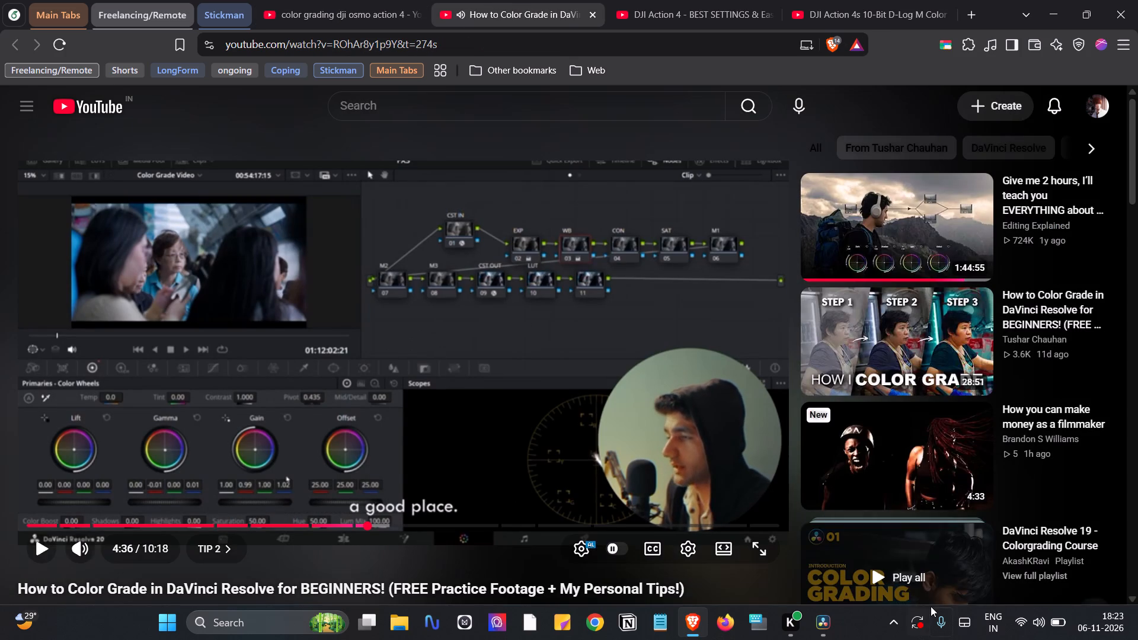
Turn on Bluetooth in the system quick settings.
{"action": "left_click", "coordinate": [1049, 619]}
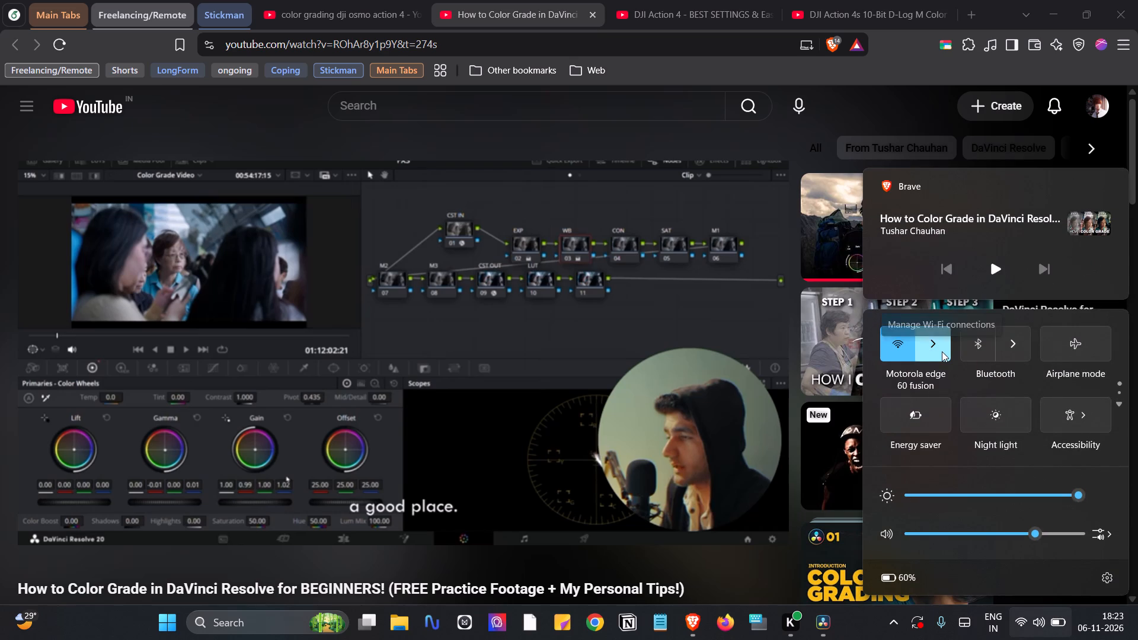
{"action": "left_click", "coordinate": [996, 345]}
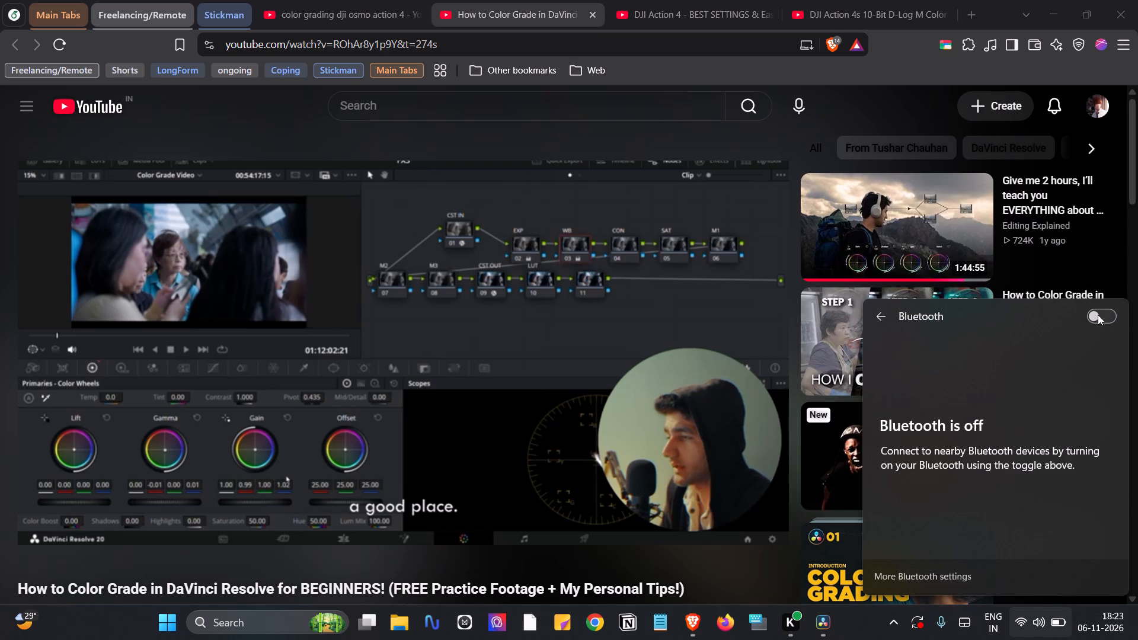
{"action": "left_click", "coordinate": [1096, 318]}
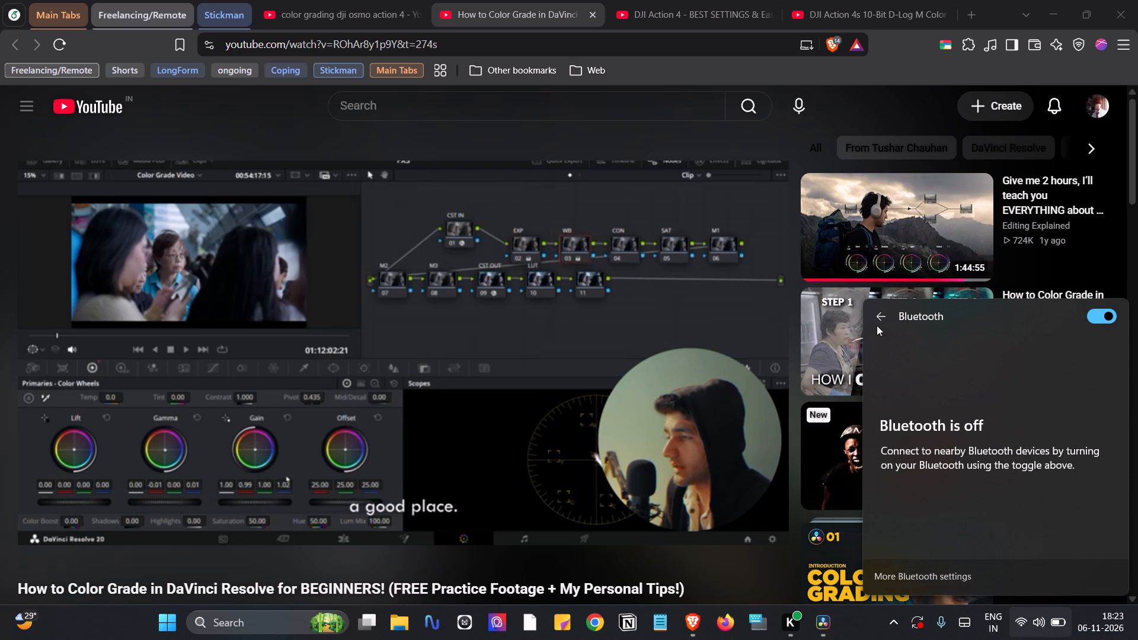
{"action": "left_click", "coordinate": [877, 325]}
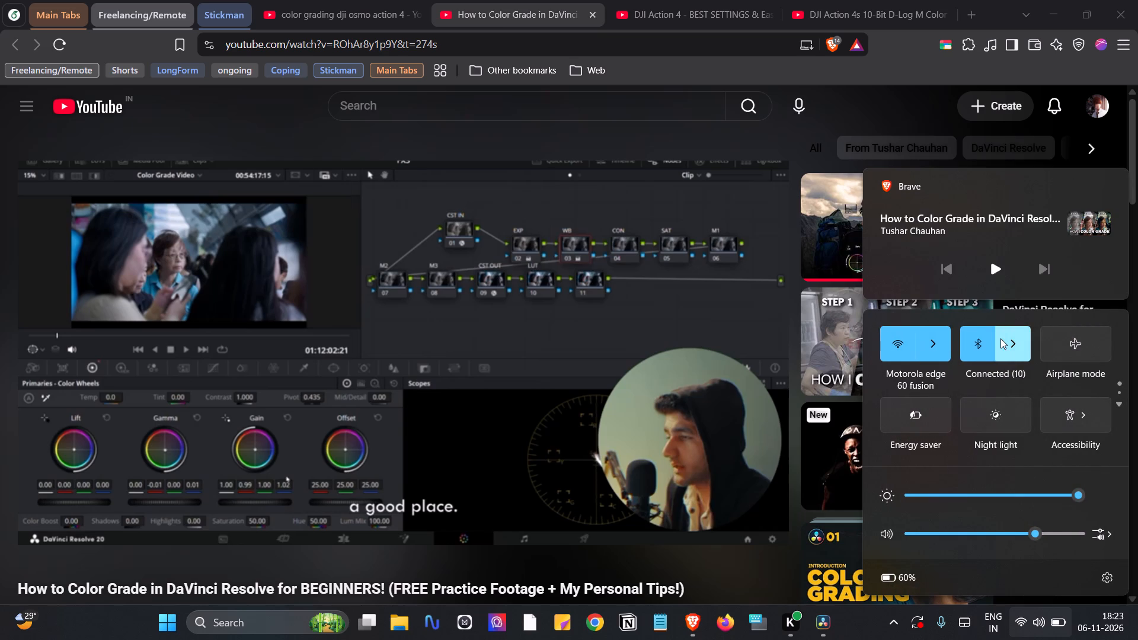
Check the paired Bluetooth devices and the sound output devices for the realme Buds T310 headphones.
{"action": "left_click", "coordinate": [1006, 341]}
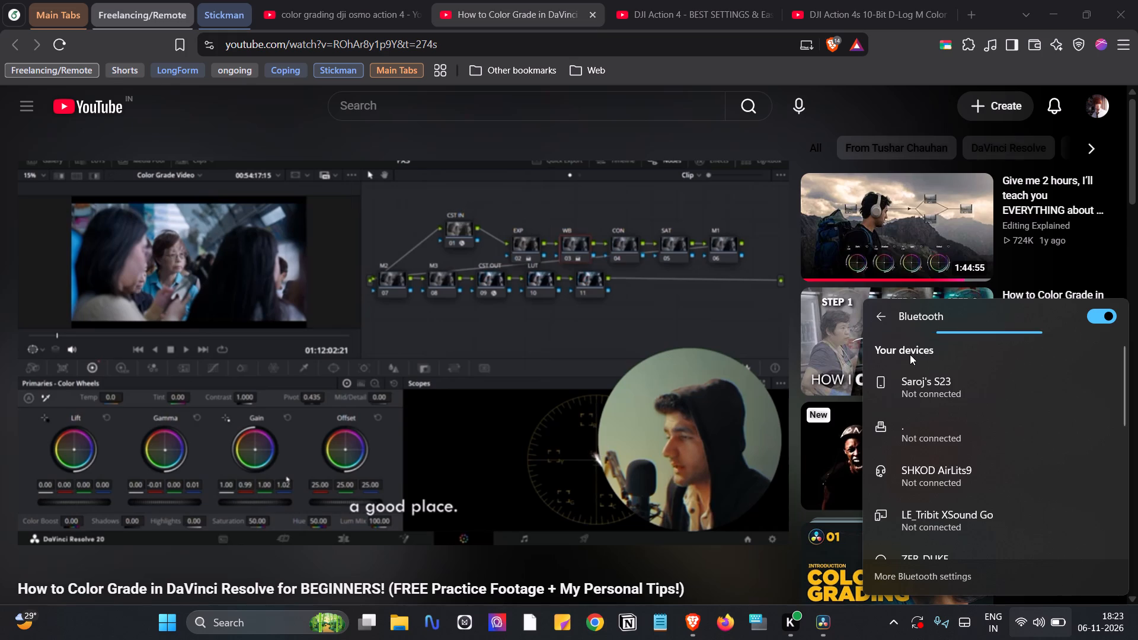
{"action": "scroll", "coordinate": [910, 354], "scroll_direction": "down", "scroll_amount": 3}
{"action": "scroll", "coordinate": [910, 354], "scroll_direction": "up", "scroll_amount": 4}
{"action": "scroll", "coordinate": [910, 354], "scroll_direction": "down", "scroll_amount": 3}
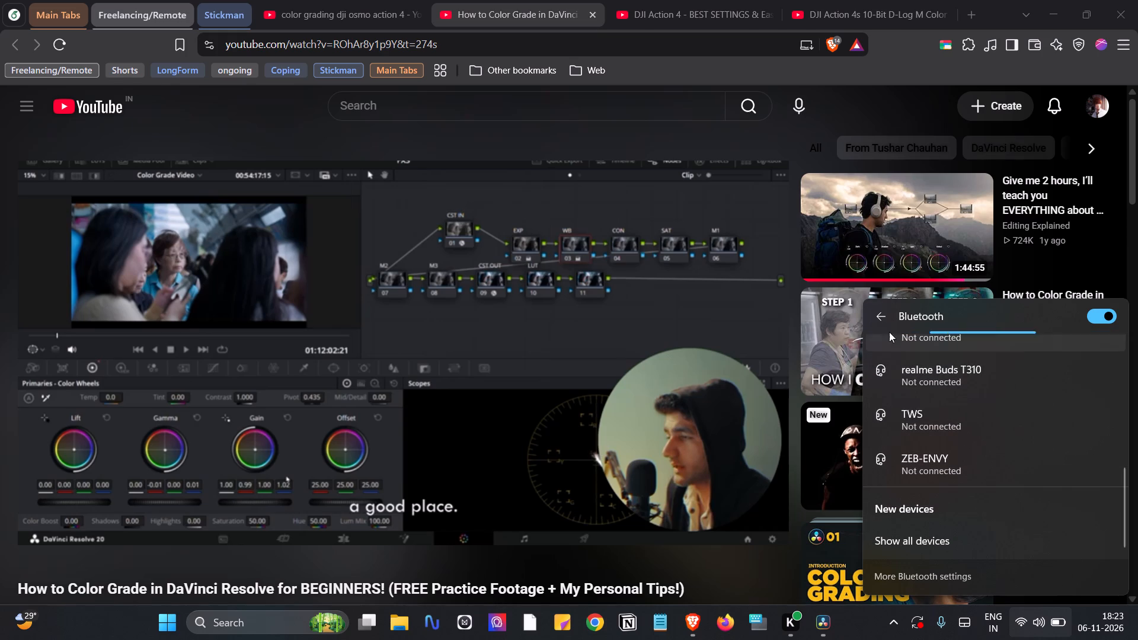
{"action": "left_click", "coordinate": [883, 317]}
{"action": "left_click", "coordinate": [1015, 354]}
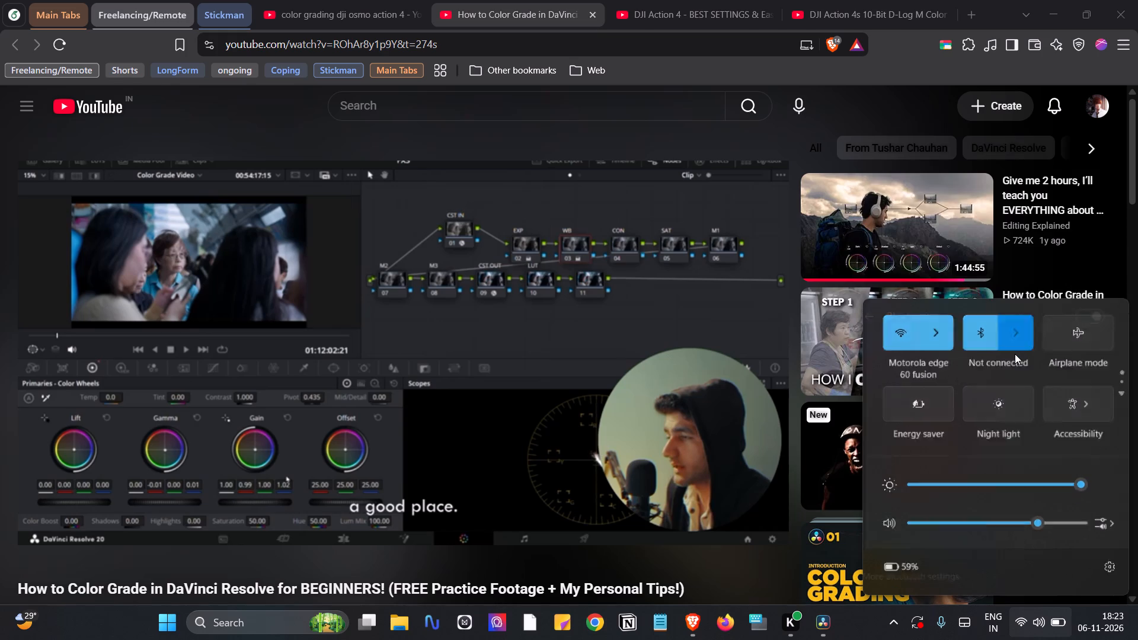
{"action": "scroll", "coordinate": [958, 462], "scroll_direction": "down", "scroll_amount": 2}
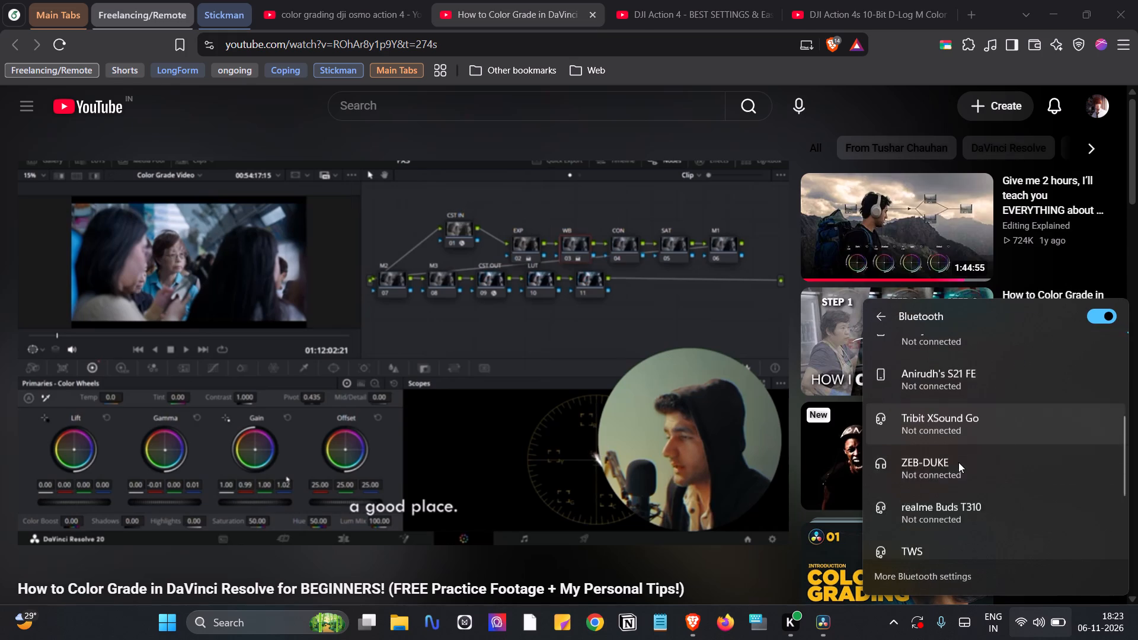
{"action": "scroll", "coordinate": [938, 421], "scroll_direction": "up", "scroll_amount": 5}
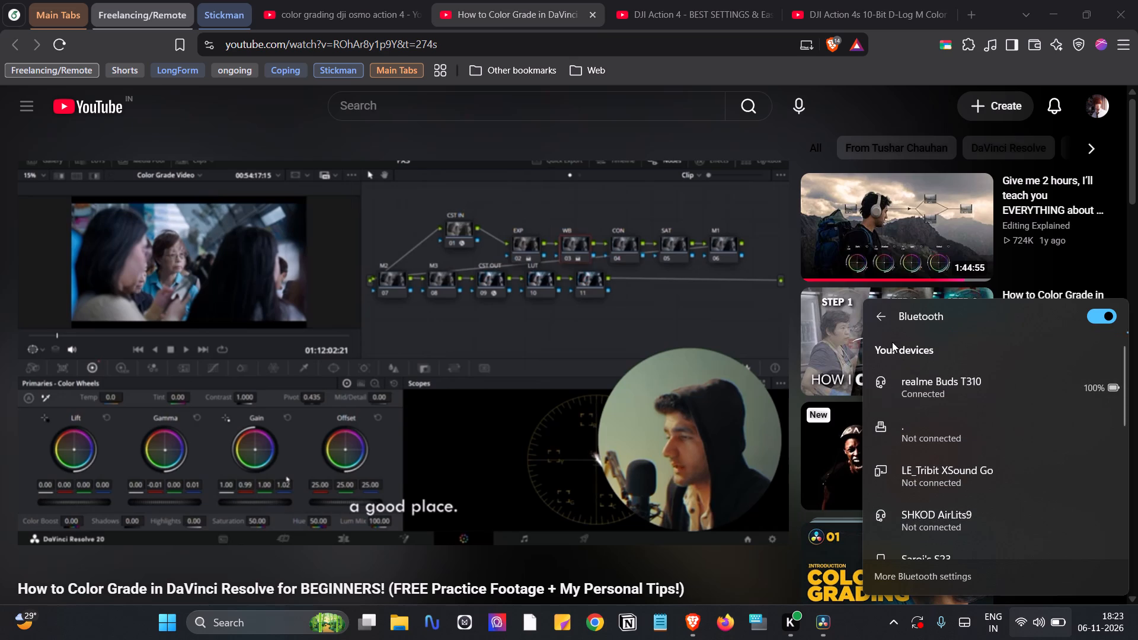
{"action": "left_click", "coordinate": [881, 318]}
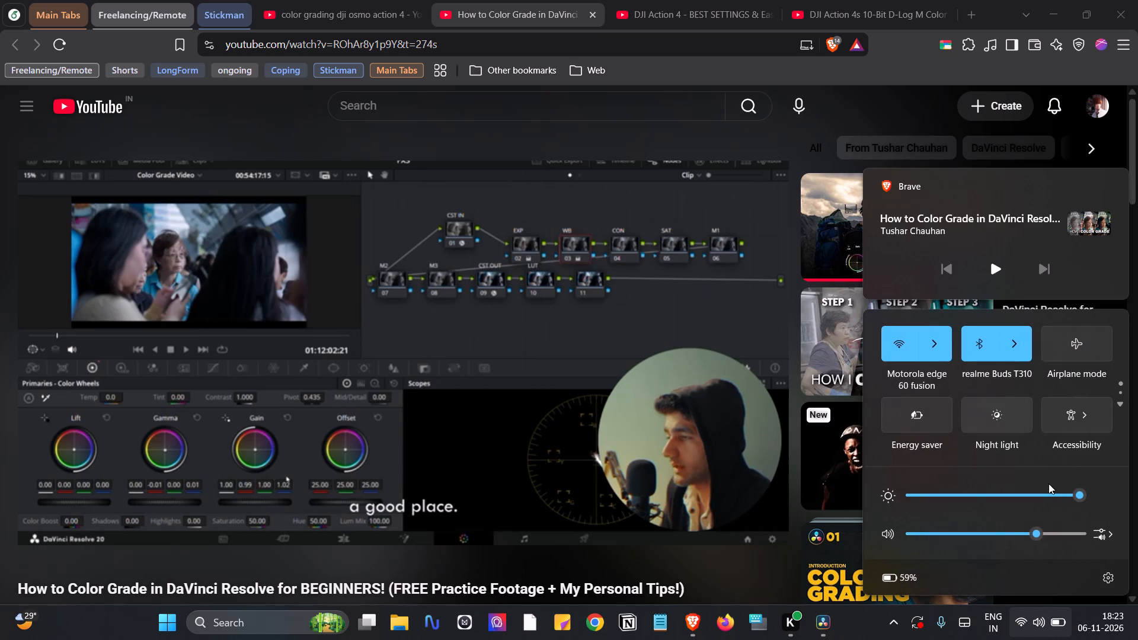
{"action": "left_click", "coordinate": [1105, 537]}
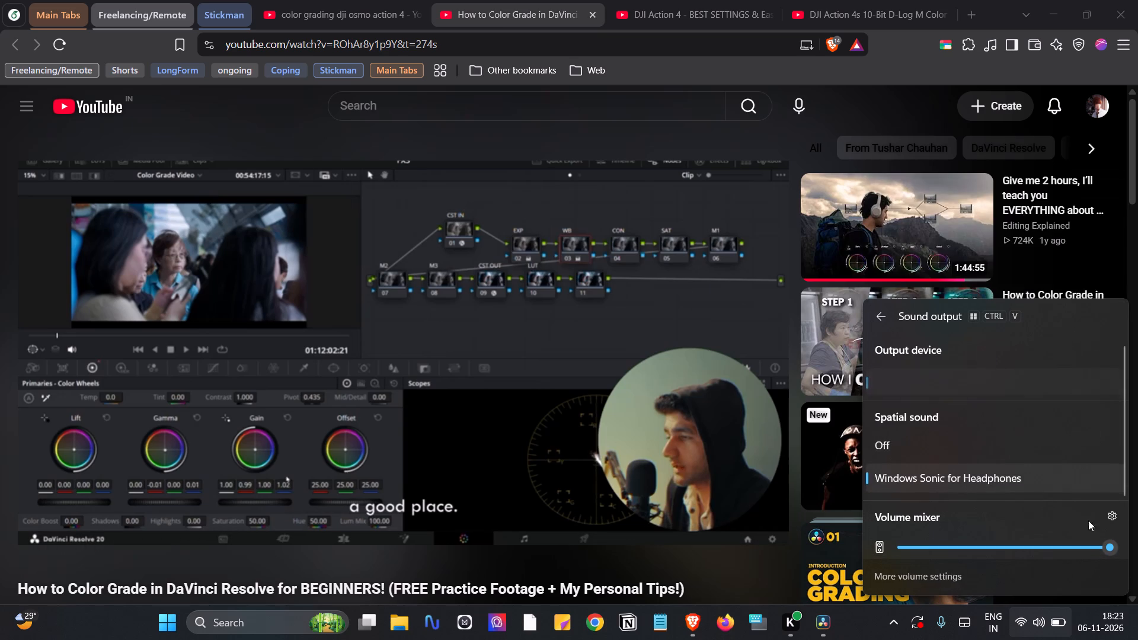
{"action": "scroll", "coordinate": [998, 373], "scroll_direction": "down", "scroll_amount": 3}
{"action": "scroll", "coordinate": [998, 373], "scroll_direction": "up", "scroll_amount": 2}
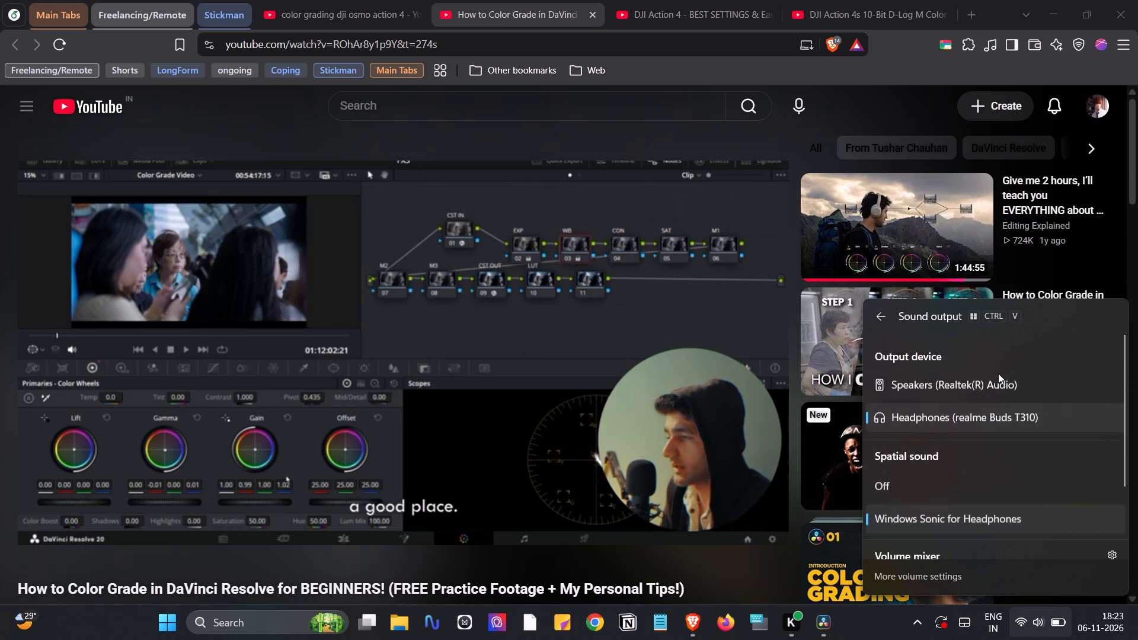
{"action": "scroll", "coordinate": [998, 373], "scroll_direction": "up", "scroll_amount": 1}
{"action": "left_click", "coordinate": [878, 315]}
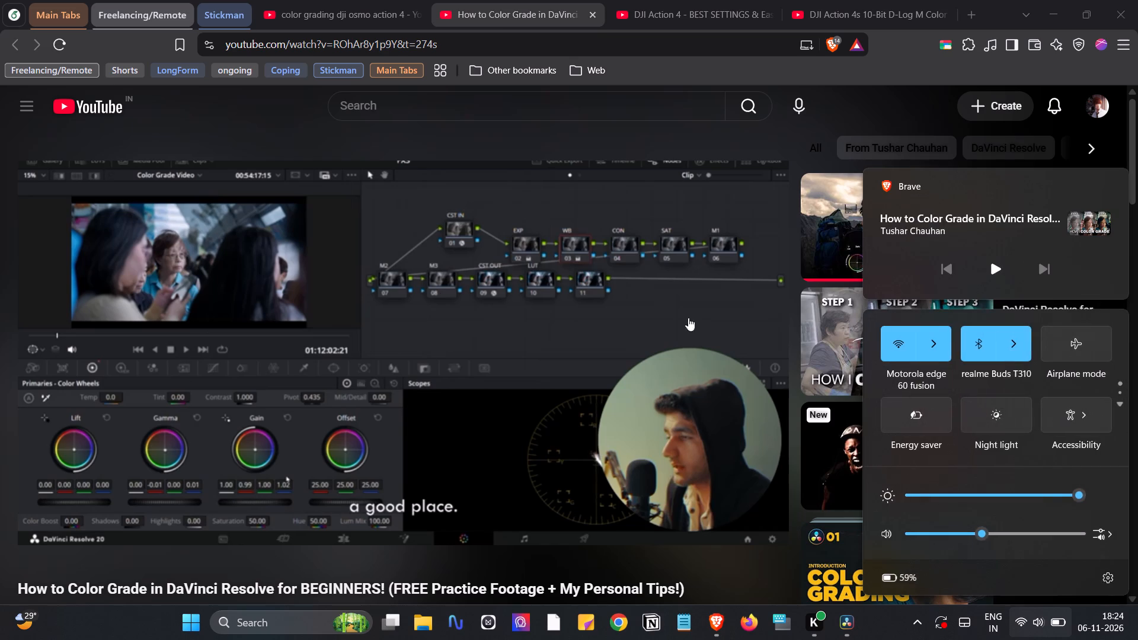
Resume the DaVinci Resolve tutorial briefly, pause it and rewind to 0:33 in the "Setting up" chapter.
{"action": "left_click", "coordinate": [440, 293]}
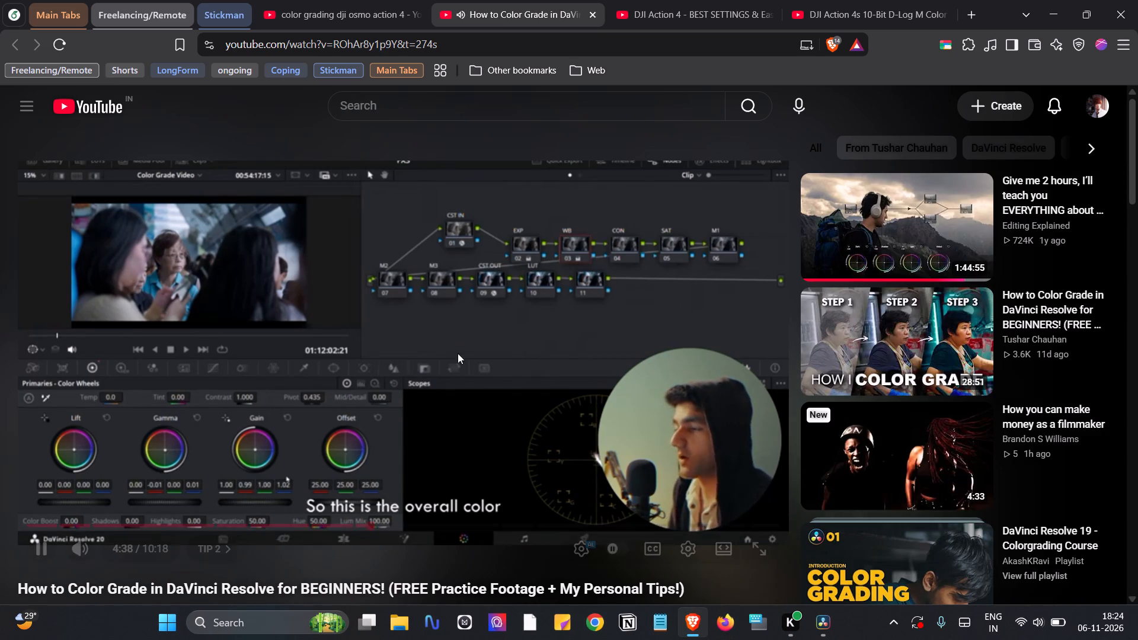
{"action": "left_click", "coordinate": [693, 551]}
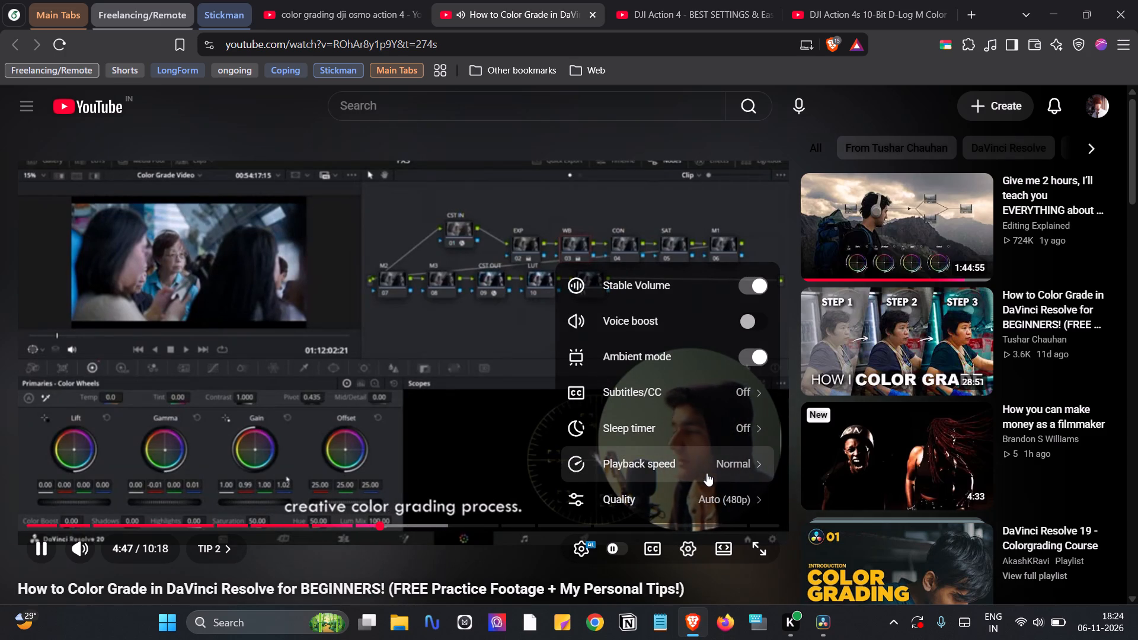
{"action": "left_click", "coordinate": [319, 427]}
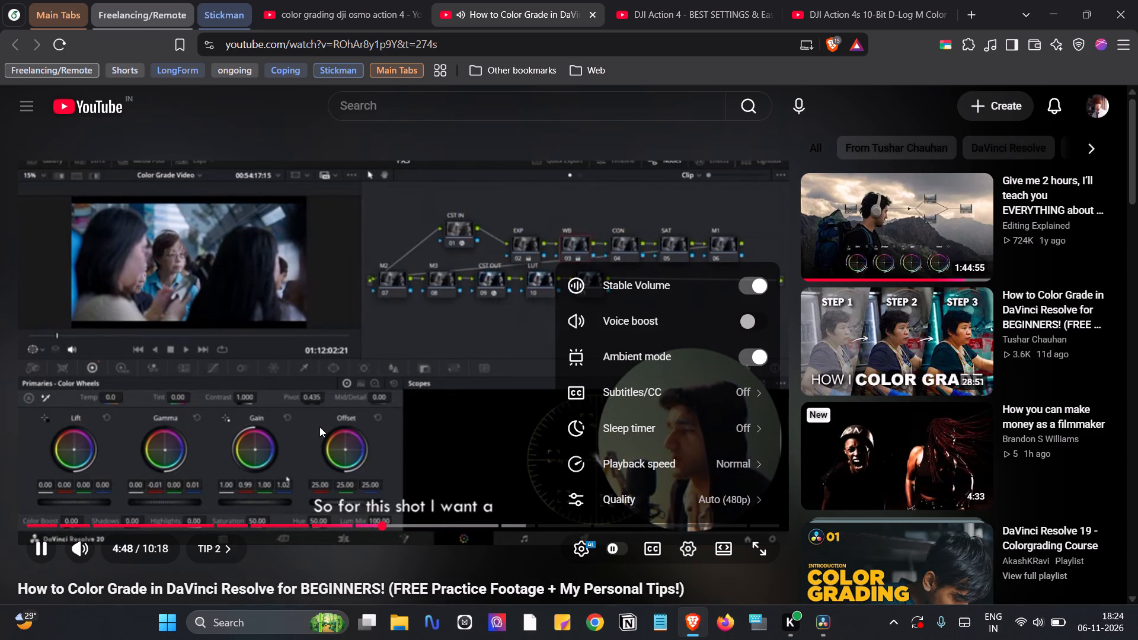
{"action": "left_click", "coordinate": [381, 478]}
{"action": "left_click_drag", "start_coordinate": [379, 523], "coordinate": [228, 519]}
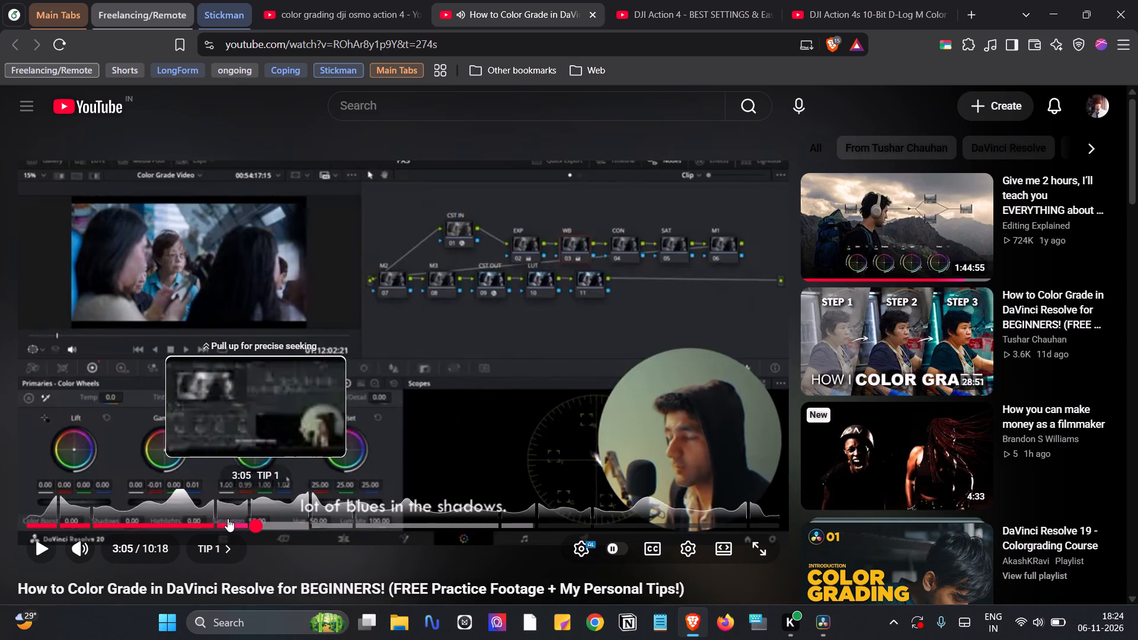
{"action": "left_click_drag", "start_coordinate": [228, 519], "coordinate": [68, 519]}
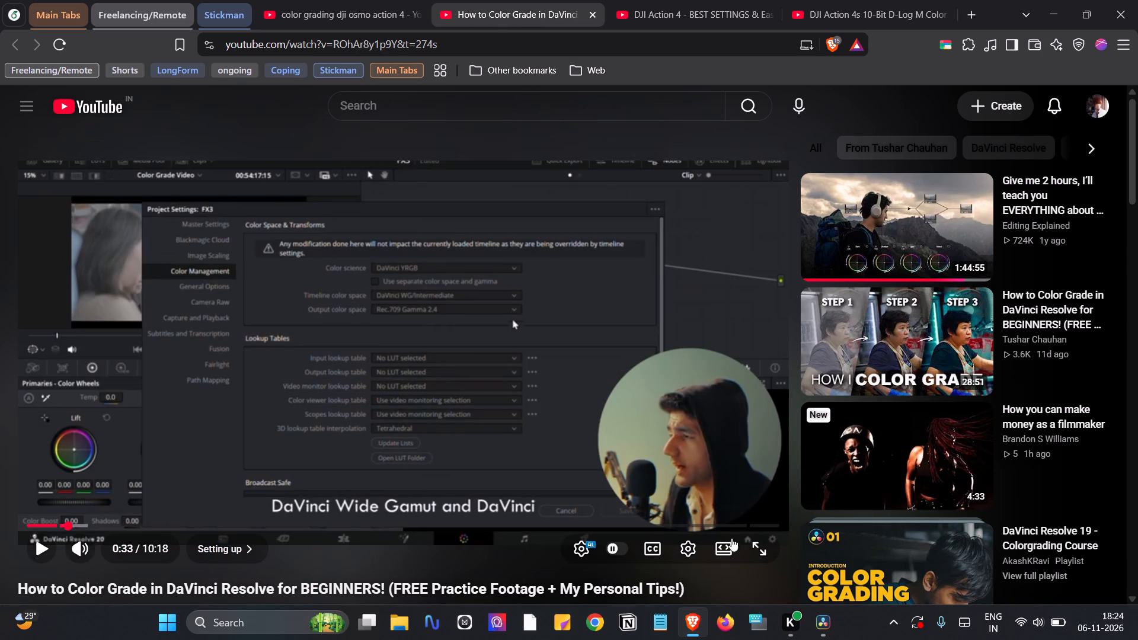
Set the tutorial's video quality to 1080p HD and resume playback.
{"action": "left_click", "coordinate": [679, 552]}
{"action": "left_click_drag", "start_coordinate": [732, 469], "coordinate": [726, 486]}
{"action": "left_click", "coordinate": [726, 486]}
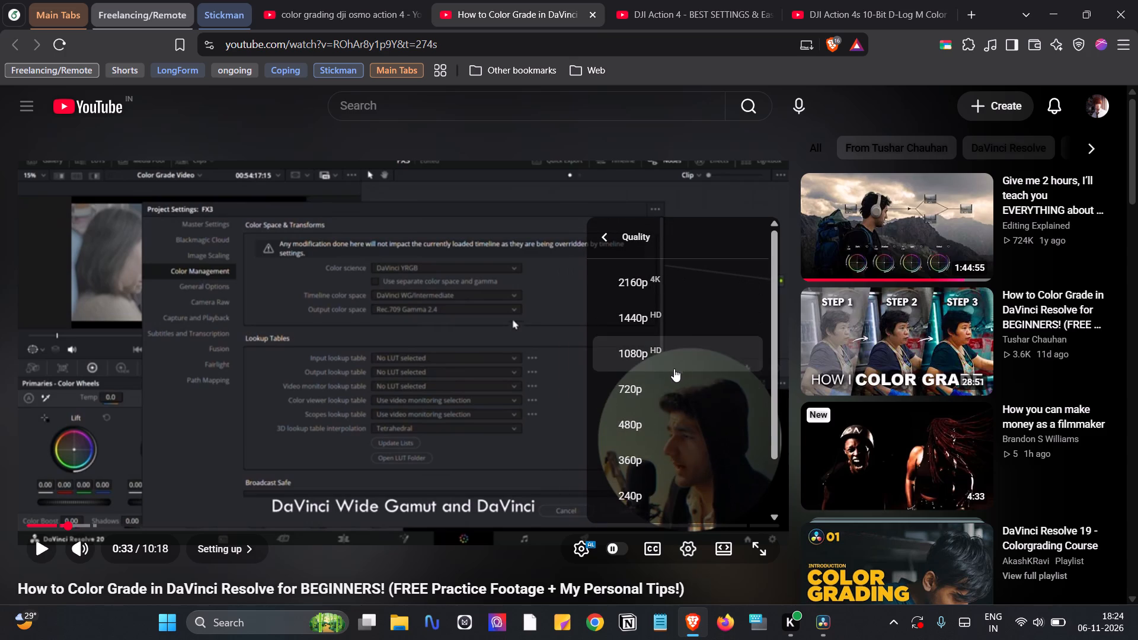
{"action": "left_click", "coordinate": [674, 369]}
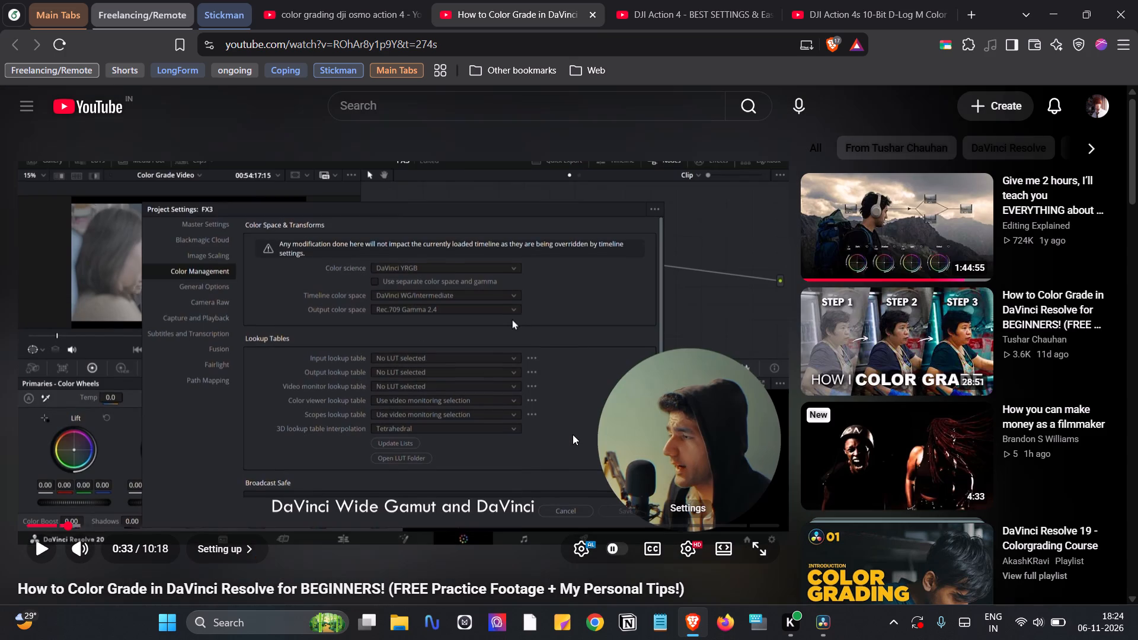
{"action": "left_click", "coordinate": [573, 434]}
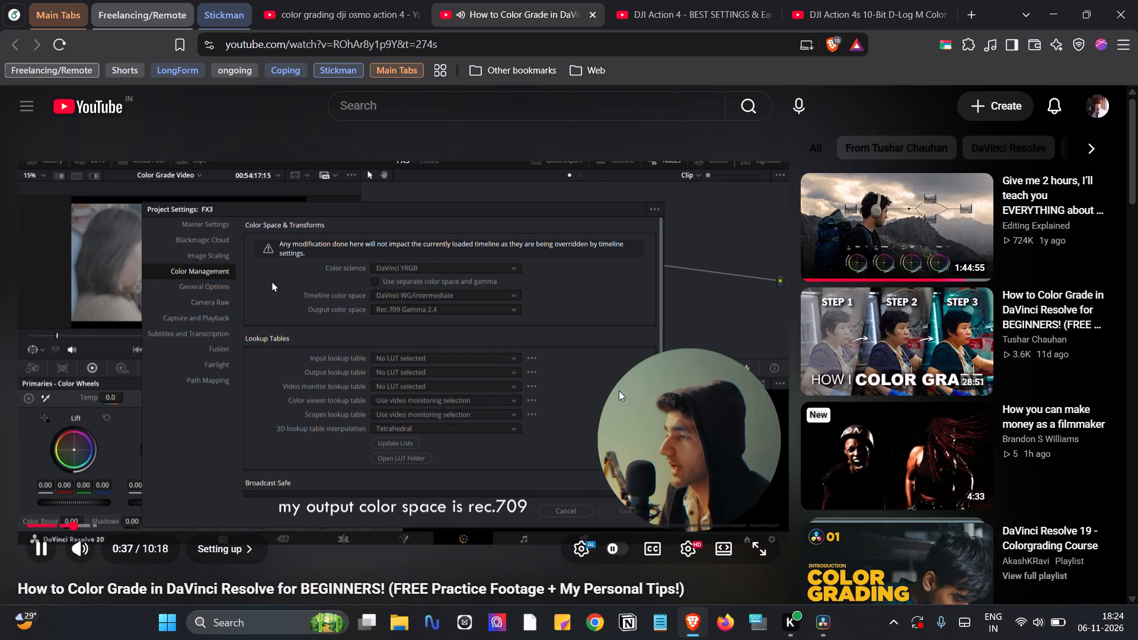
Rewind the DaVinci Resolve tutorial to rewatch the project settings explanation and pause it at 0:28.
{"action": "key", "text": "Left"}
{"action": "key", "text": "Left"}
{"action": "key", "text": "Left"}
{"action": "key", "text": "Left"}
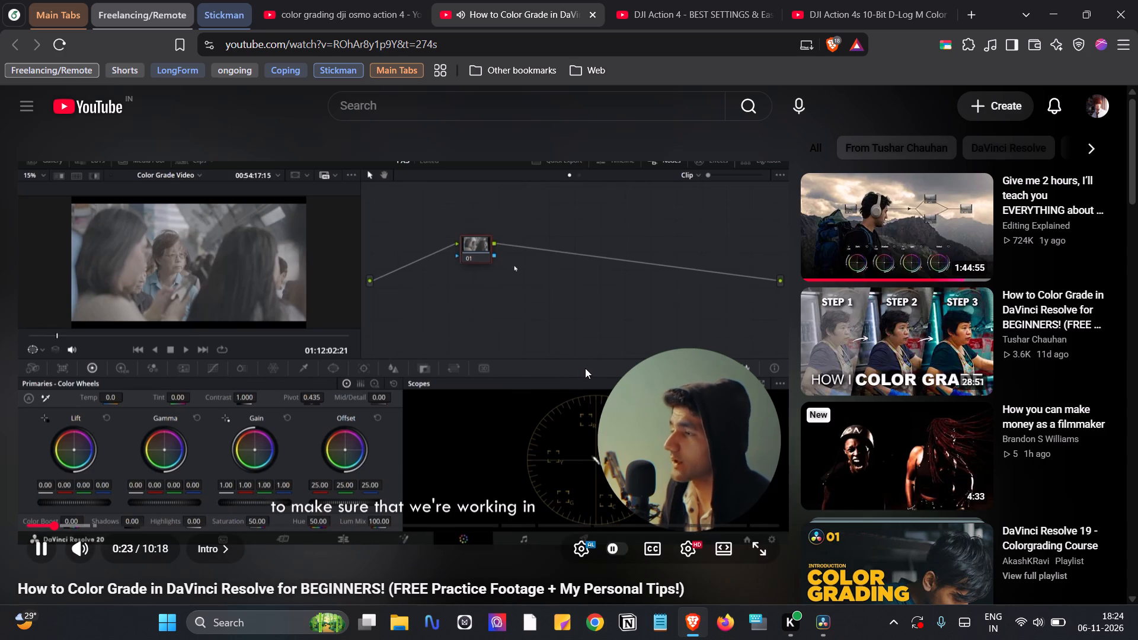
{"action": "left_click", "coordinate": [573, 318]}
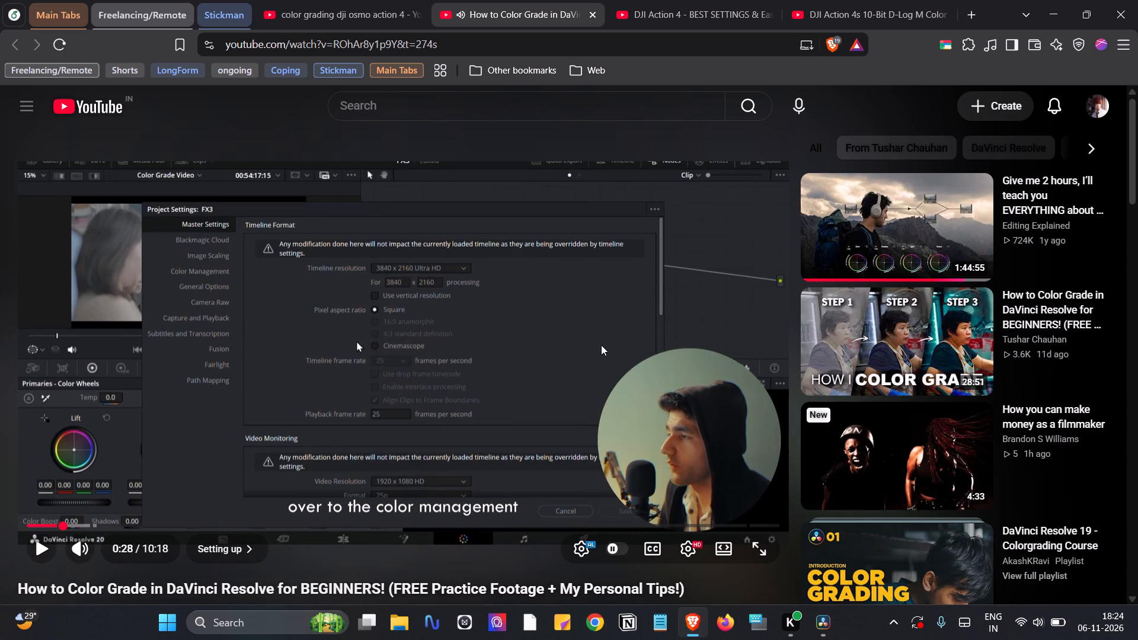
Switch to DaVinci Resolve, open the Color page and play the dirt road clip up to 01:00:18:22.
{"action": "left_click", "coordinate": [817, 619]}
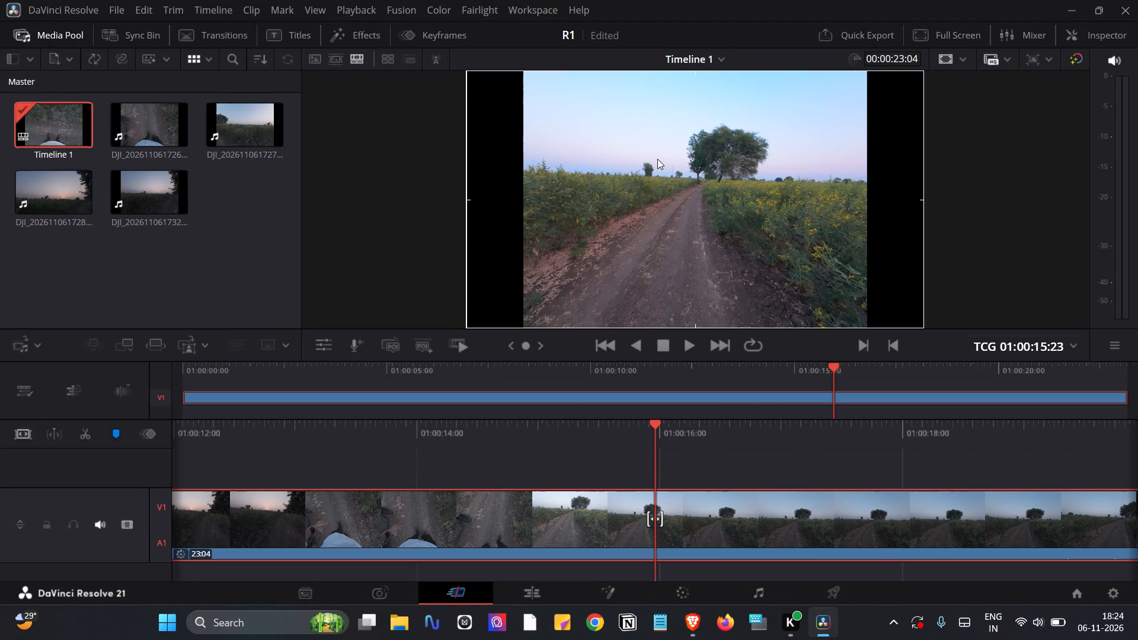
{"action": "left_click", "coordinate": [679, 588]}
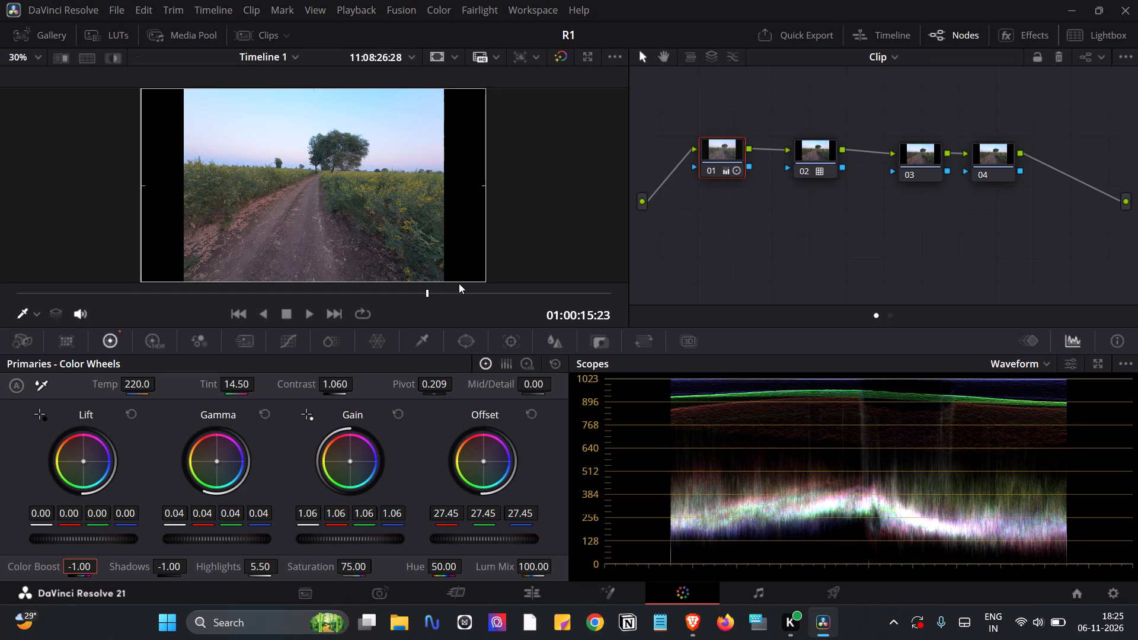
{"action": "key", "text": "space"}
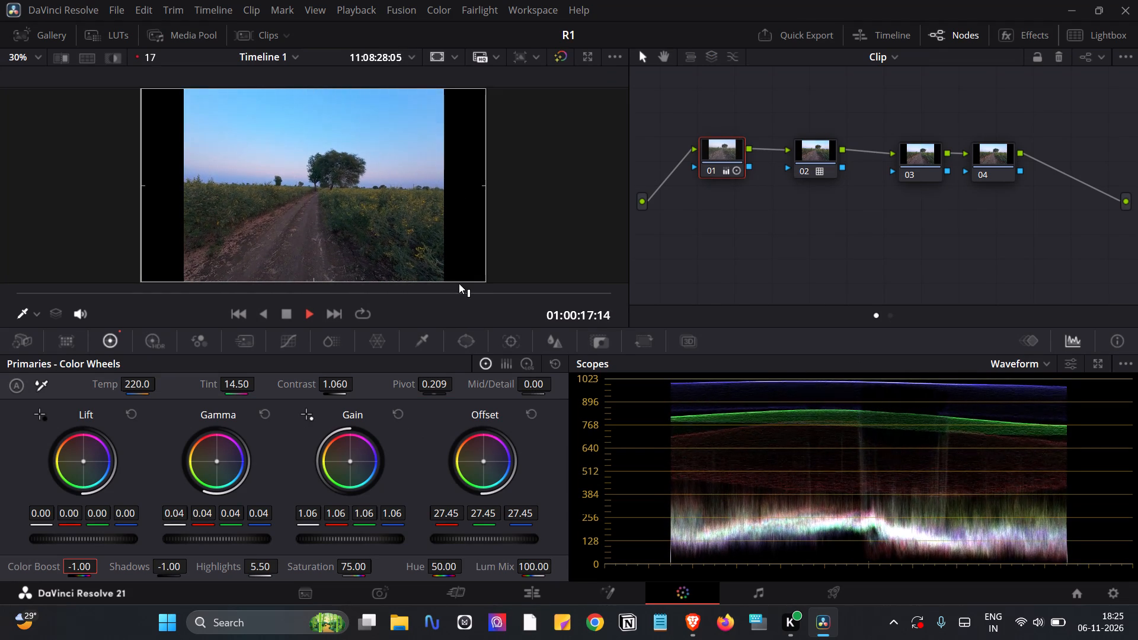
{"action": "key", "text": "space"}
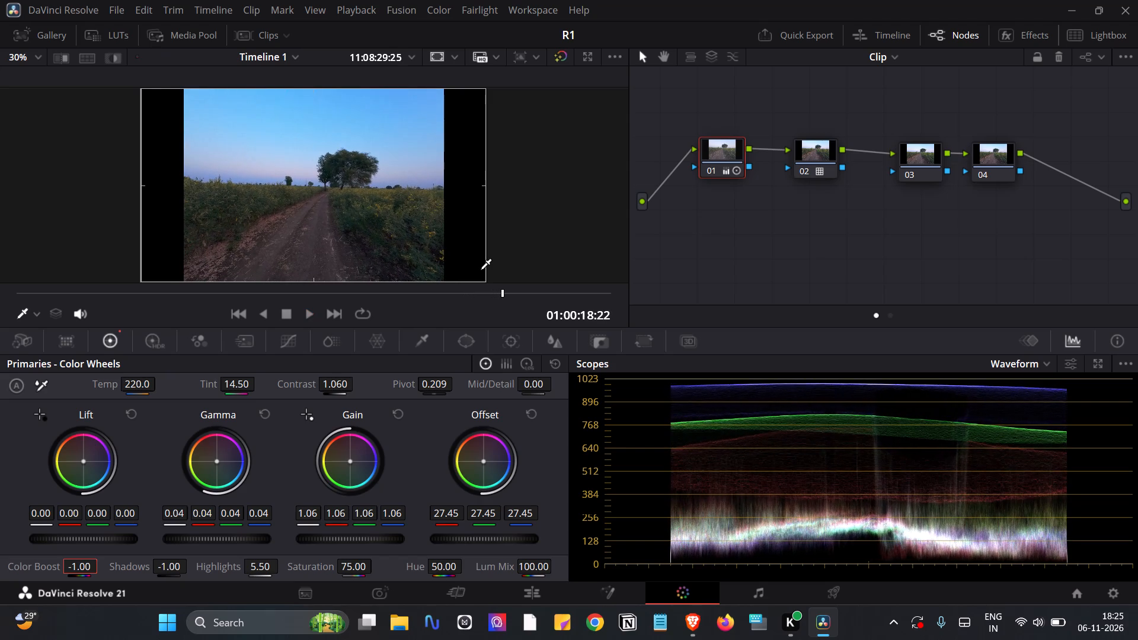
Toggle nodes 01 and 02 off and on to compare the graded and ungraded image, leaving both disabled.
{"action": "left_click", "coordinate": [805, 173]}
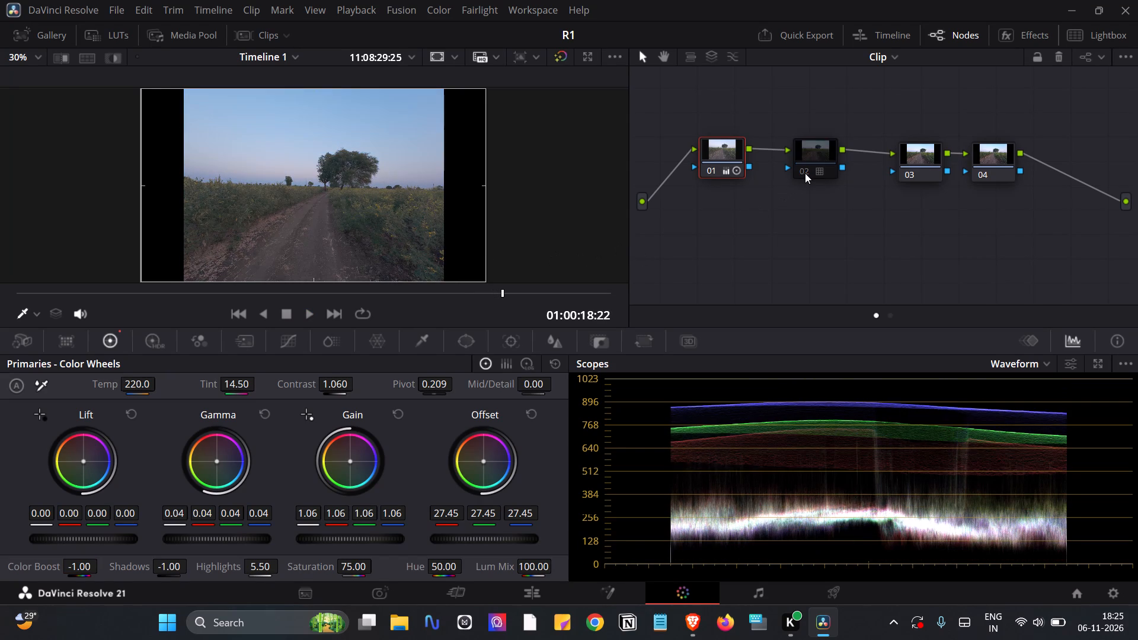
{"action": "left_click", "coordinate": [713, 172]}
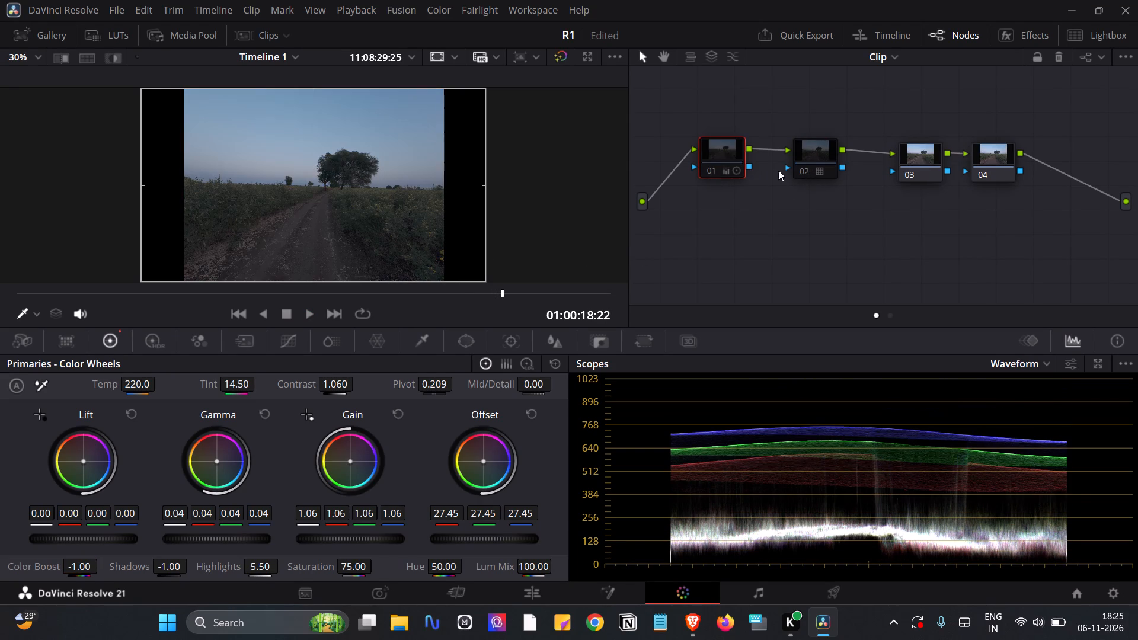
{"action": "left_click", "coordinate": [809, 172]}
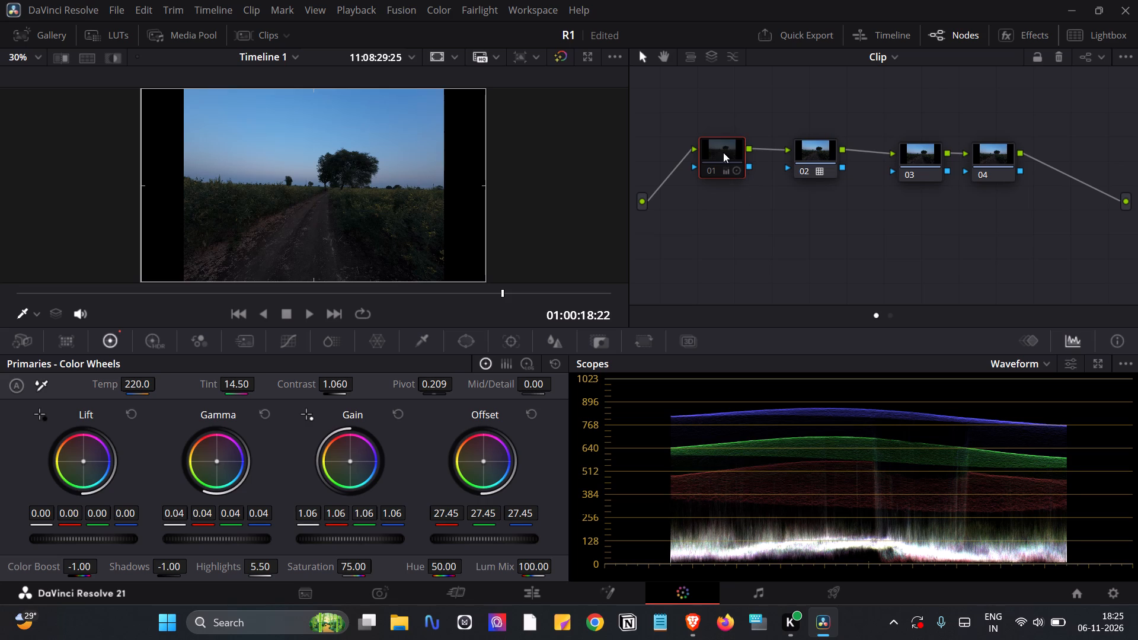
{"action": "left_click", "coordinate": [814, 176]}
{"action": "left_click", "coordinate": [816, 172]}
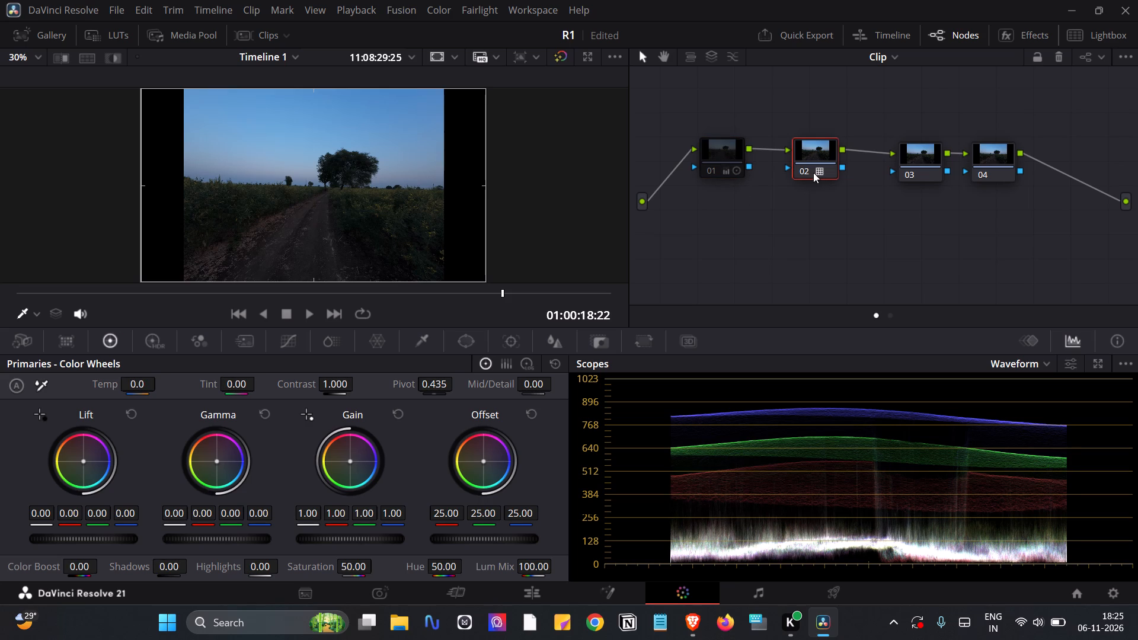
{"action": "left_click", "coordinate": [719, 165]}
{"action": "left_click", "coordinate": [719, 165]}
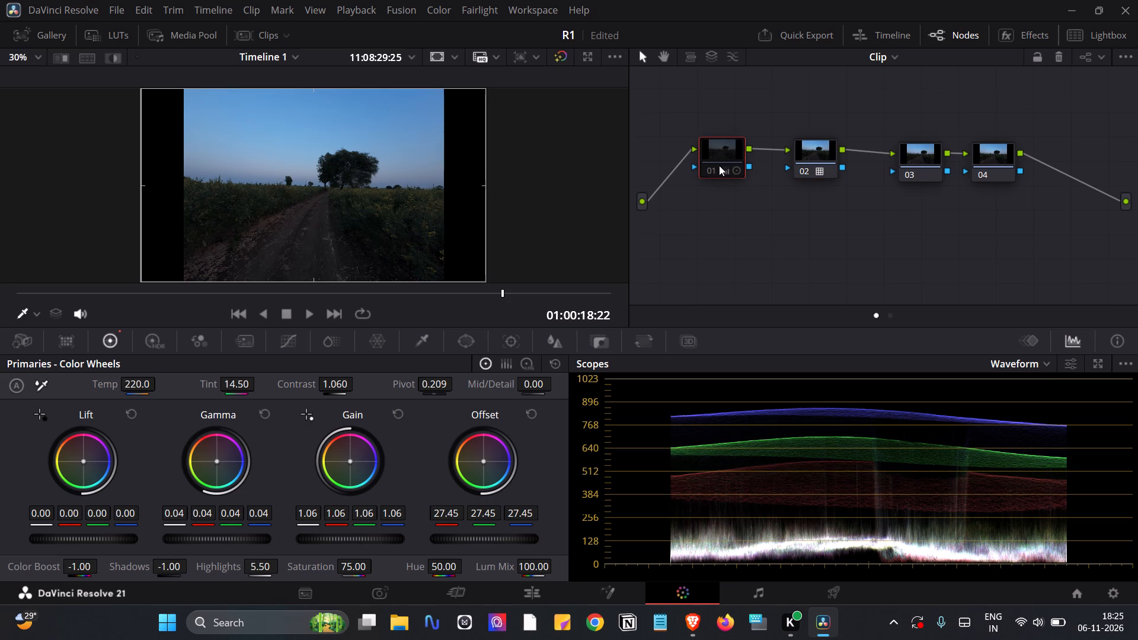
{"action": "left_click", "coordinate": [717, 172]}
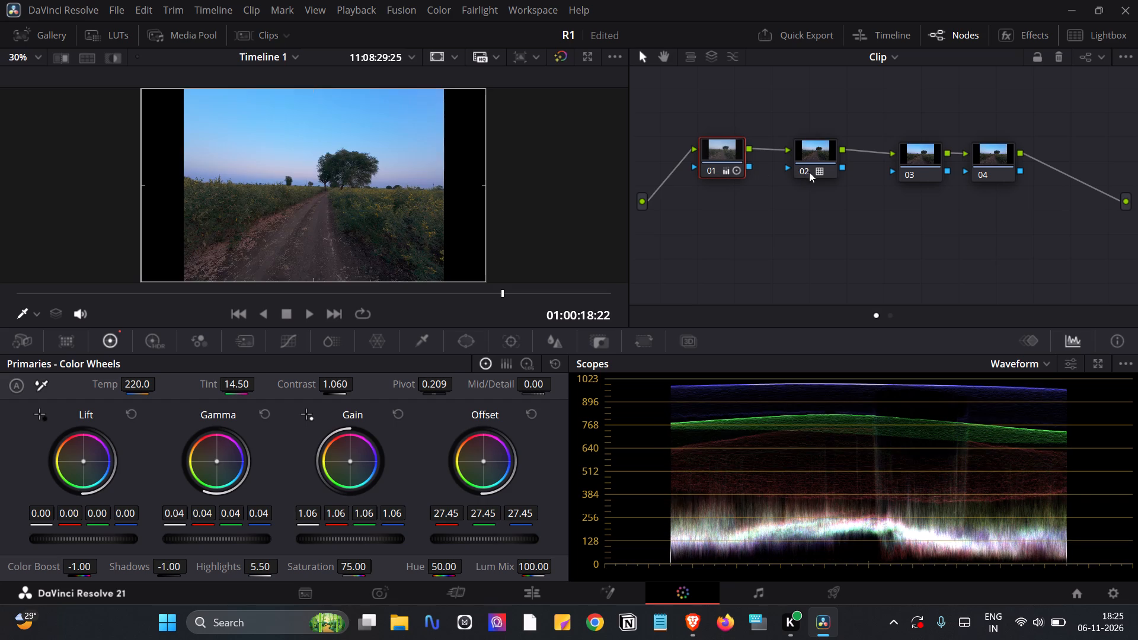
{"action": "left_click", "coordinate": [809, 172]}
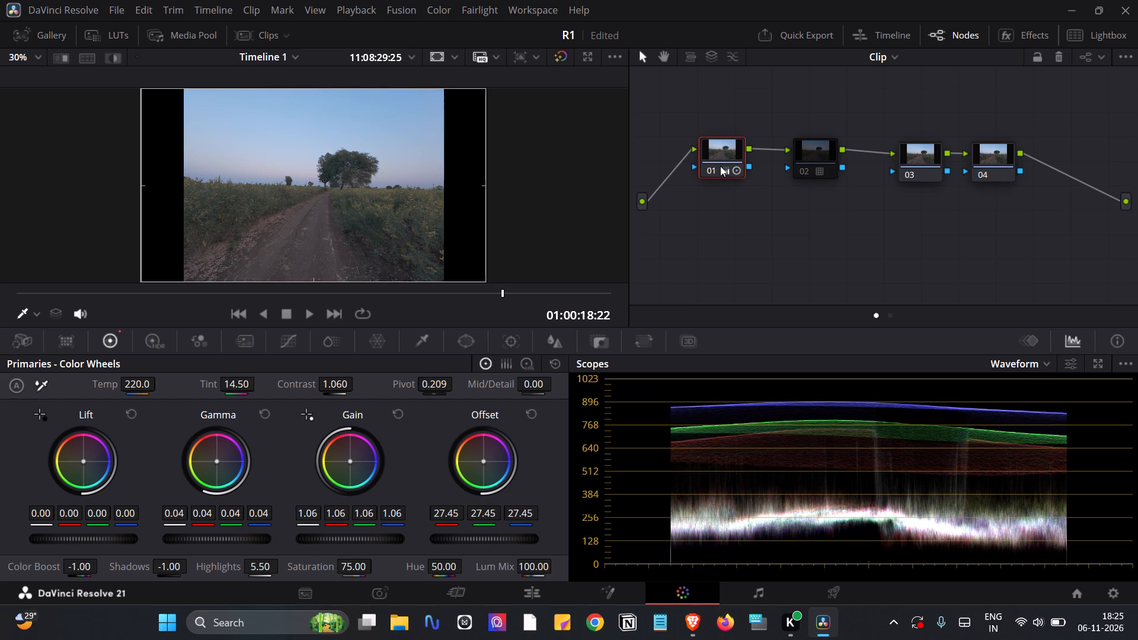
{"action": "left_click", "coordinate": [720, 166]}
{"action": "left_click", "coordinate": [709, 167]}
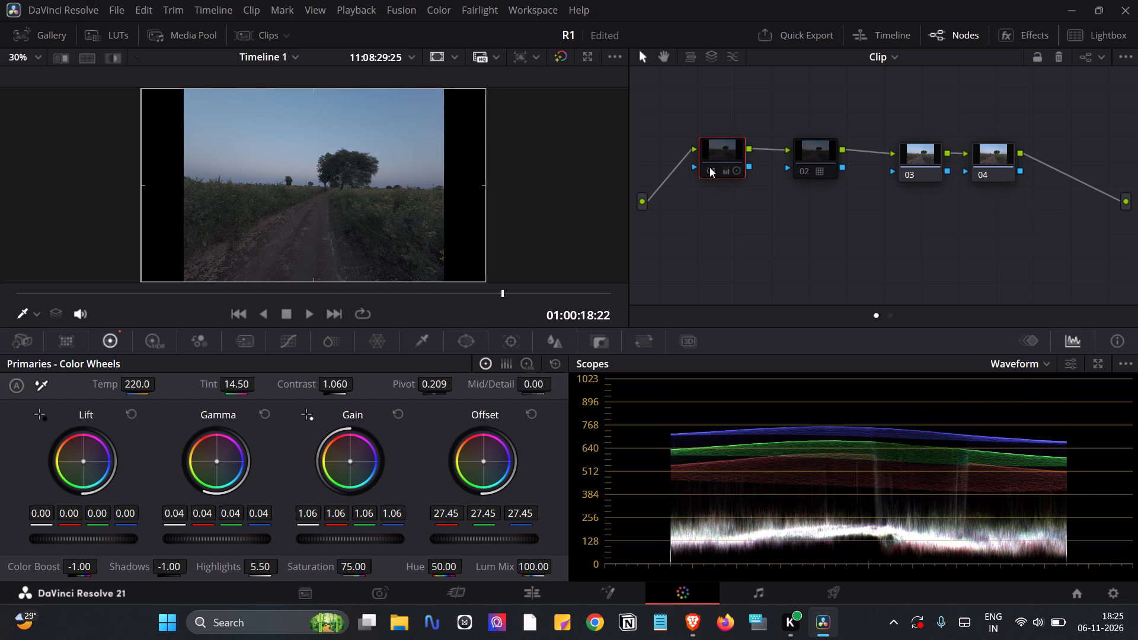
Select the two disabled nodes, 01 and 02, in the node graph and delete them.
{"action": "left_click_drag", "start_coordinate": [769, 213], "coordinate": [778, 169]}
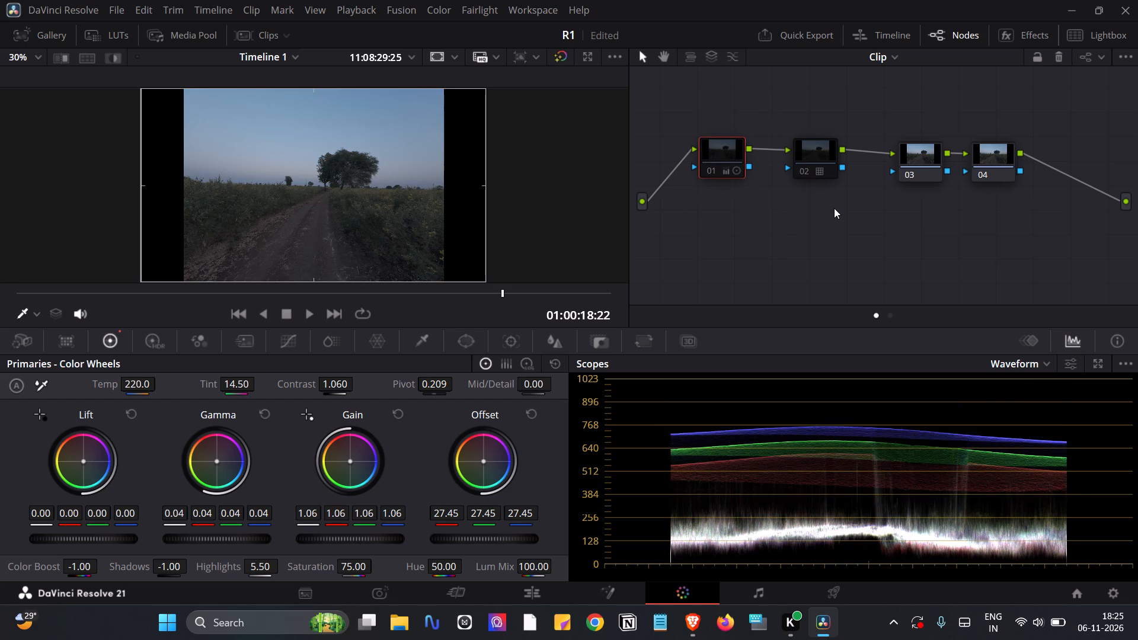
{"action": "left_click_drag", "start_coordinate": [834, 208], "coordinate": [676, 57]}
{"action": "key", "text": "Delete"}
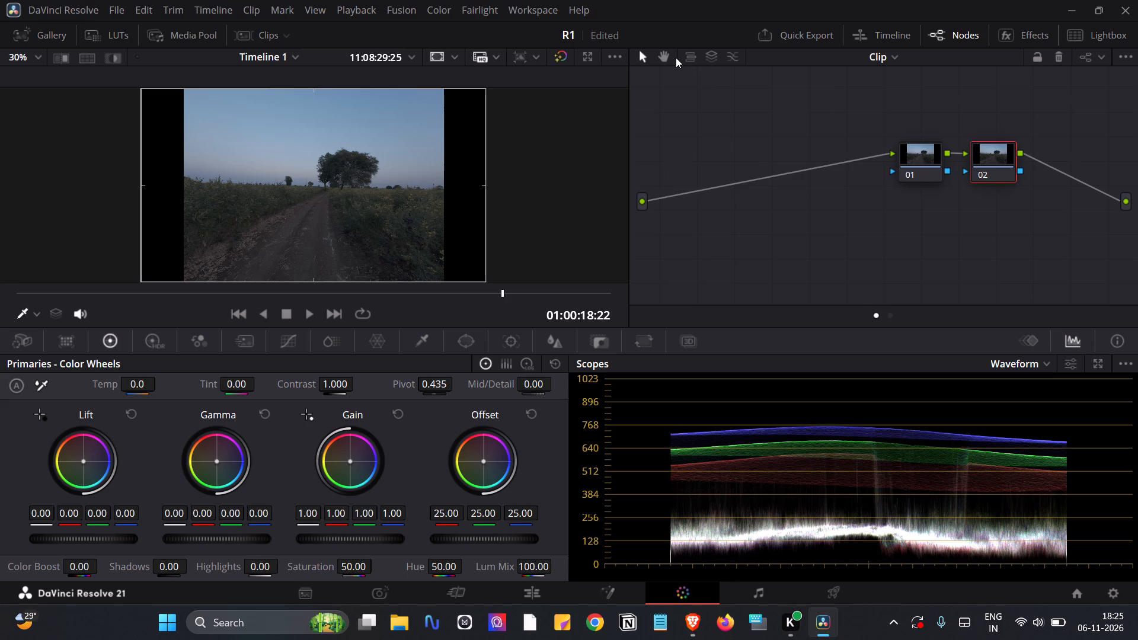
Move the two remaining nodes side by side near the source input of the node graph.
{"action": "left_click_drag", "start_coordinate": [918, 154], "coordinate": [695, 141]}
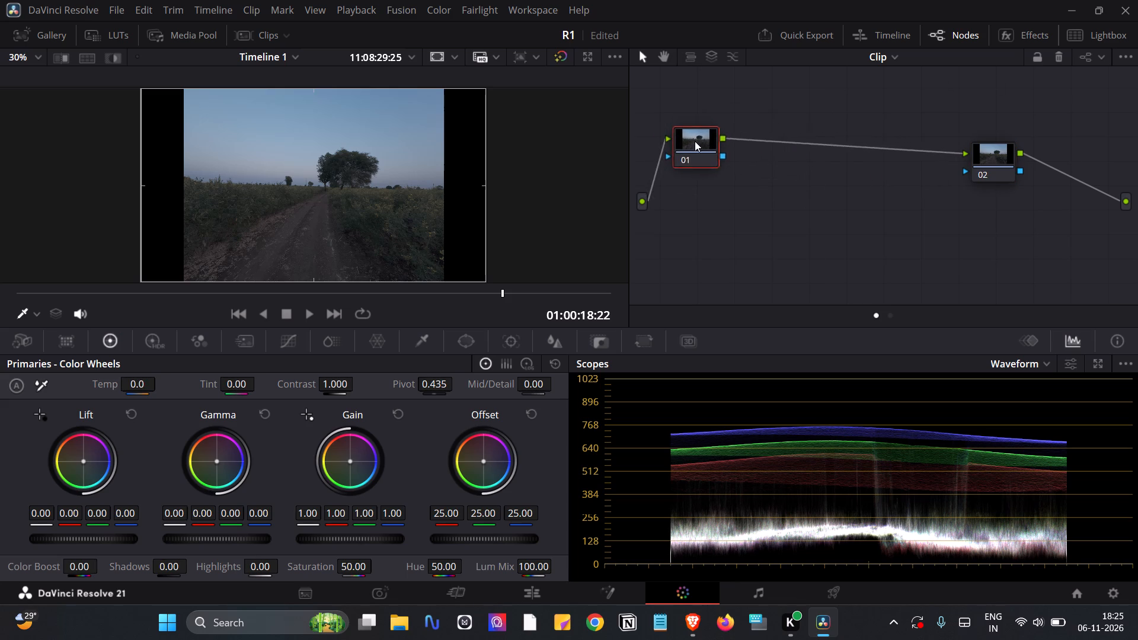
{"action": "left_click_drag", "start_coordinate": [695, 141], "coordinate": [680, 141]}
{"action": "left_click_drag", "start_coordinate": [1007, 157], "coordinate": [798, 144]}
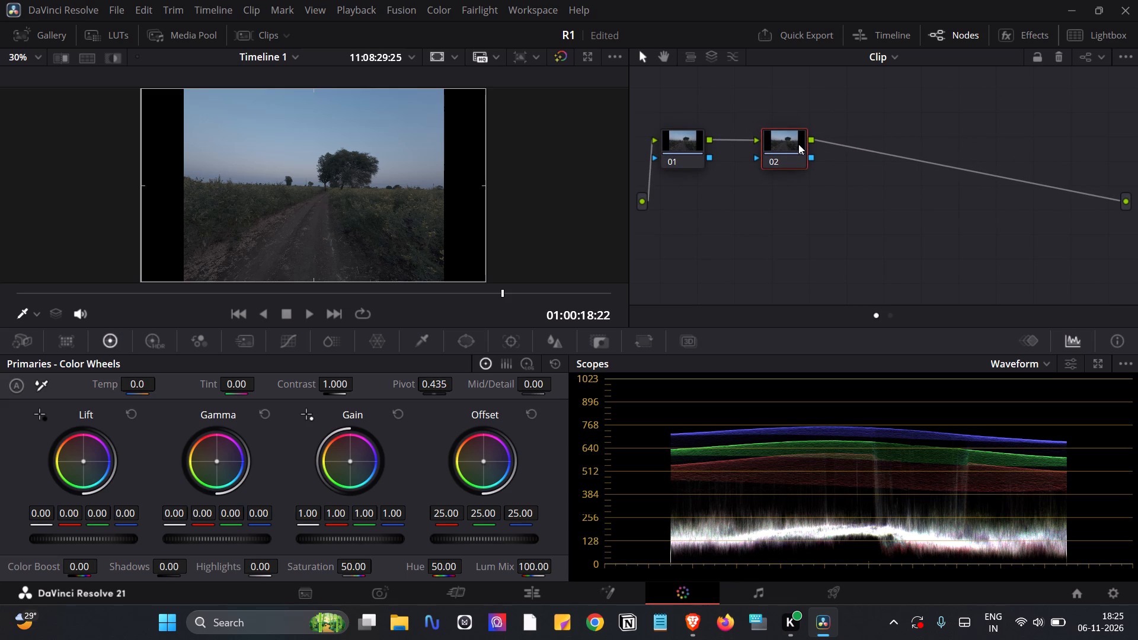
Switch back to the tutorial in Brave, resume playback and rewind to replay the color management part.
{"action": "left_click", "coordinate": [695, 616]}
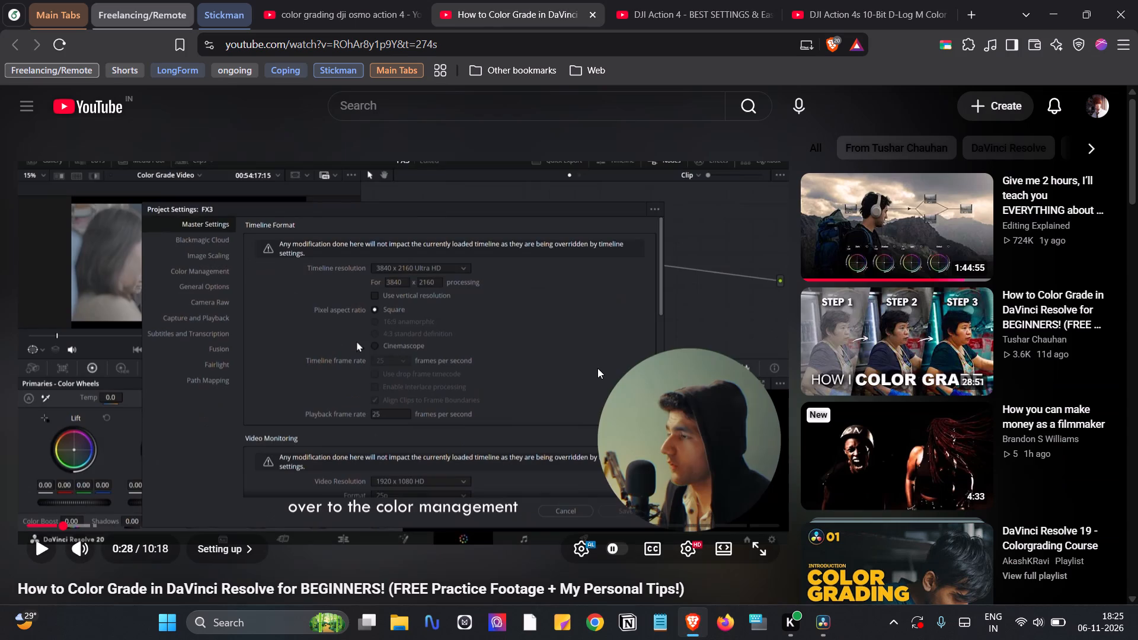
{"action": "left_click", "coordinate": [597, 368]}
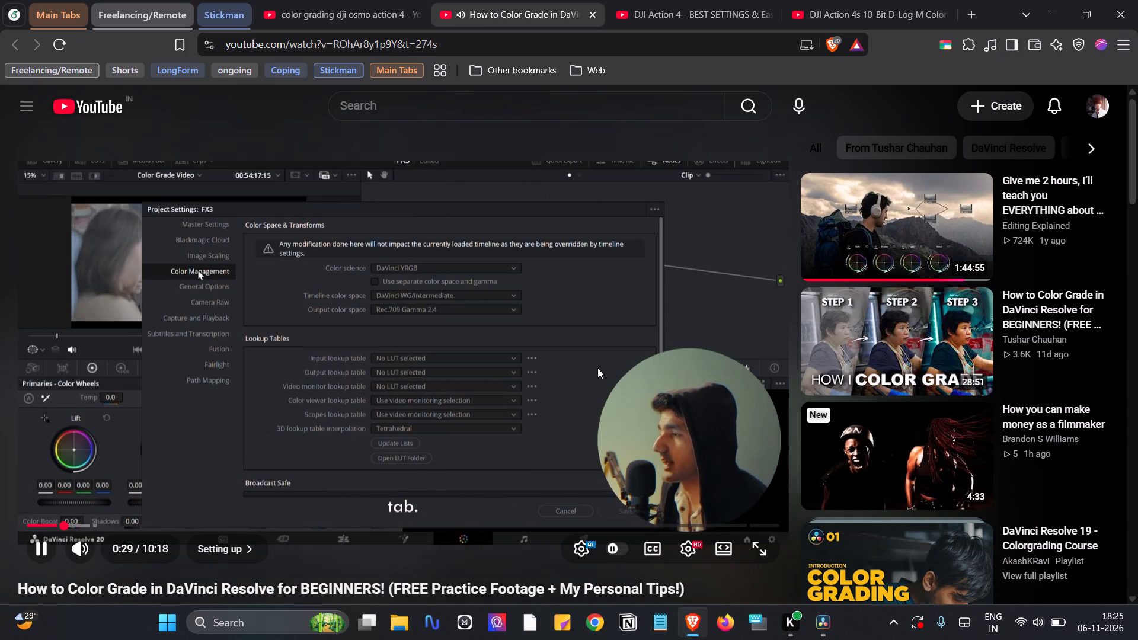
{"action": "key", "text": "Left"}
{"action": "key", "text": "Left"}
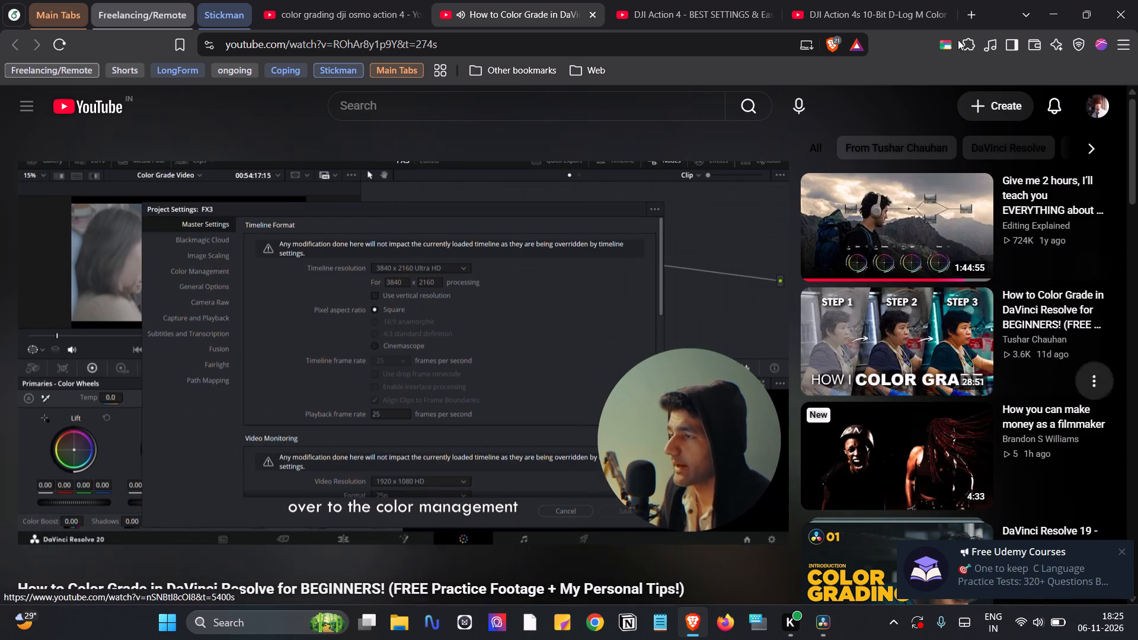
Pop the tutorial video out into a floating picture-in-picture window and enlarge it to show the full frame width.
{"action": "left_click", "coordinate": [942, 39]}
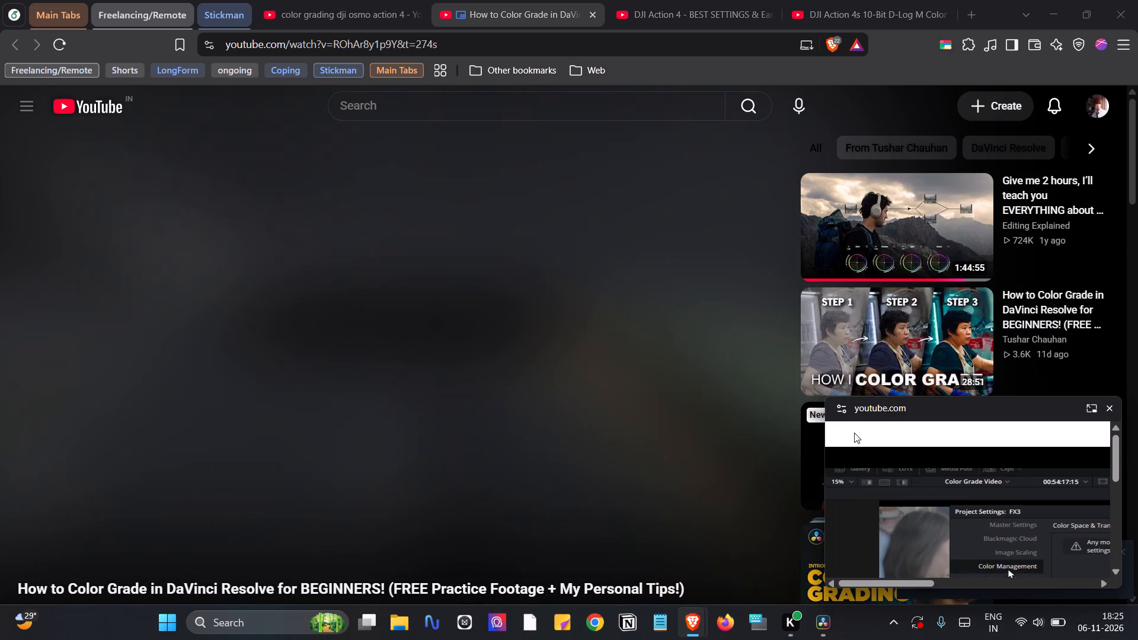
{"action": "left_click_drag", "start_coordinate": [826, 403], "coordinate": [671, 201]}
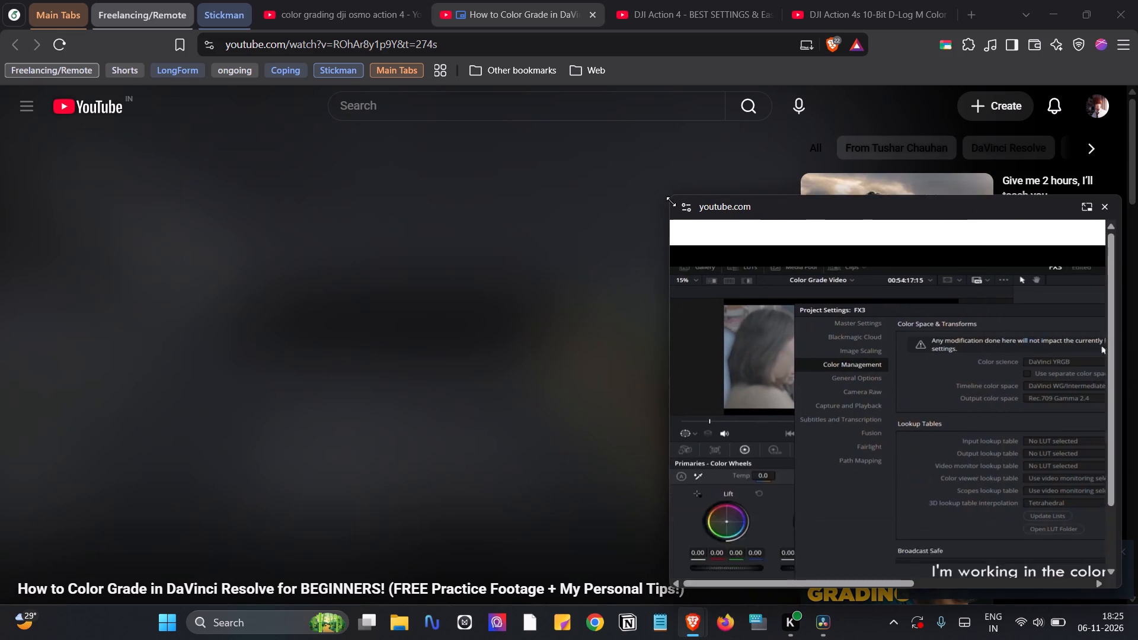
{"action": "left_click_drag", "start_coordinate": [671, 201], "coordinate": [409, 141]}
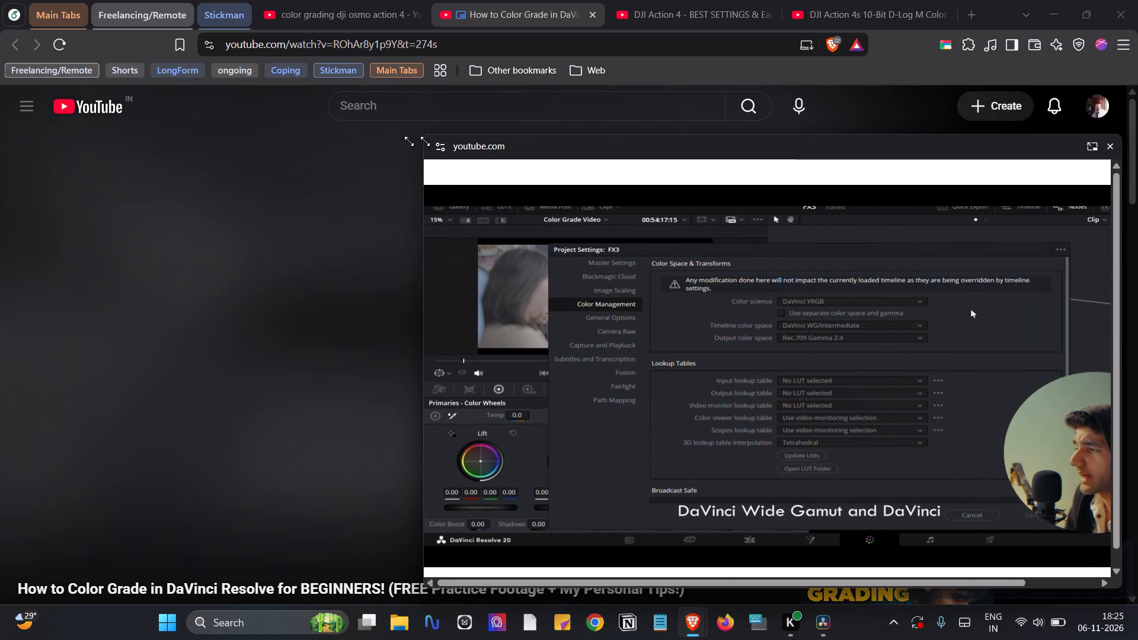
{"action": "left_click_drag", "start_coordinate": [409, 141], "coordinate": [329, 147]}
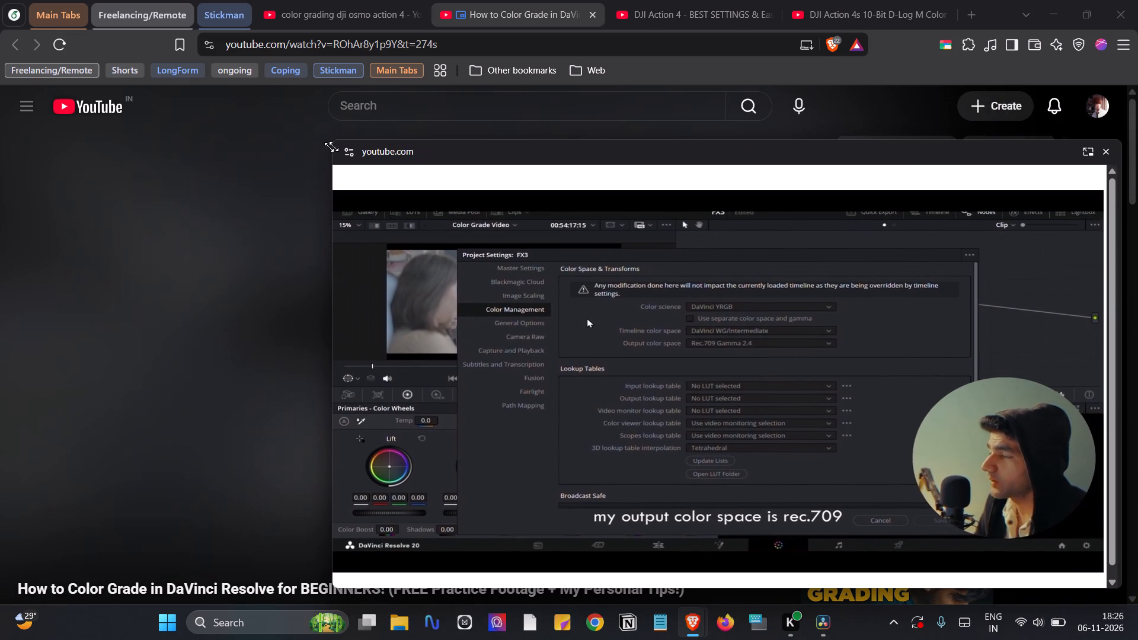
{"action": "left_click_drag", "start_coordinate": [329, 147], "coordinate": [353, 129]}
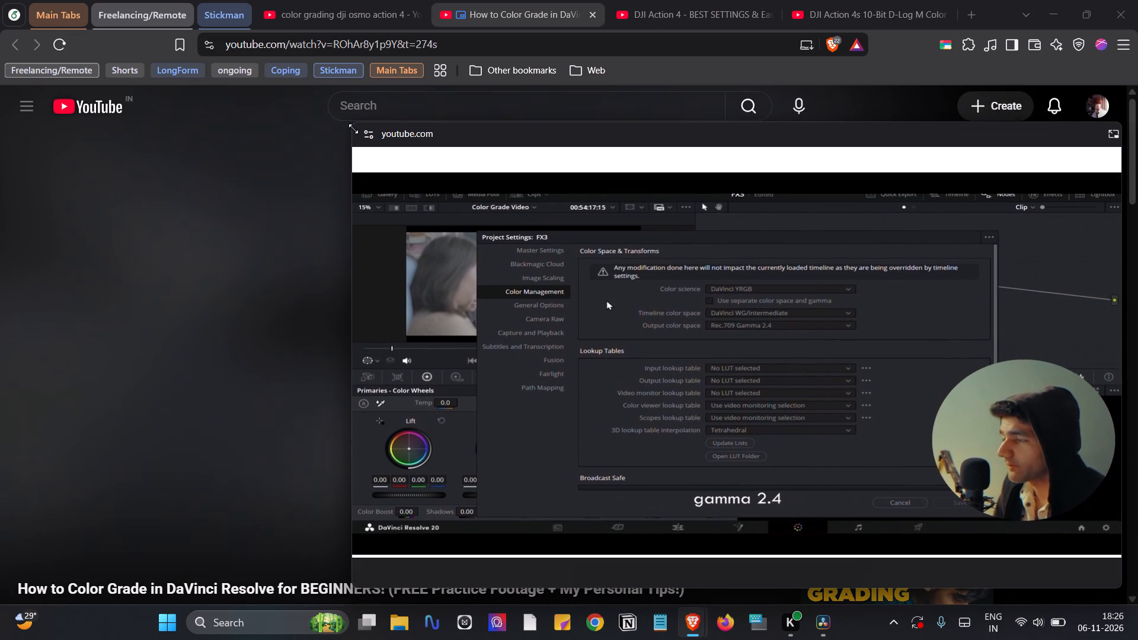
{"action": "left_click_drag", "start_coordinate": [353, 129], "coordinate": [337, 149]}
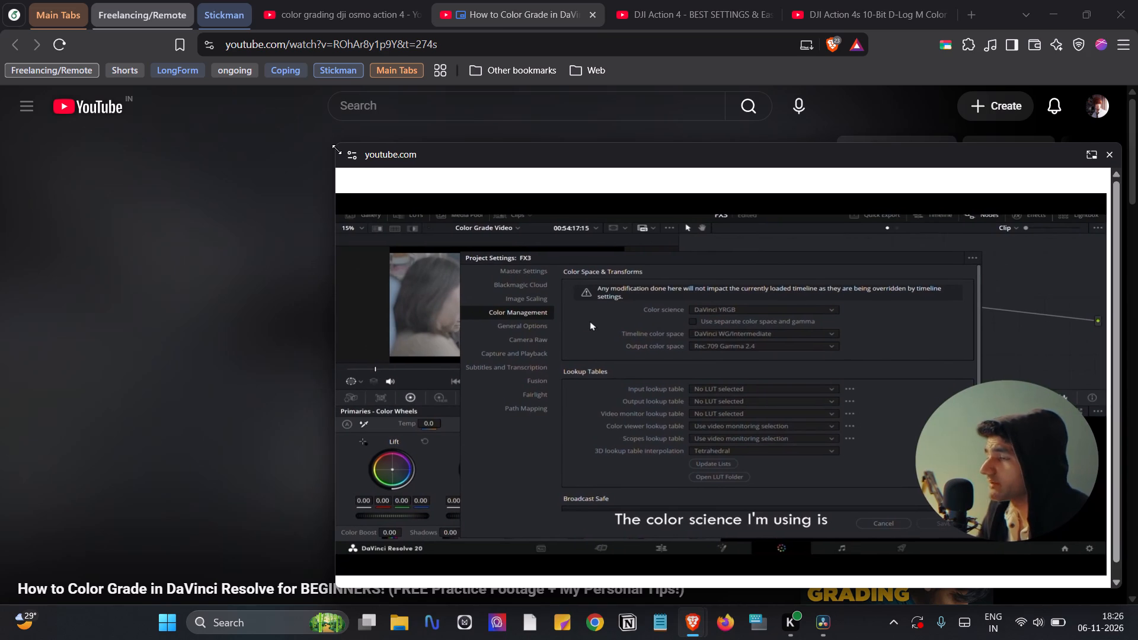
{"action": "left_click_drag", "start_coordinate": [337, 149], "coordinate": [337, 155]}
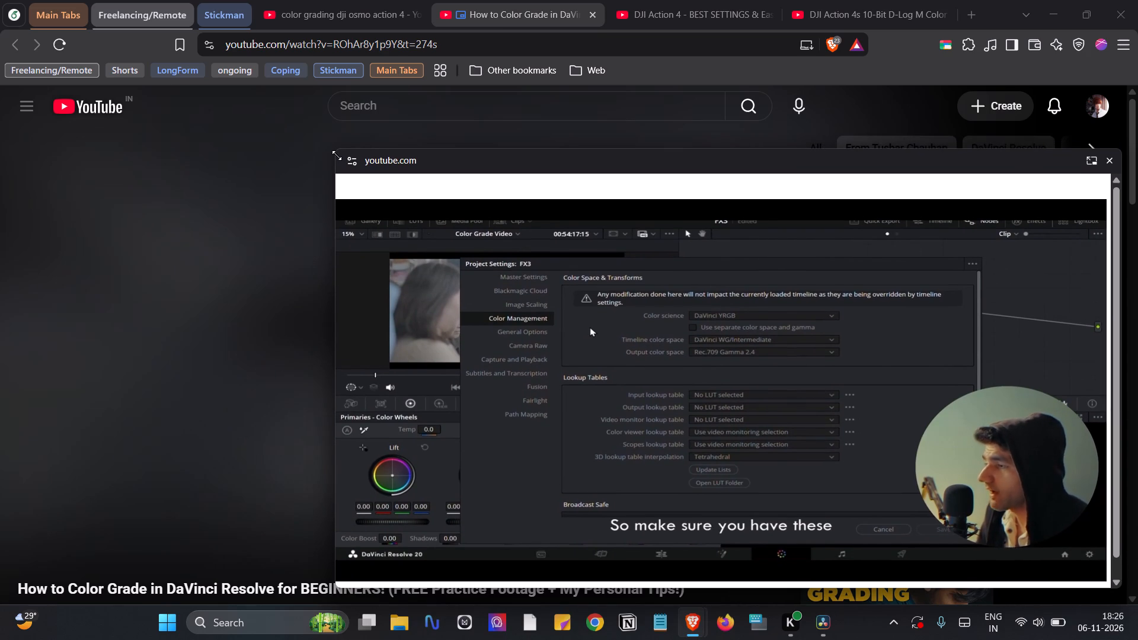
Pause the floating video, skip back ten seconds and pause it at 0:34 on the Color Management settings.
{"action": "left_click", "coordinate": [386, 217]}
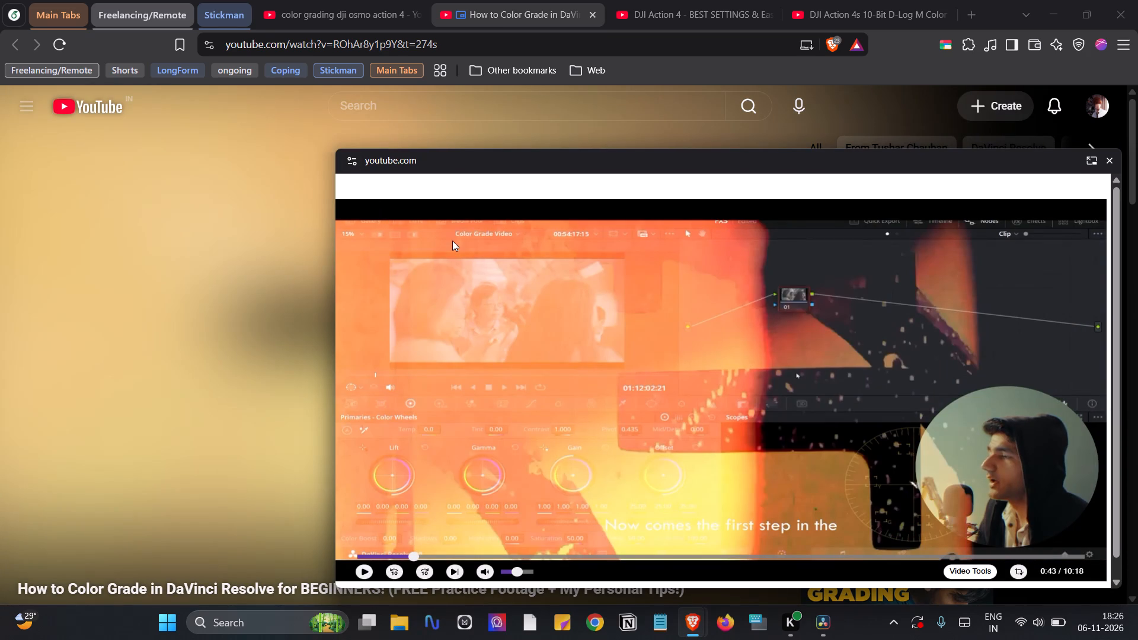
{"action": "key", "text": "Left"}
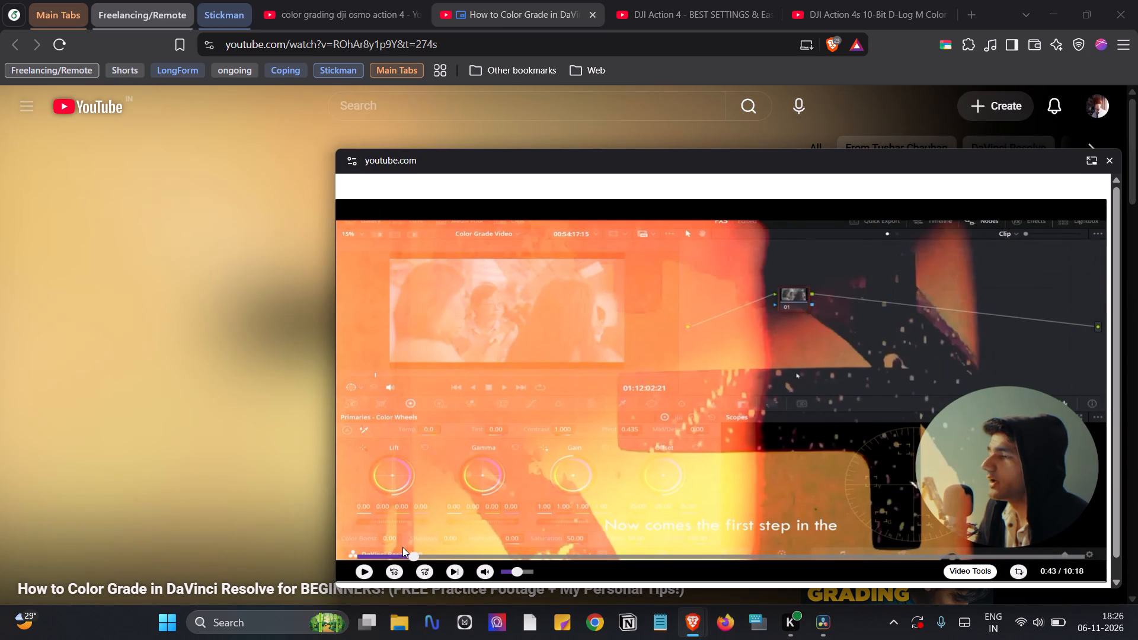
{"action": "left_click", "coordinate": [395, 569]}
{"action": "left_click", "coordinate": [520, 431]}
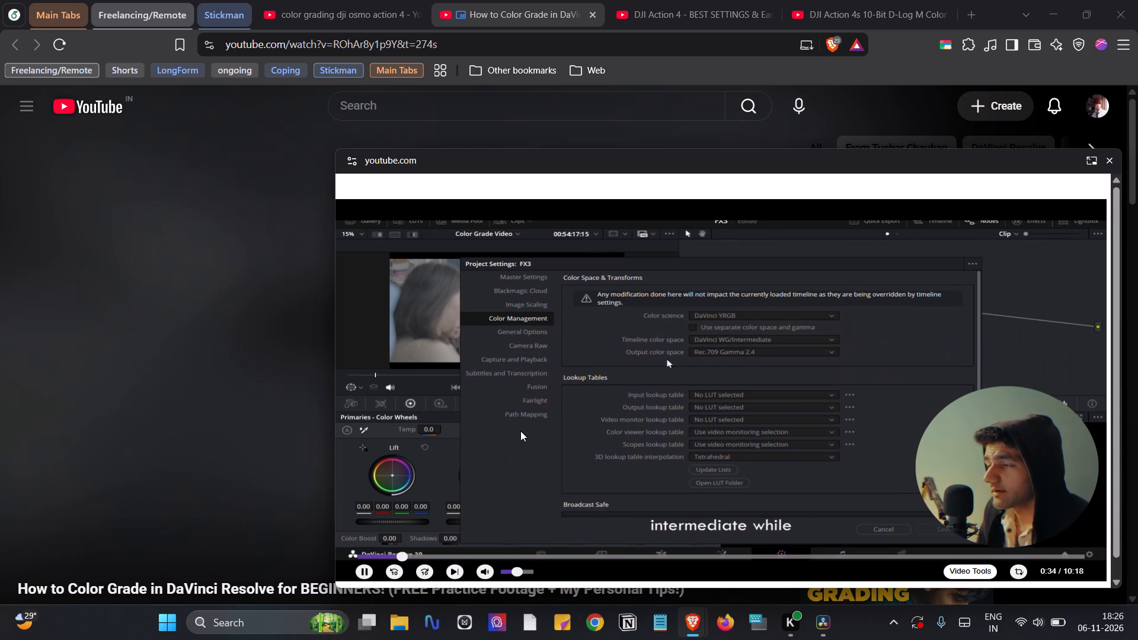
{"action": "left_click", "coordinate": [520, 431]}
Switch back to DaVinci Resolve, move the floating tutorial to the middle of the screen and shorten its window to fit the video.
{"action": "left_click", "coordinate": [1051, 9]}
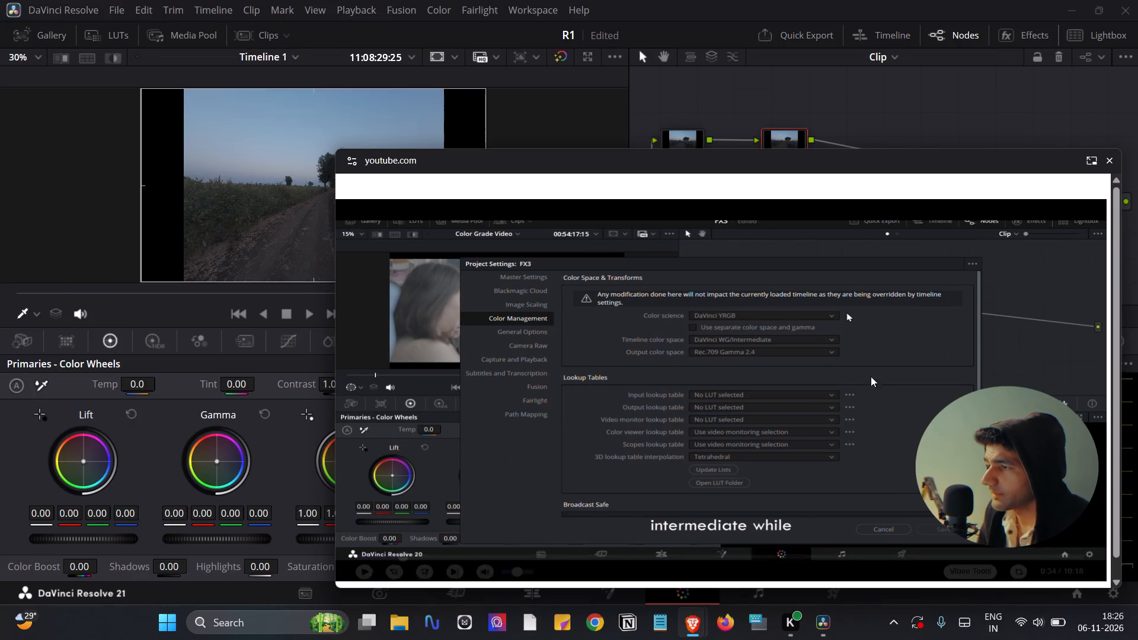
{"action": "left_click_drag", "start_coordinate": [712, 166], "coordinate": [528, 90]}
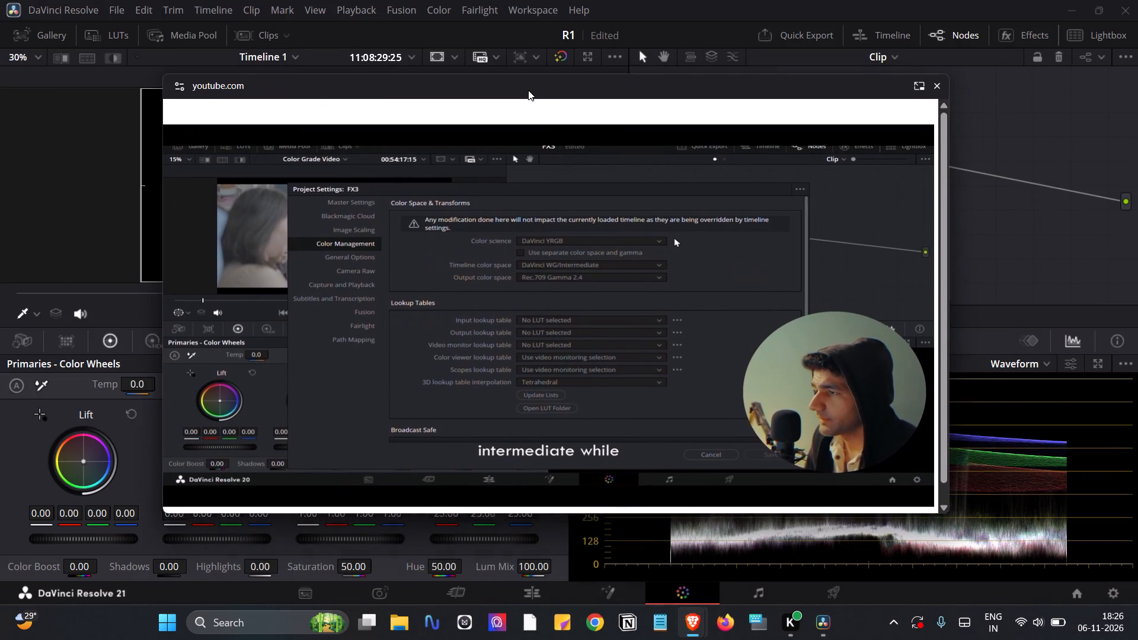
{"action": "left_click_drag", "start_coordinate": [528, 90], "coordinate": [507, 92]}
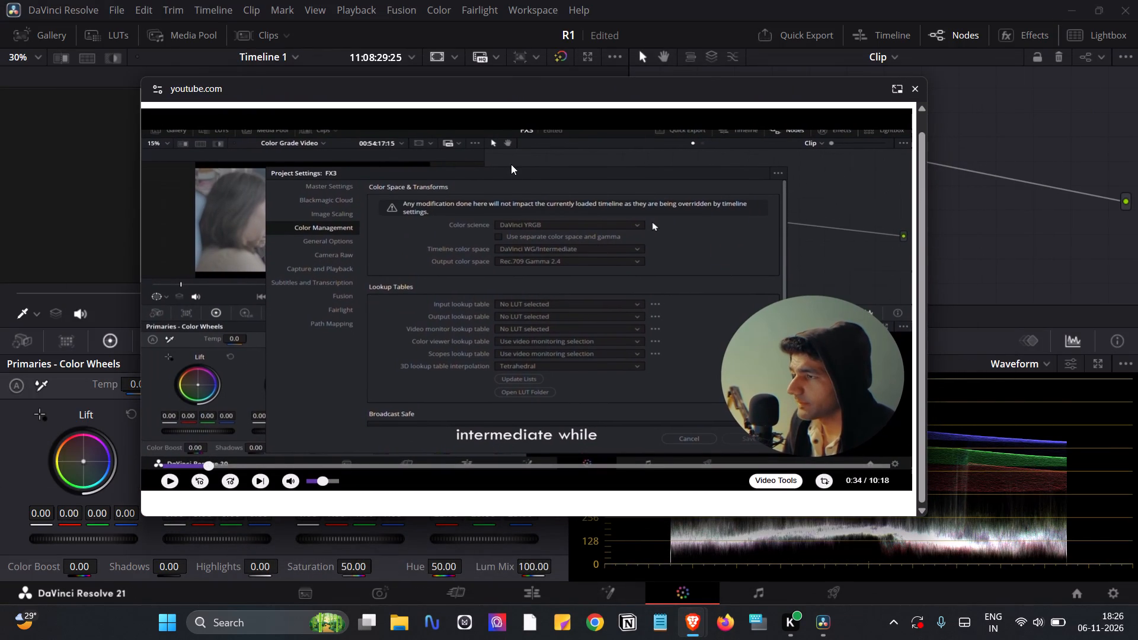
{"action": "left_click_drag", "start_coordinate": [925, 517], "coordinate": [925, 516]}
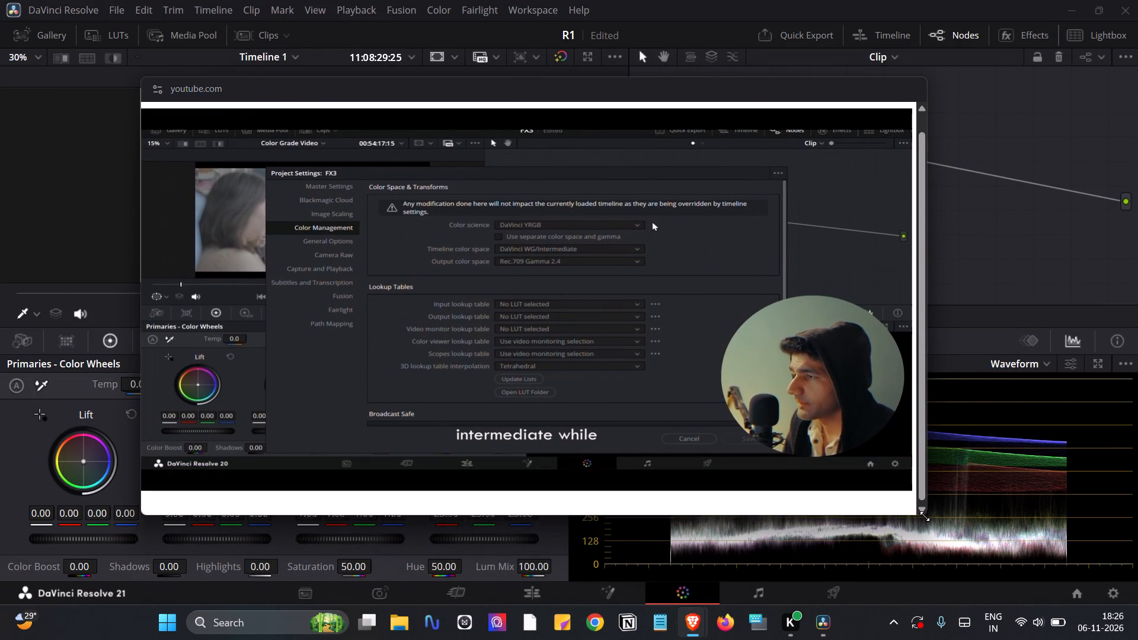
{"action": "left_click_drag", "start_coordinate": [925, 516], "coordinate": [923, 496]}
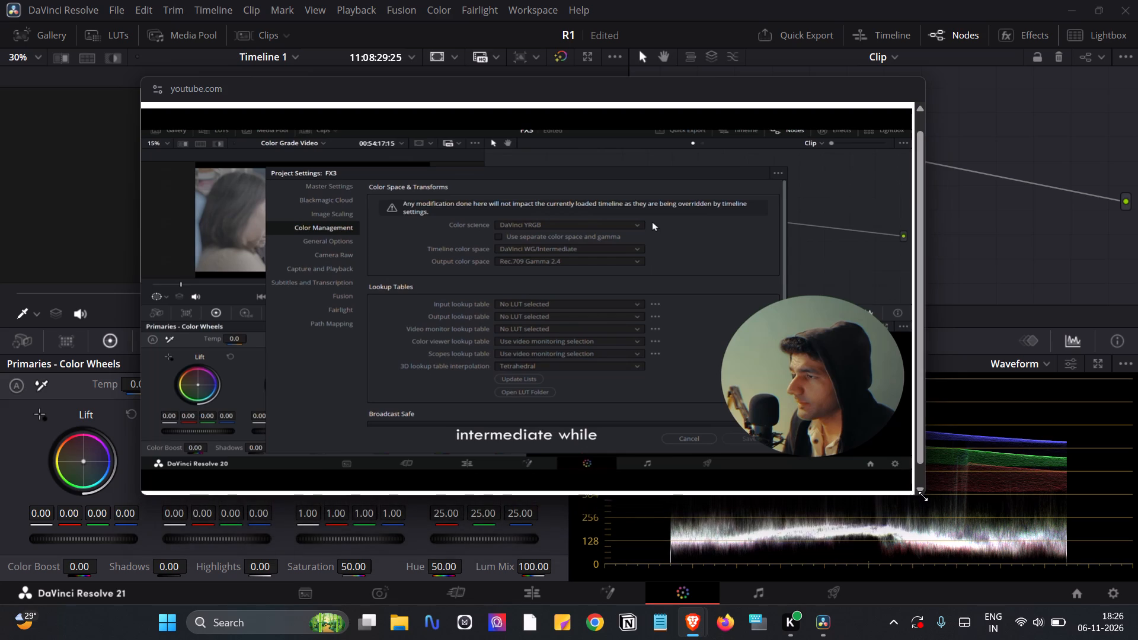
{"action": "left_click_drag", "start_coordinate": [923, 496], "coordinate": [922, 496]}
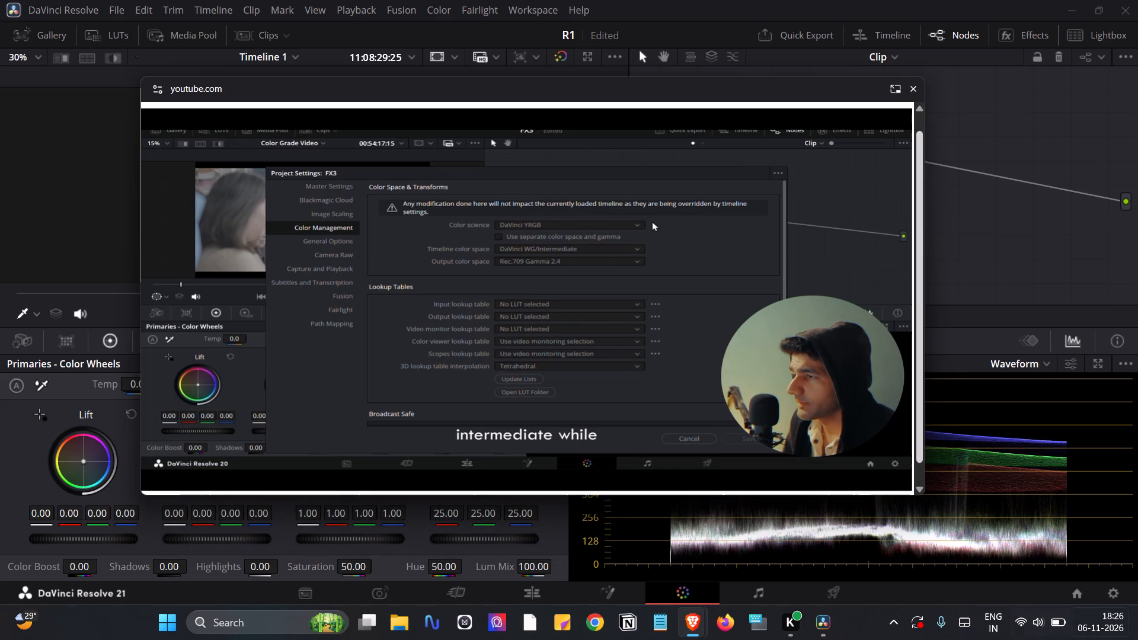
Open the Color Management section of the project settings and place the floating tutorial below the color space options, paused for comparison.
{"action": "left_click", "coordinate": [1116, 595]}
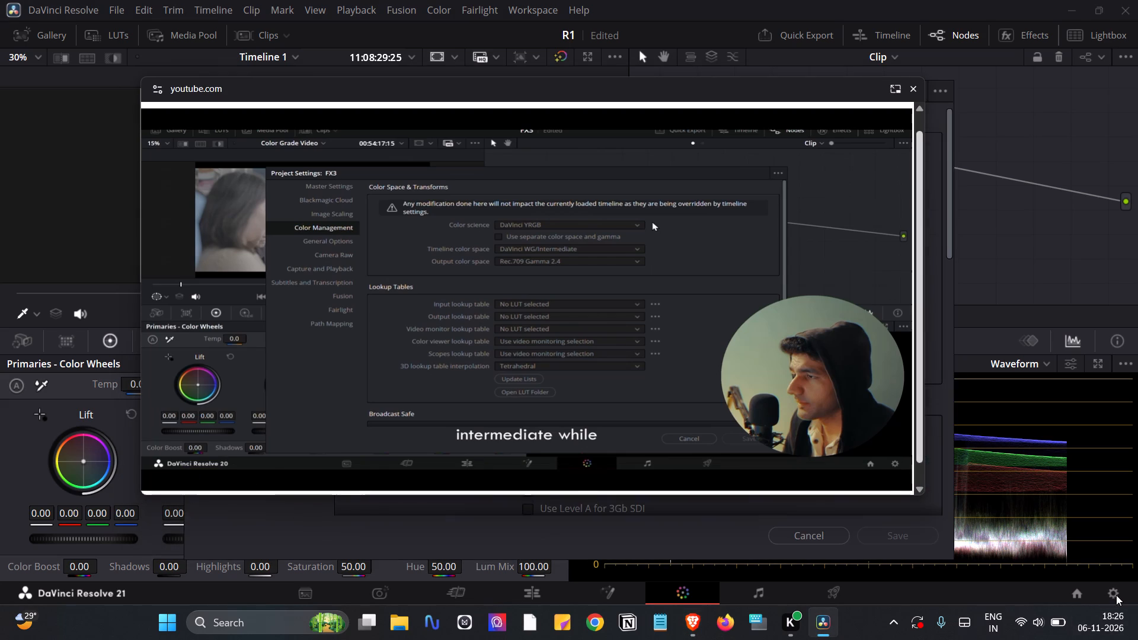
{"action": "left_click_drag", "start_coordinate": [463, 89], "coordinate": [823, 146]}
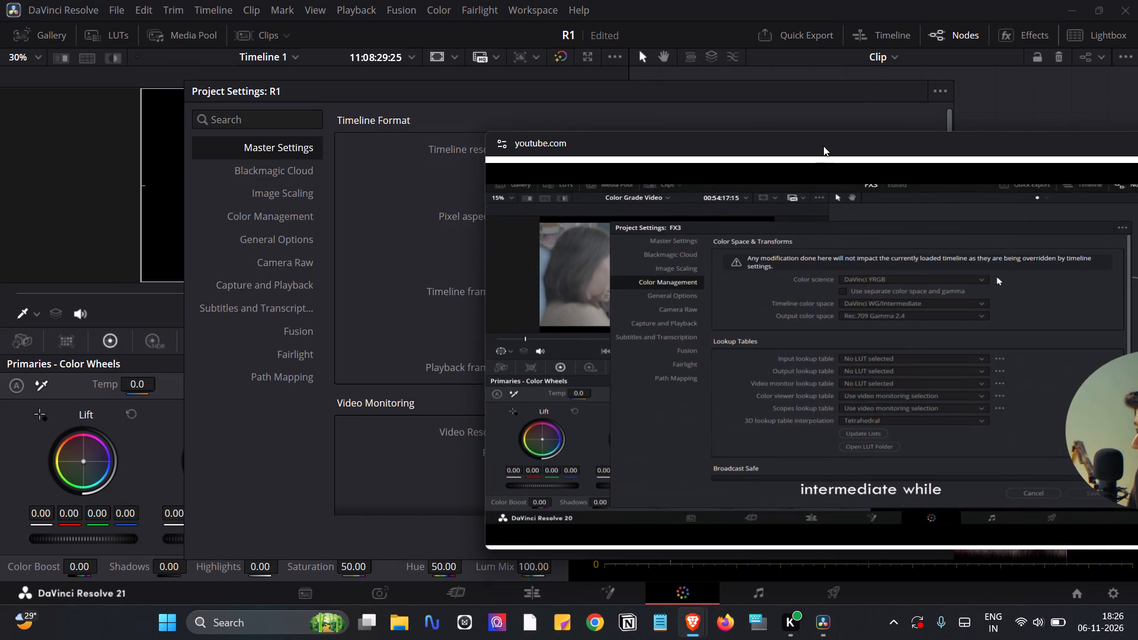
{"action": "left_click_drag", "start_coordinate": [823, 146], "coordinate": [798, 120]}
{"action": "left_click", "coordinate": [715, 272]}
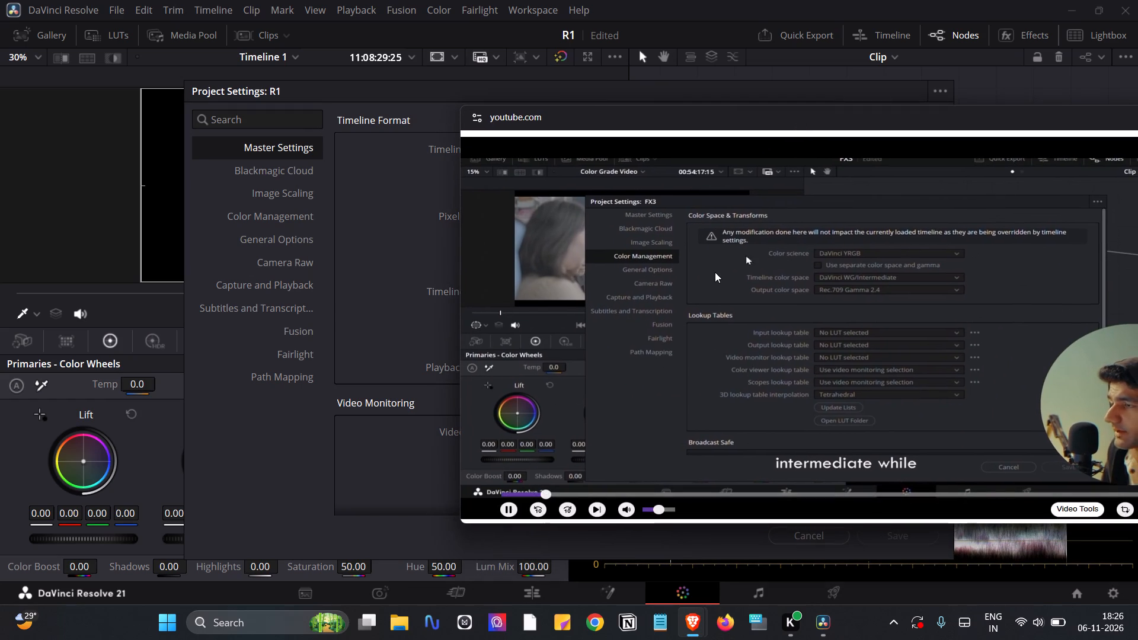
{"action": "left_click", "coordinate": [715, 272]}
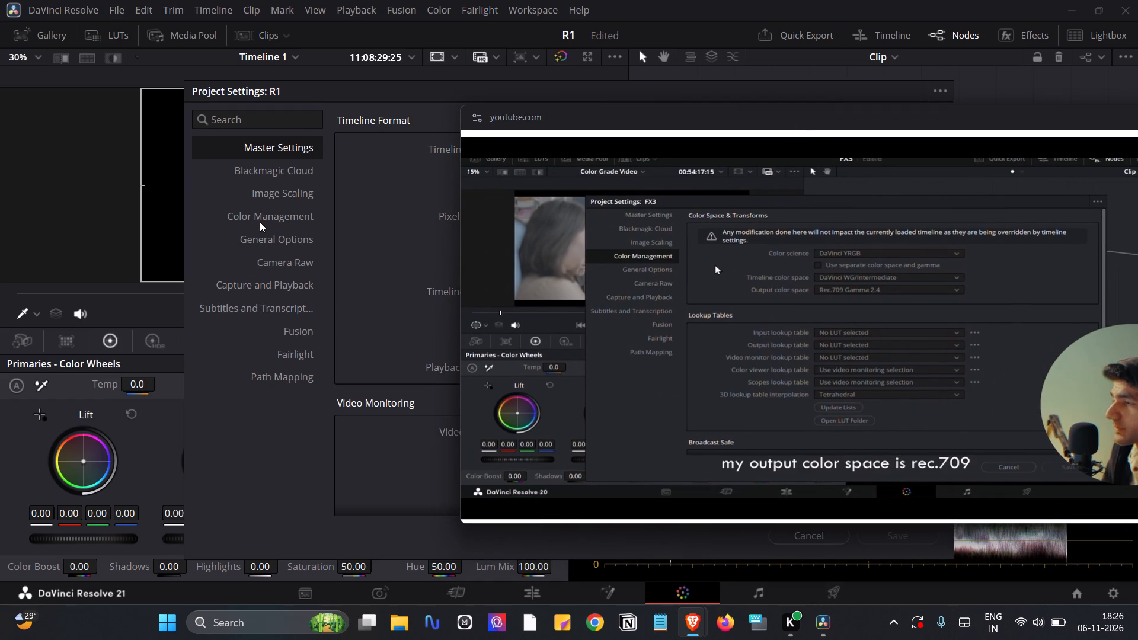
{"action": "left_click", "coordinate": [260, 222]}
{"action": "left_click_drag", "start_coordinate": [664, 121], "coordinate": [528, 258]}
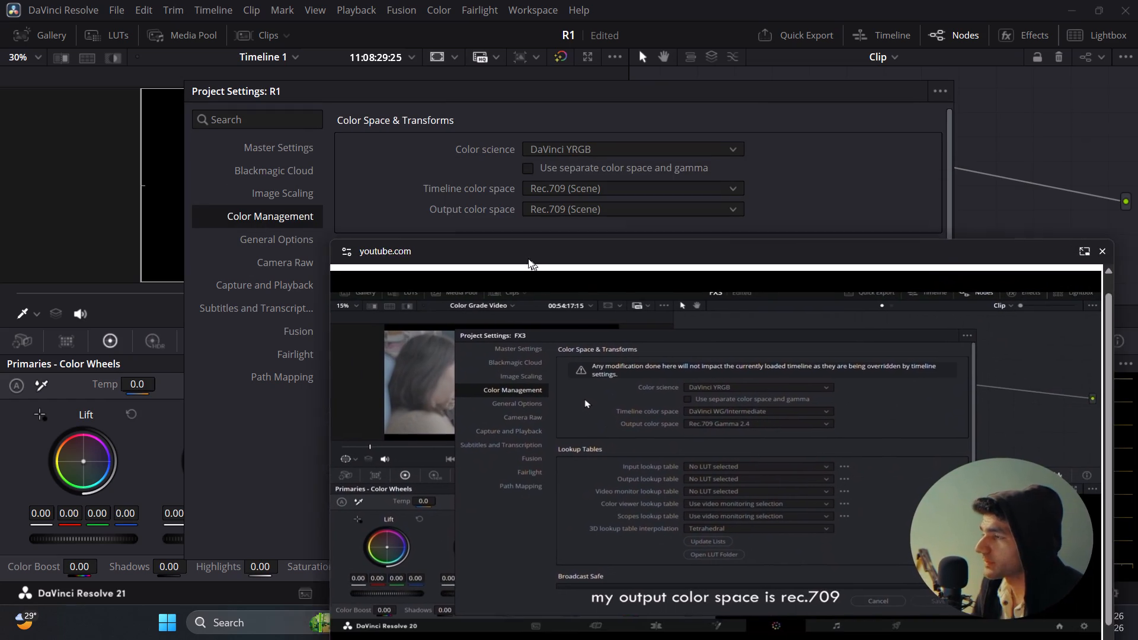
{"action": "left_click_drag", "start_coordinate": [528, 258], "coordinate": [496, 257]}
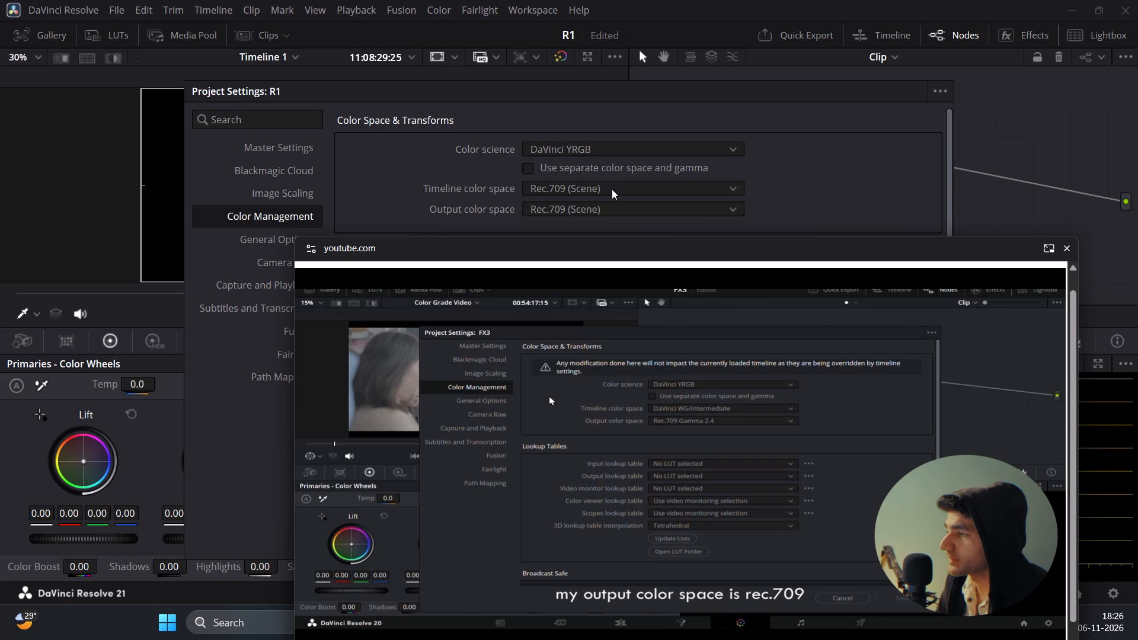
Set the timeline color space to DaVinci WG/Intermediate and the output color space to Rec.709 Gamma 2.4.
{"action": "left_click", "coordinate": [612, 189]}
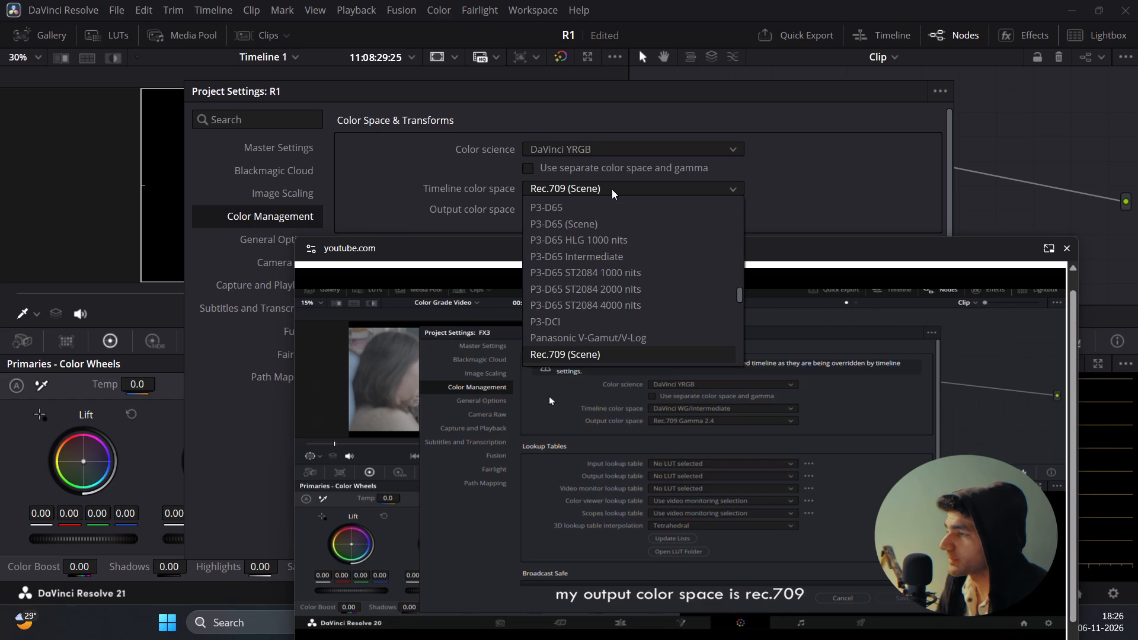
{"action": "scroll", "coordinate": [600, 296], "scroll_direction": "down", "scroll_amount": 1}
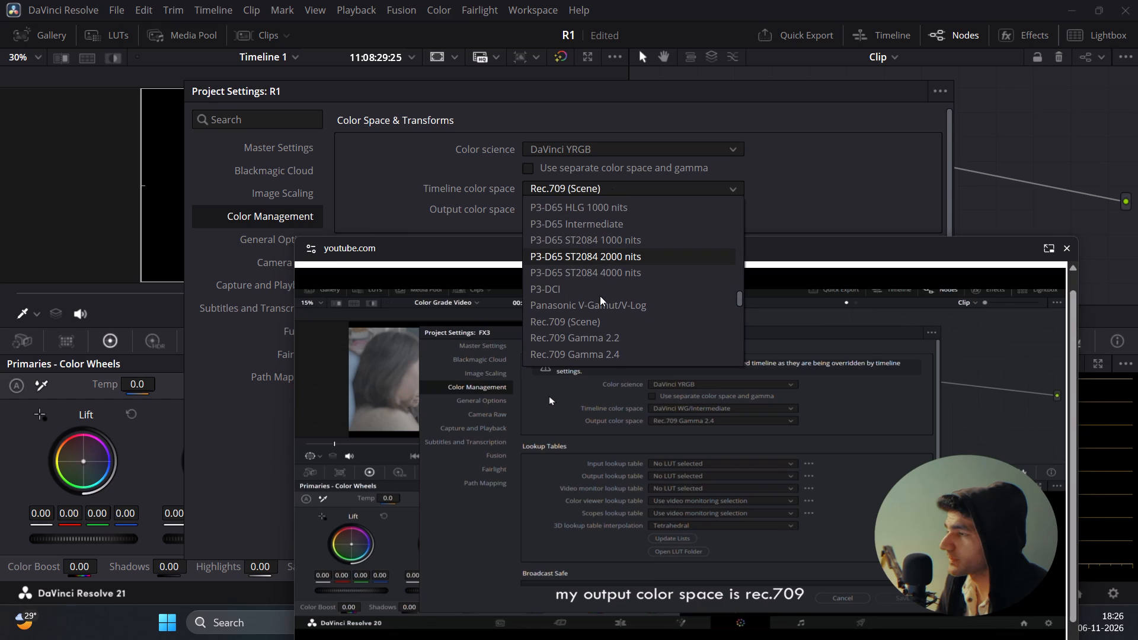
{"action": "scroll", "coordinate": [600, 296], "scroll_direction": "down", "scroll_amount": 2}
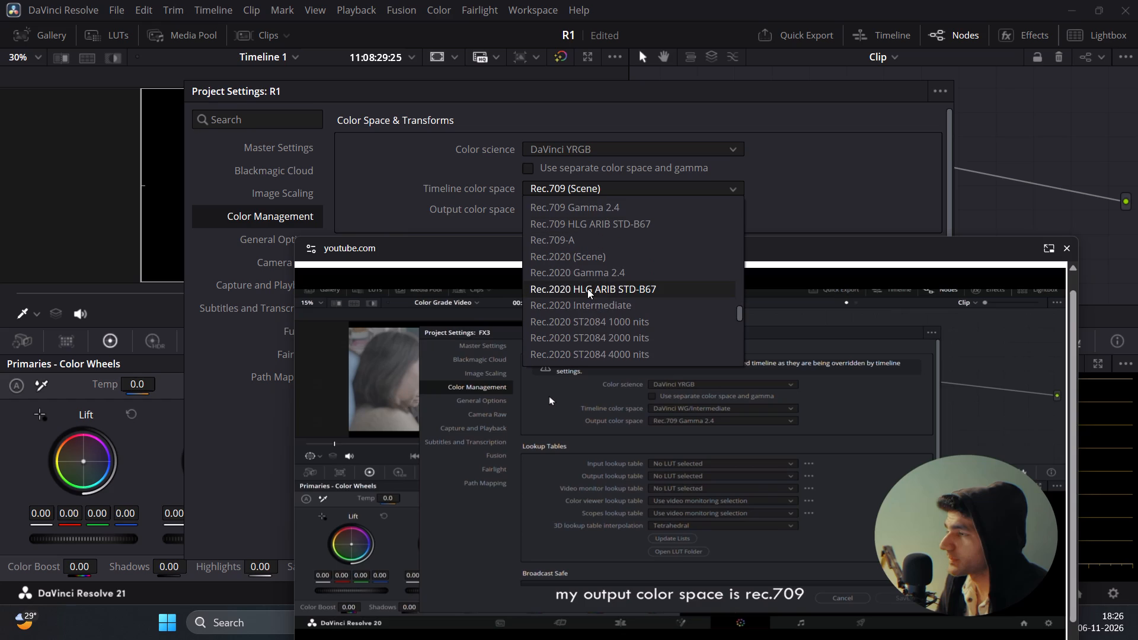
{"action": "scroll", "coordinate": [587, 289], "scroll_direction": "up", "scroll_amount": 4}
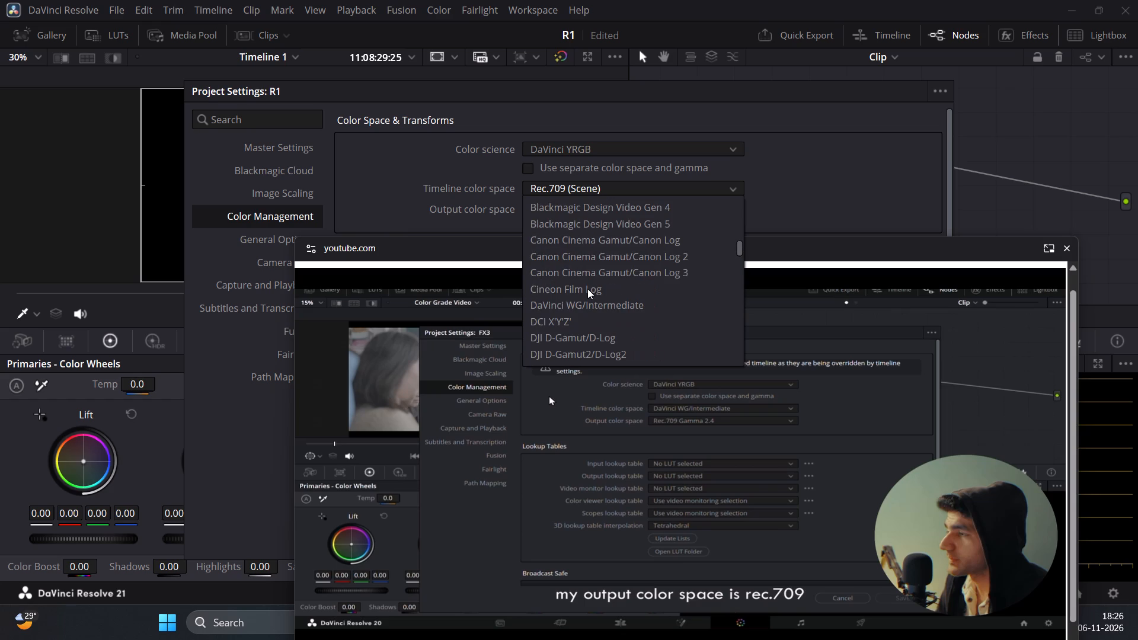
{"action": "scroll", "coordinate": [587, 289], "scroll_direction": "up", "scroll_amount": 1}
{"action": "left_click", "coordinate": [576, 305]}
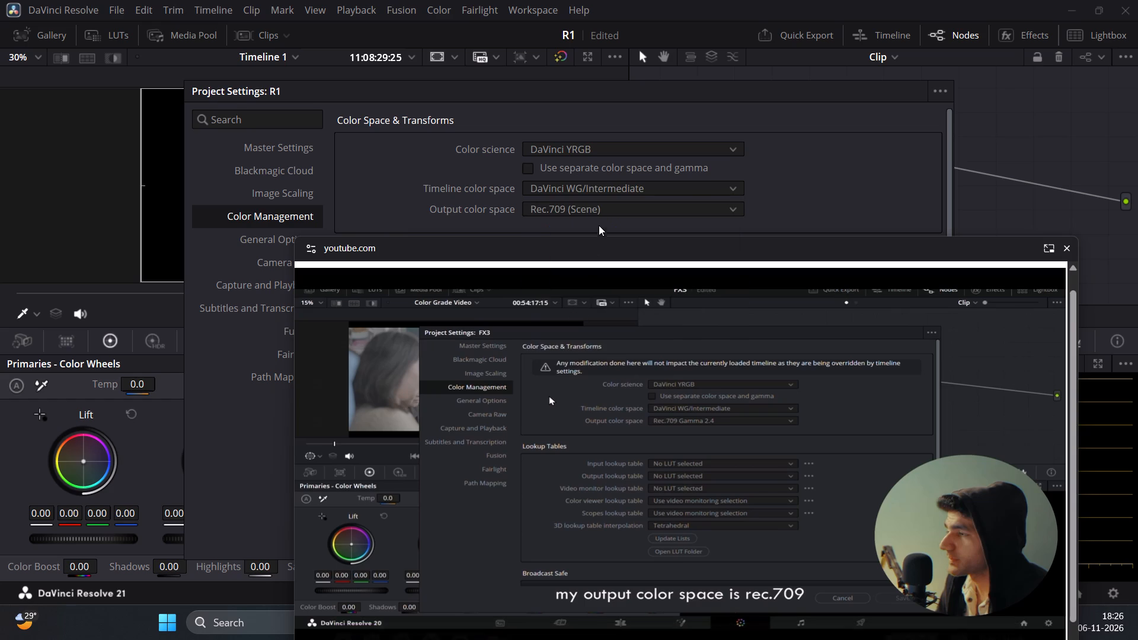
{"action": "left_click", "coordinate": [599, 213]}
{"action": "scroll", "coordinate": [590, 325], "scroll_direction": "down", "scroll_amount": 1}
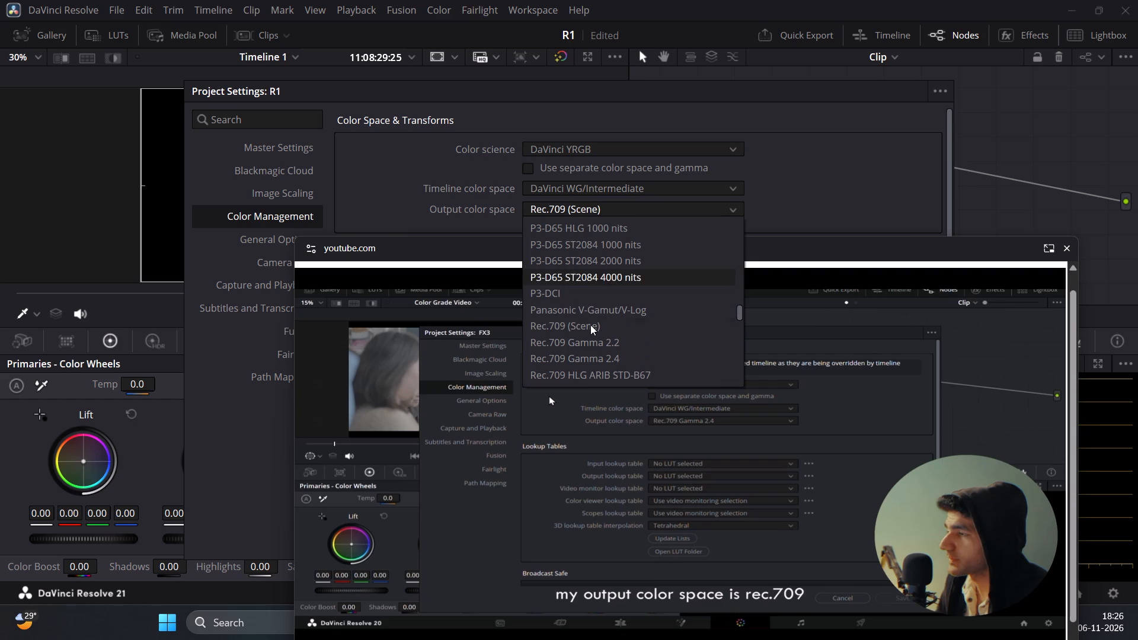
{"action": "left_click", "coordinate": [594, 351]}
Move the floating tutorial aside to check the project's color settings, bring it back over them and resume playback.
{"action": "left_click_drag", "start_coordinate": [602, 247], "coordinate": [586, 218]}
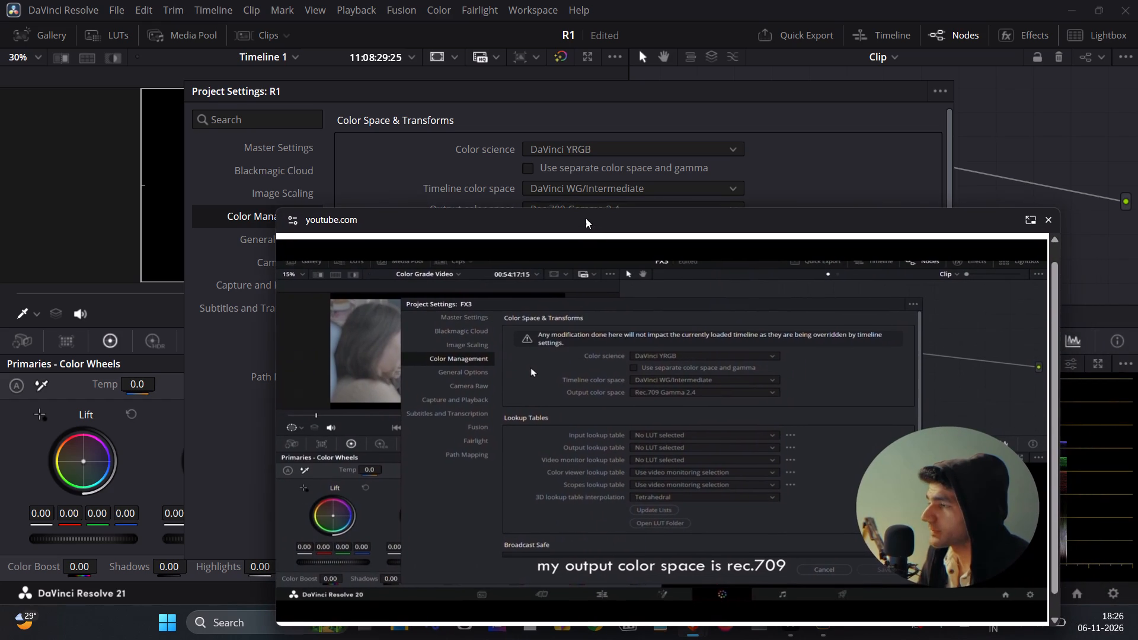
{"action": "left_click_drag", "start_coordinate": [586, 218], "coordinate": [973, 137]}
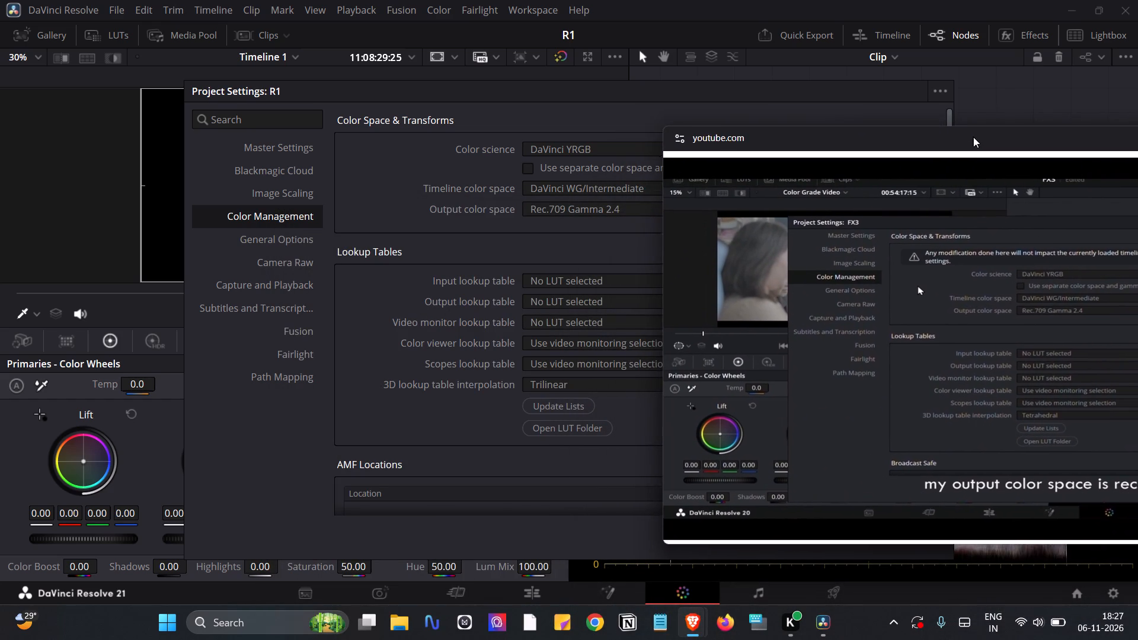
{"action": "left_click_drag", "start_coordinate": [973, 137], "coordinate": [423, 149]}
{"action": "left_click", "coordinate": [490, 362]}
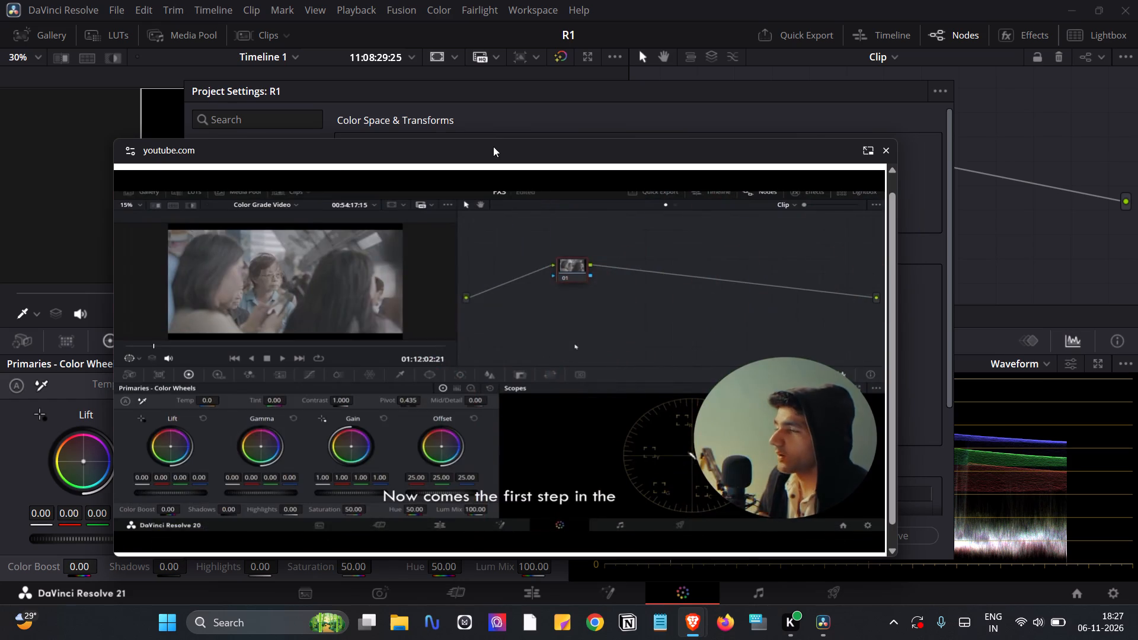
Move the floating tutorial clear of the project settings and save the color management changes.
{"action": "left_click_drag", "start_coordinate": [493, 146], "coordinate": [904, 13]}
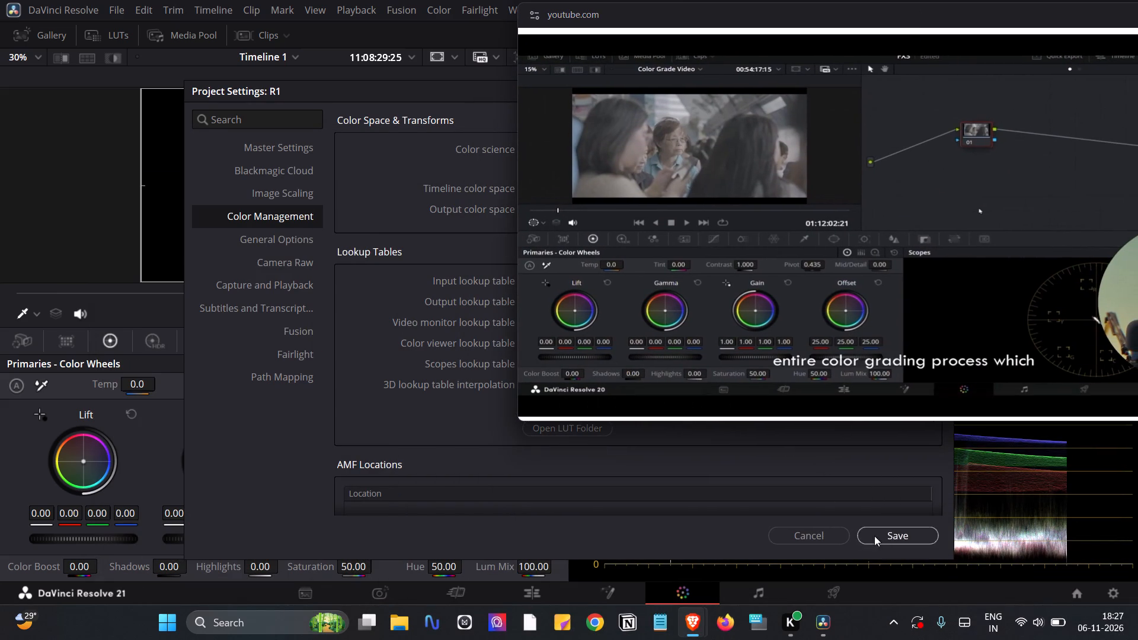
{"action": "left_click", "coordinate": [899, 538]}
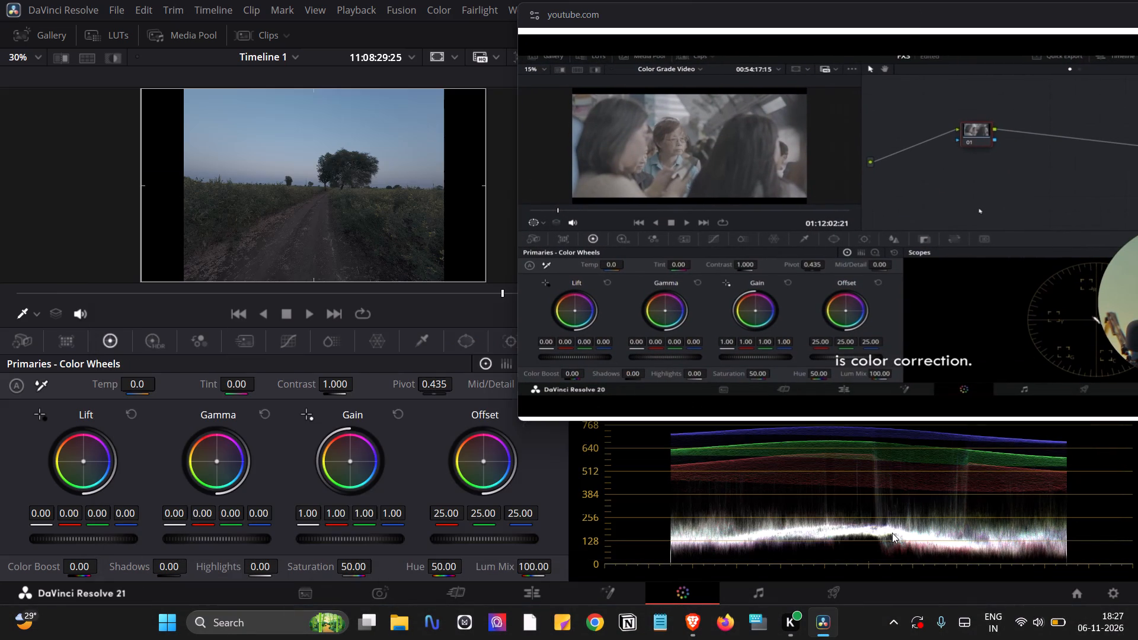
Reposition the playing tutorial below the node graph so the nodes stay uncovered while watching.
{"action": "left_click_drag", "start_coordinate": [781, 20], "coordinate": [621, 133]}
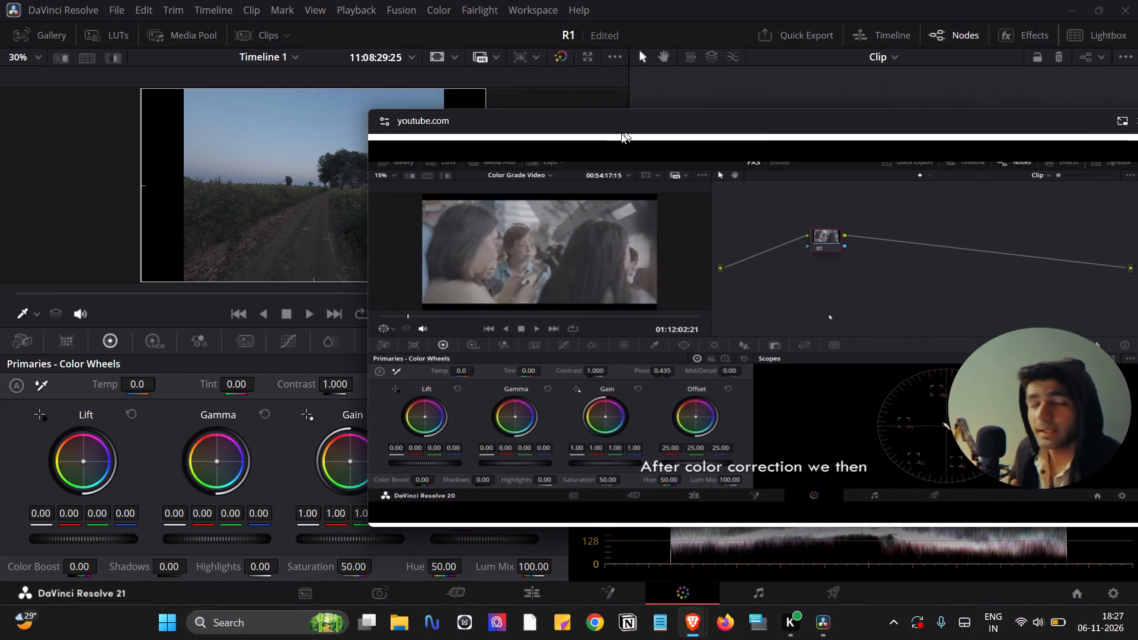
{"action": "left_click_drag", "start_coordinate": [621, 133], "coordinate": [410, 231]}
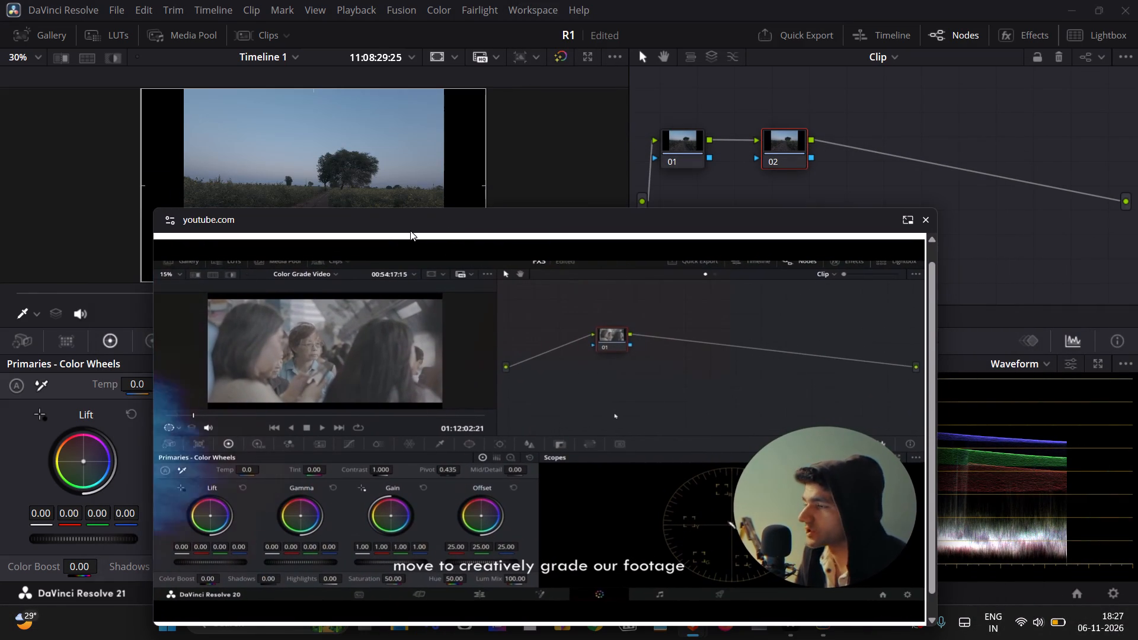
{"action": "left_click_drag", "start_coordinate": [410, 231], "coordinate": [410, 235]}
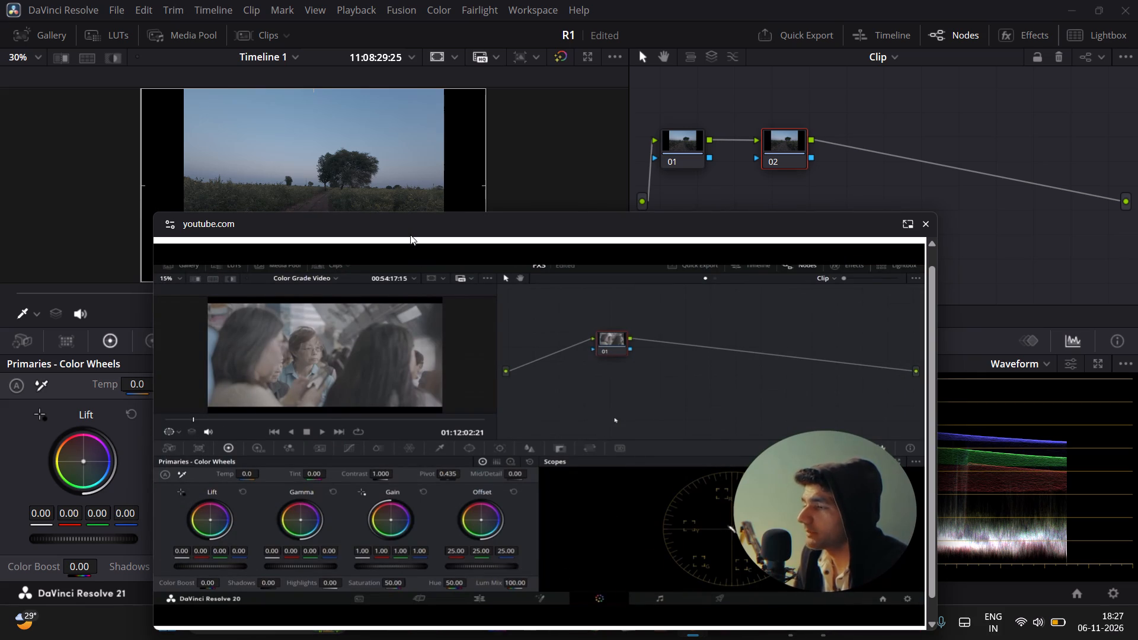
Move node 02 slightly closer to node 01 and save the project.
{"action": "left_click_drag", "start_coordinate": [787, 136], "coordinate": [774, 136]}
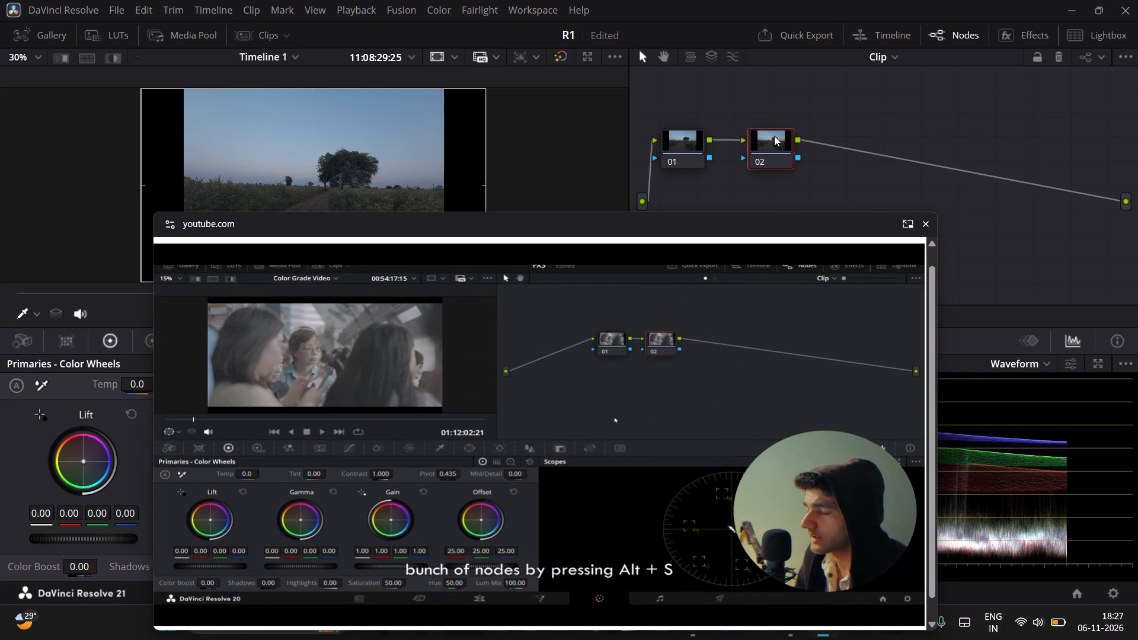
{"action": "left_click_drag", "start_coordinate": [774, 136], "coordinate": [779, 135]}
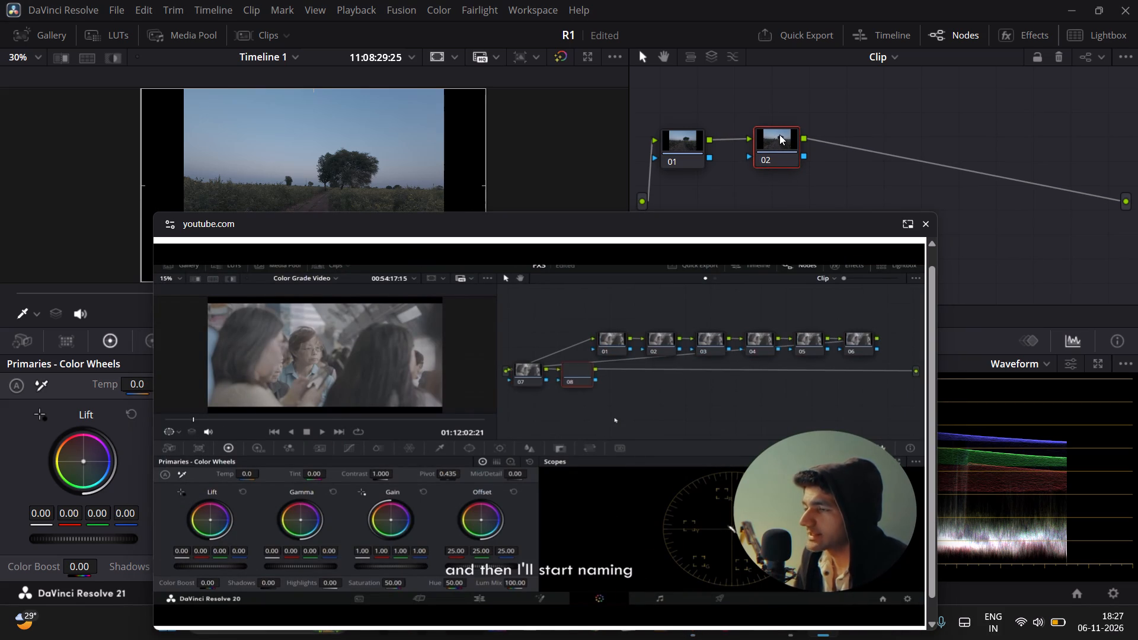
{"action": "key", "text": "ctrl+s"}
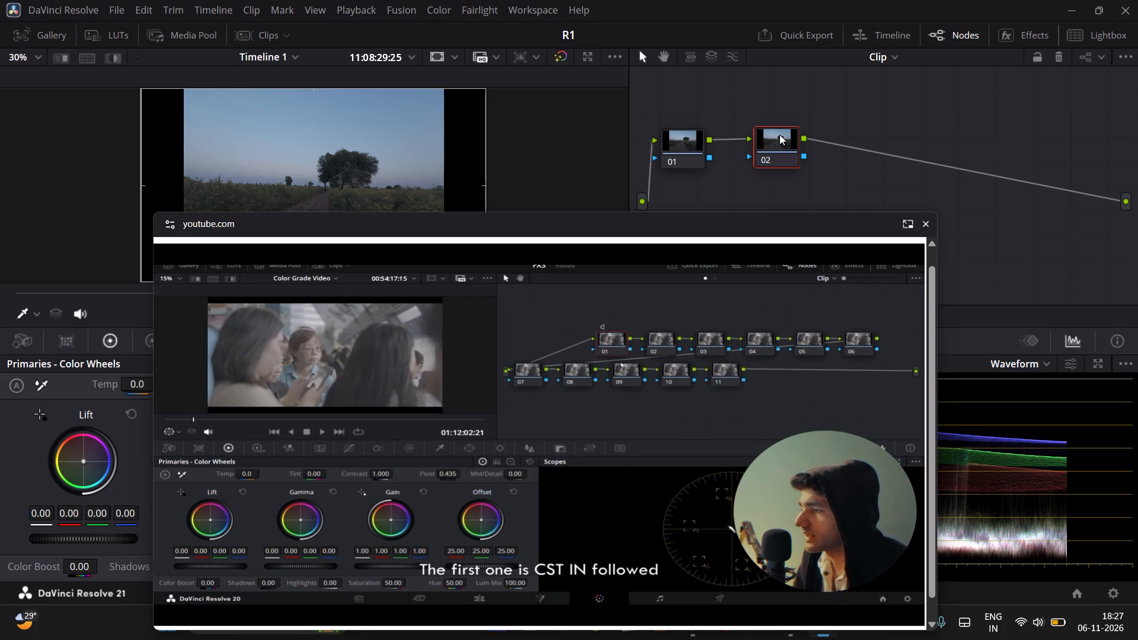
Add three serial nodes after node 02.
{"action": "key", "text": "alt+s"}
{"action": "key", "text": "alt+s"}
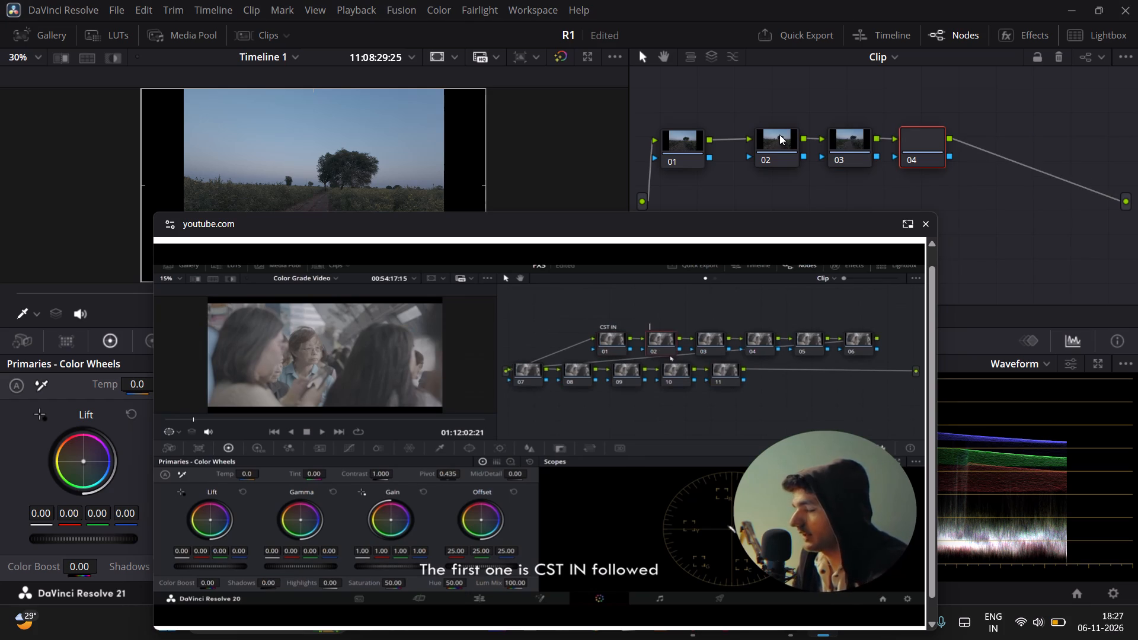
{"action": "key", "text": "alt+s"}
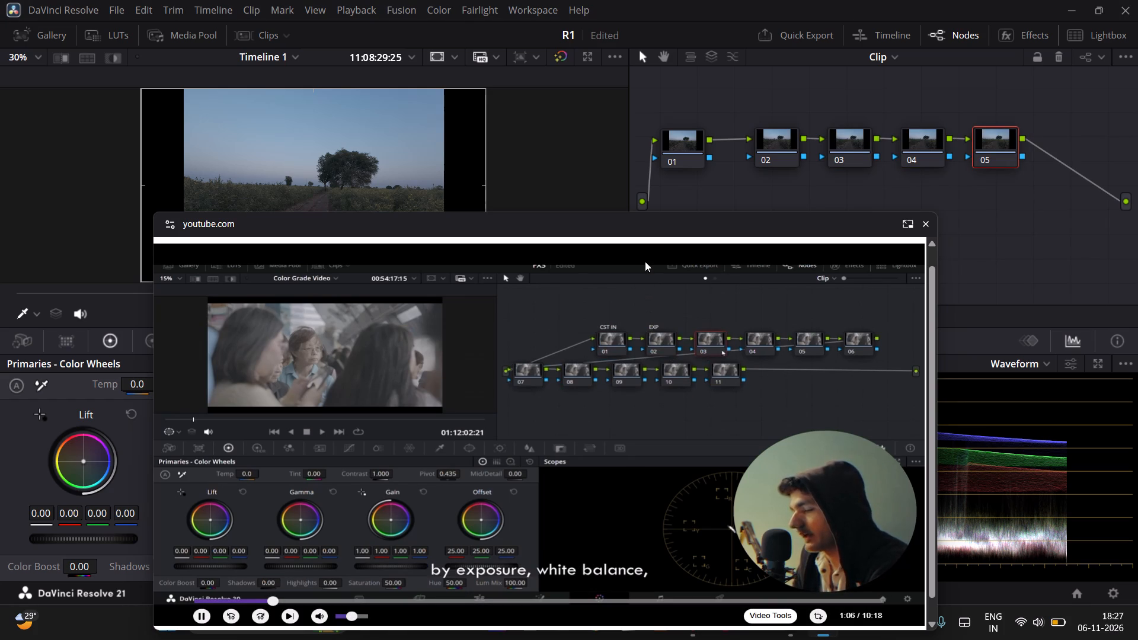
Move the floating tutorial farther away from the node graph, watch the node naming part and pause it at about 1:16.
{"action": "left_click_drag", "start_coordinate": [639, 228], "coordinate": [440, 241]}
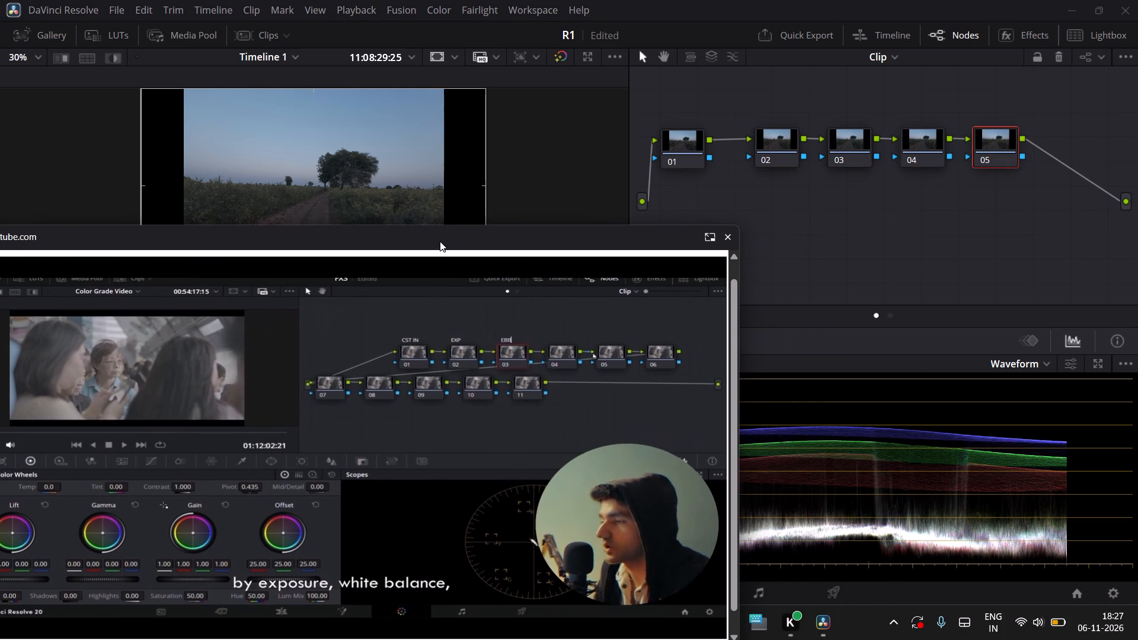
{"action": "left_click_drag", "start_coordinate": [440, 241], "coordinate": [440, 241]}
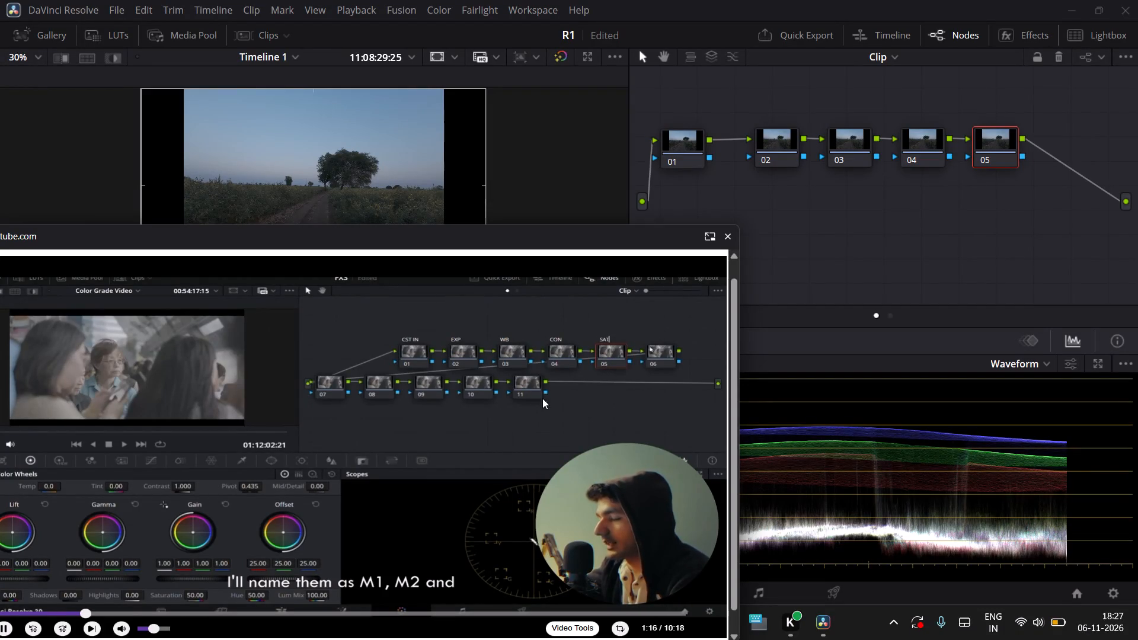
{"action": "left_click", "coordinate": [493, 383]}
Label node 01 as CST, node 02 as EXP and node 03 as WB.
{"action": "left_click", "coordinate": [682, 139]}
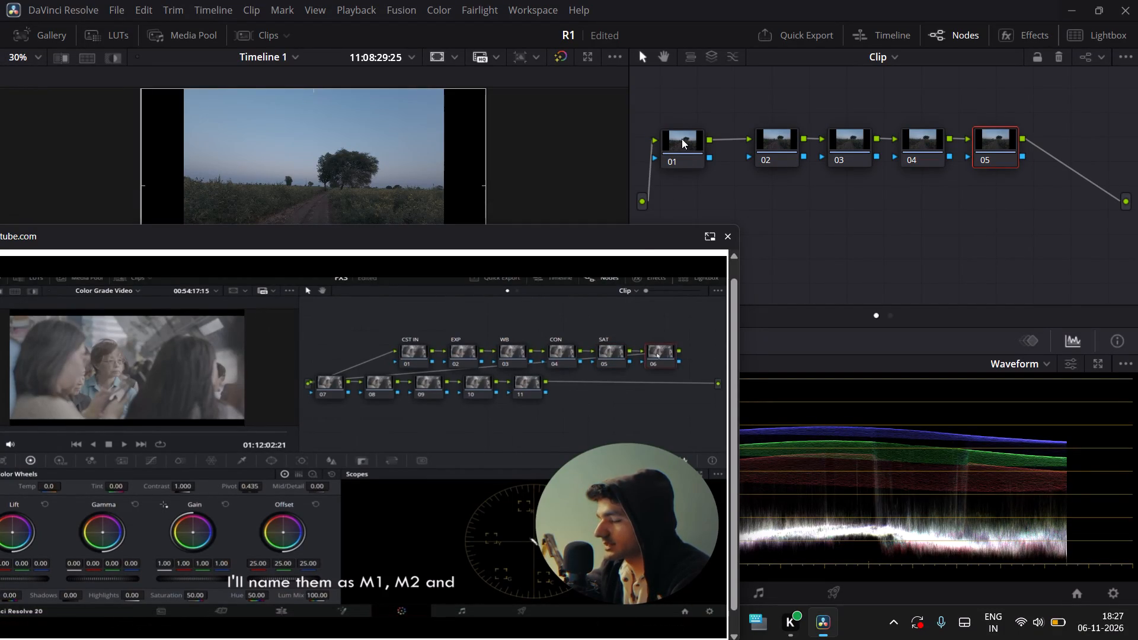
{"action": "right_click", "coordinate": [682, 139]}
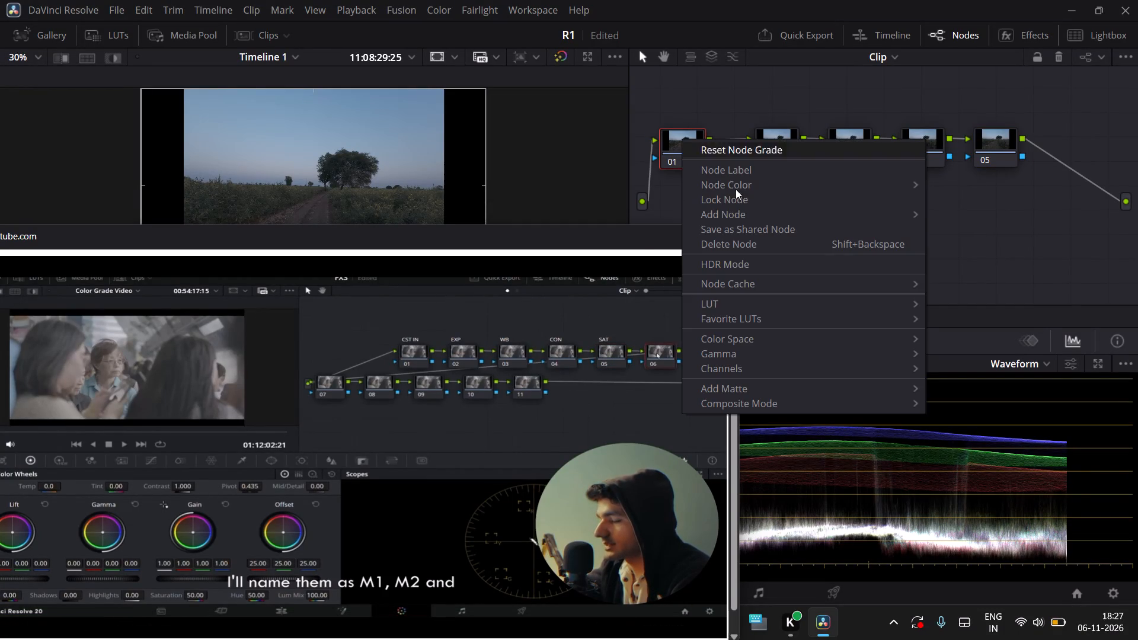
{"action": "left_click", "coordinate": [776, 168]}
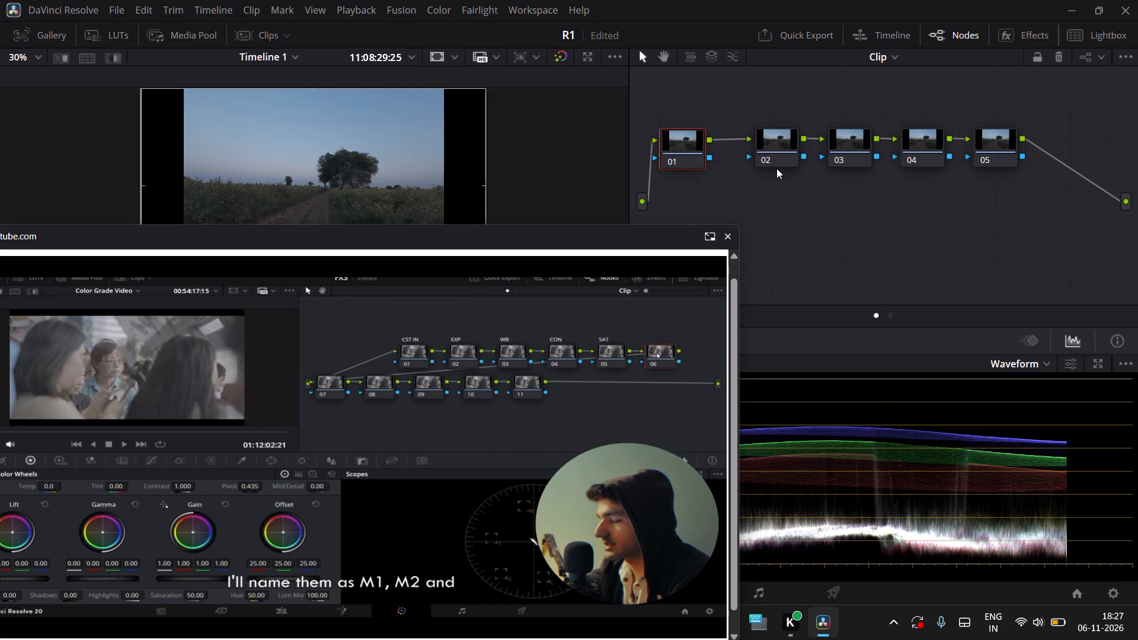
{"action": "type", "text": "CST"}
{"action": "left_click", "coordinate": [769, 148]}
{"action": "right_click", "coordinate": [769, 148]}
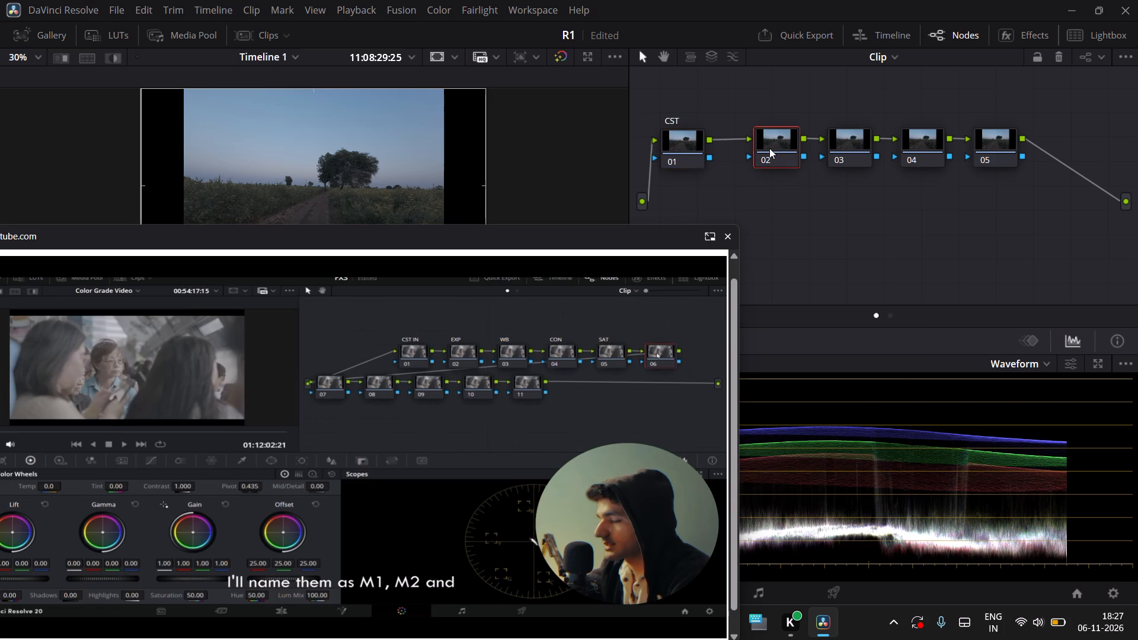
{"action": "left_click", "coordinate": [804, 175]}
{"action": "type", "text": "EXP"}
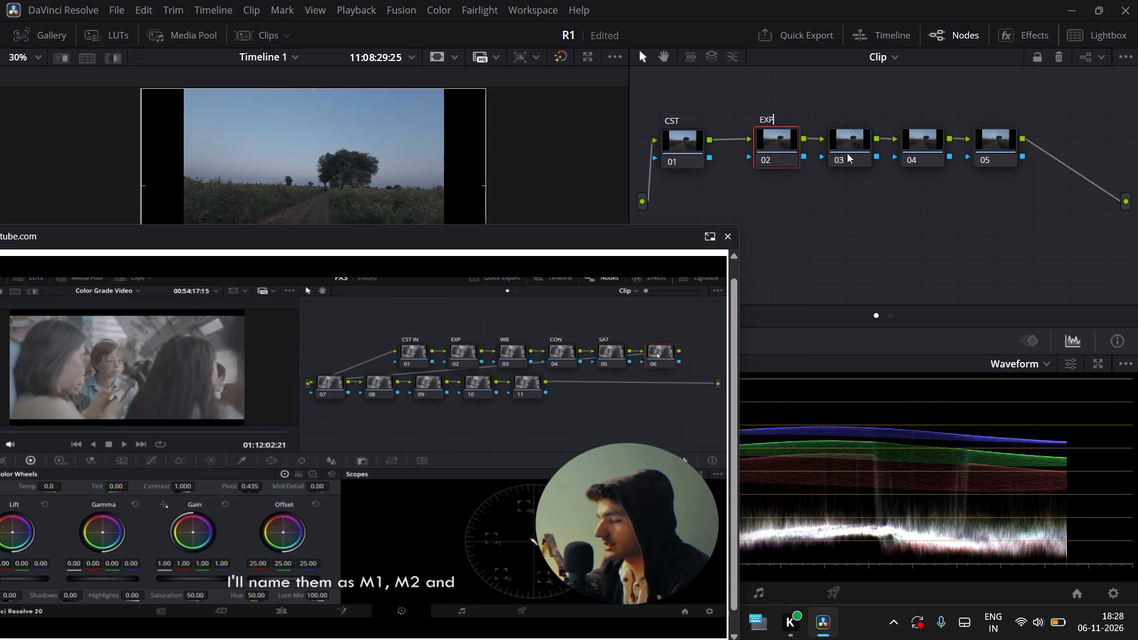
{"action": "left_click", "coordinate": [847, 153]}
{"action": "right_click", "coordinate": [847, 153]}
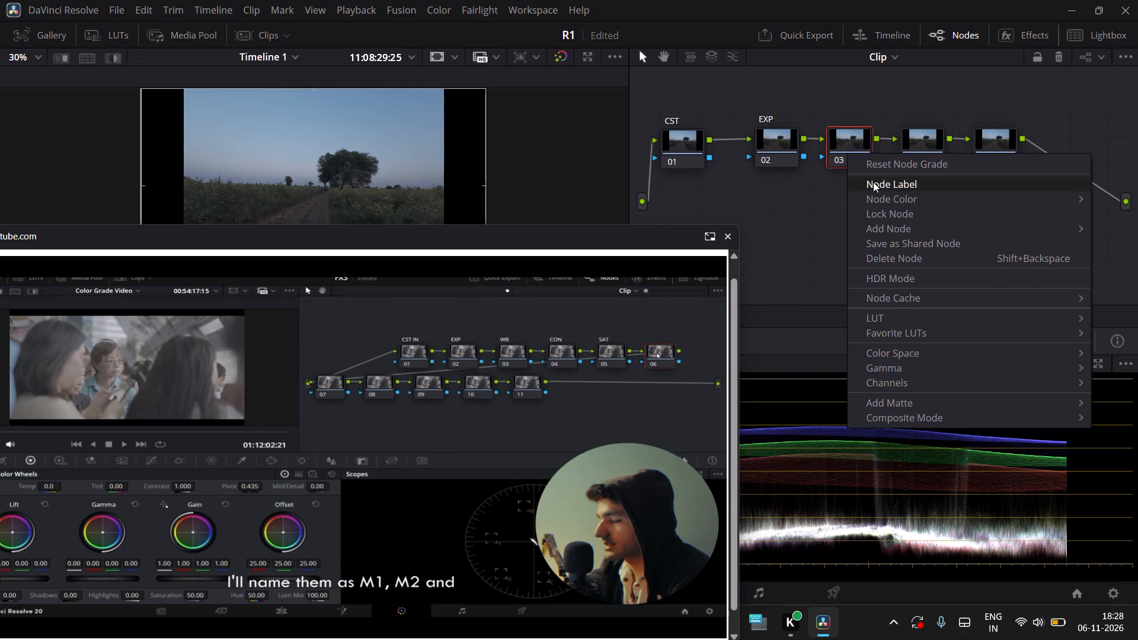
{"action": "left_click", "coordinate": [873, 182]}
{"action": "type", "text": "WB"}
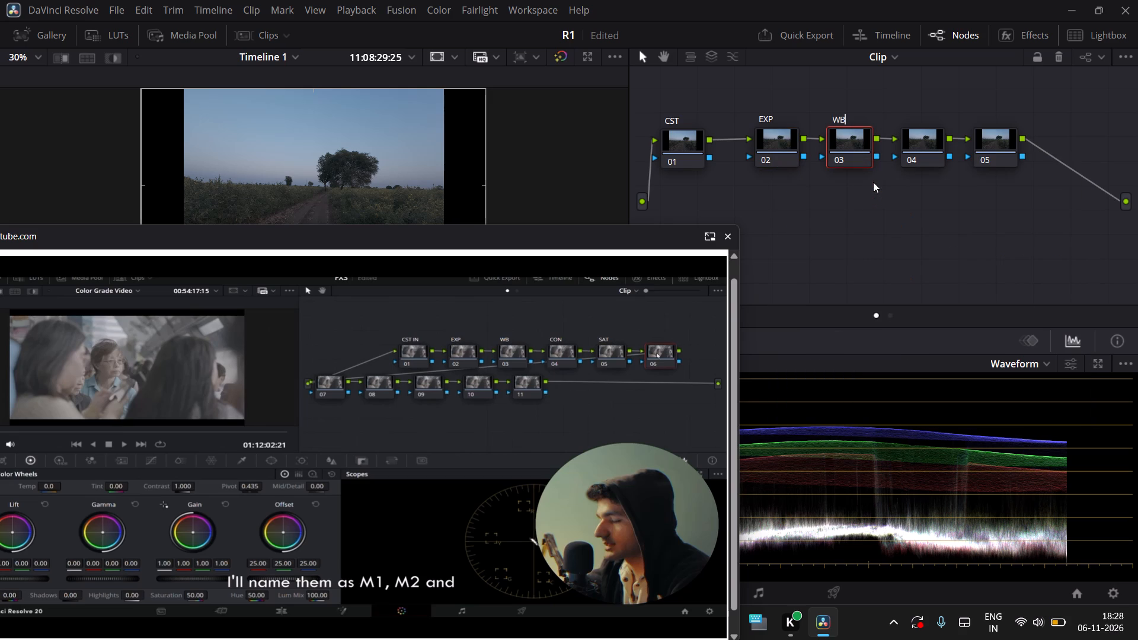
Label node 04 as CON and node 05 as SAT.
{"action": "left_click", "coordinate": [917, 139]}
{"action": "right_click", "coordinate": [917, 139]}
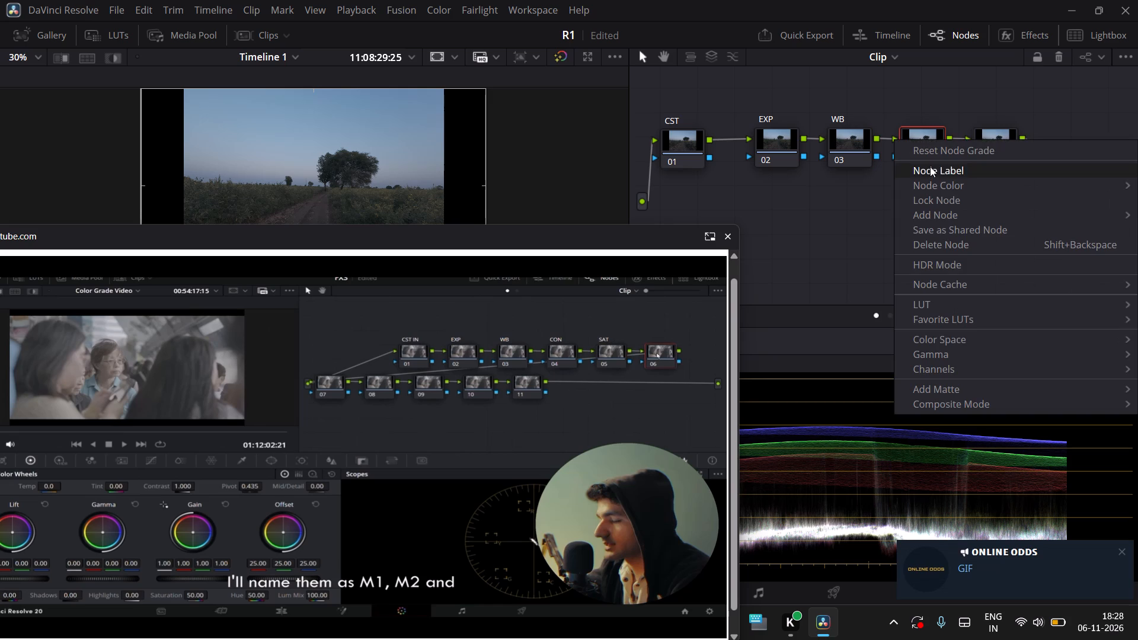
{"action": "left_click", "coordinate": [930, 168]}
{"action": "type", "text": "CO"}
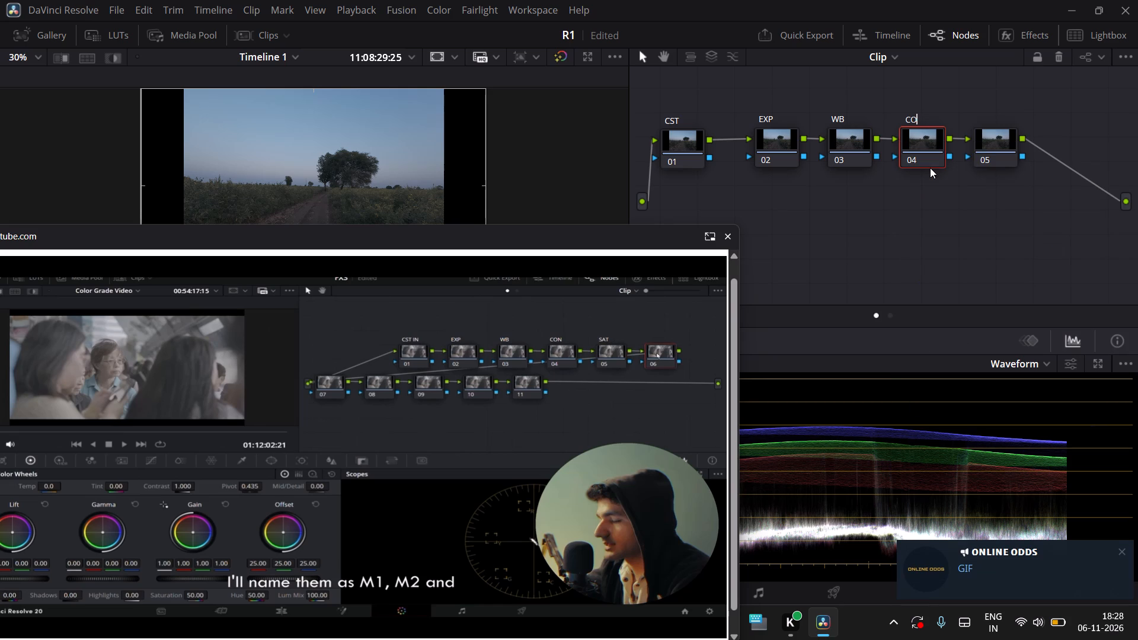
{"action": "key", "text": "shift+n"}
{"action": "left_click", "coordinate": [998, 137]}
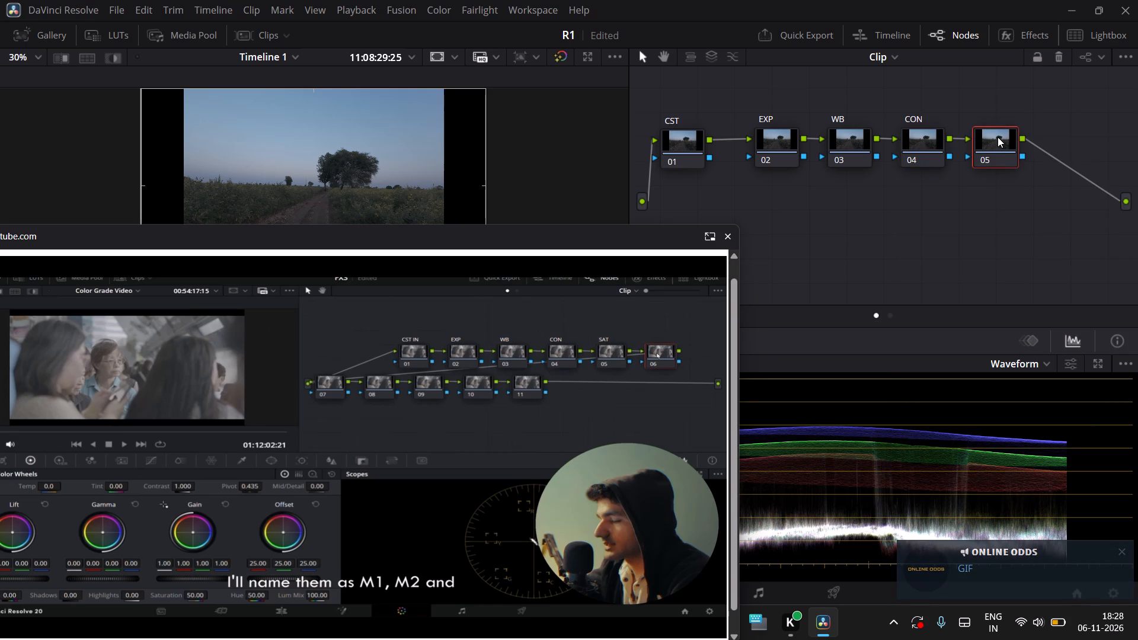
{"action": "right_click", "coordinate": [998, 137]}
{"action": "left_click", "coordinate": [971, 171]}
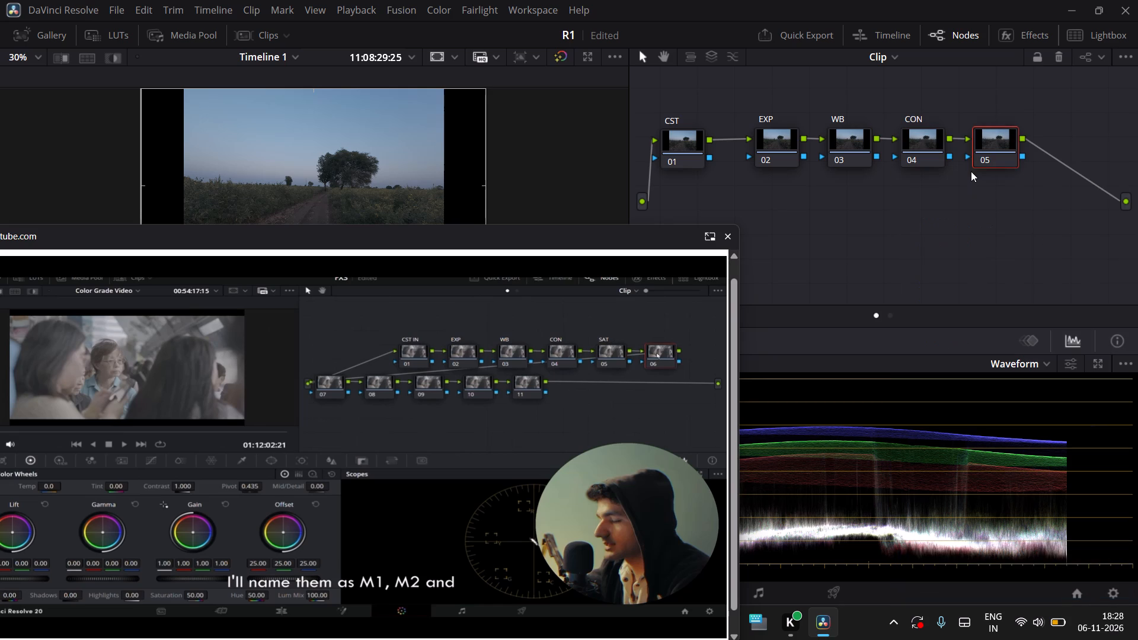
{"action": "type", "text": "SAT"}
{"action": "left_click", "coordinate": [958, 200]}
Move the five labelled nodes higher in the node graph and space them evenly in one row.
{"action": "left_click", "coordinate": [680, 135]}
{"action": "left_click_drag", "start_coordinate": [680, 135], "coordinate": [671, 118]}
{"action": "left_click_drag", "start_coordinate": [670, 147], "coordinate": [663, 137]}
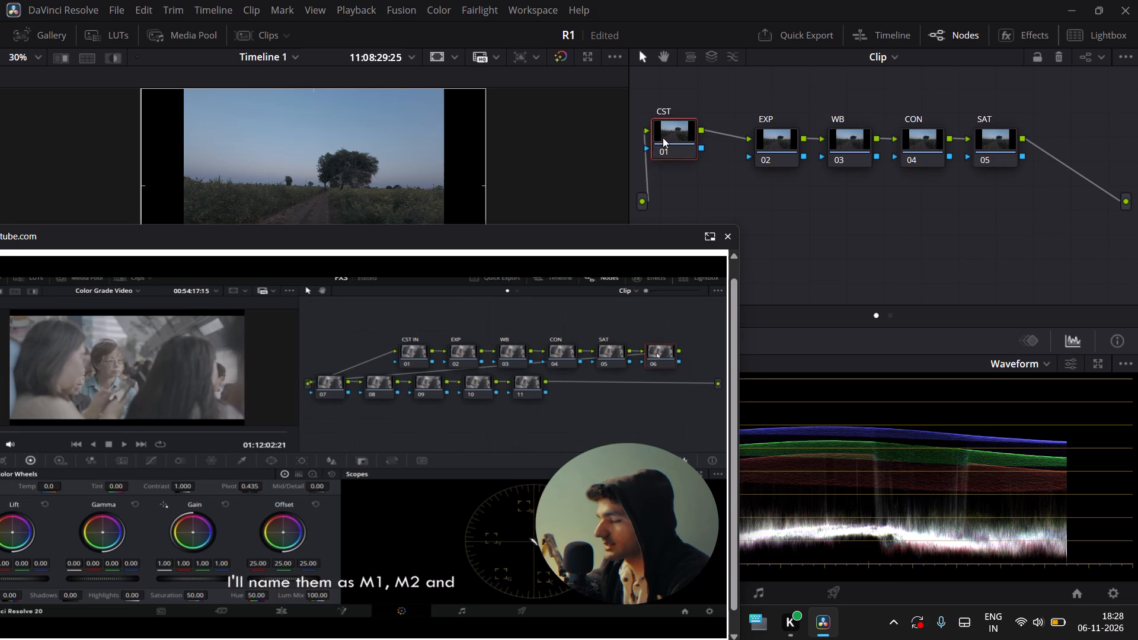
{"action": "left_click_drag", "start_coordinate": [663, 137], "coordinate": [666, 135]}
{"action": "left_click_drag", "start_coordinate": [761, 146], "coordinate": [741, 136]}
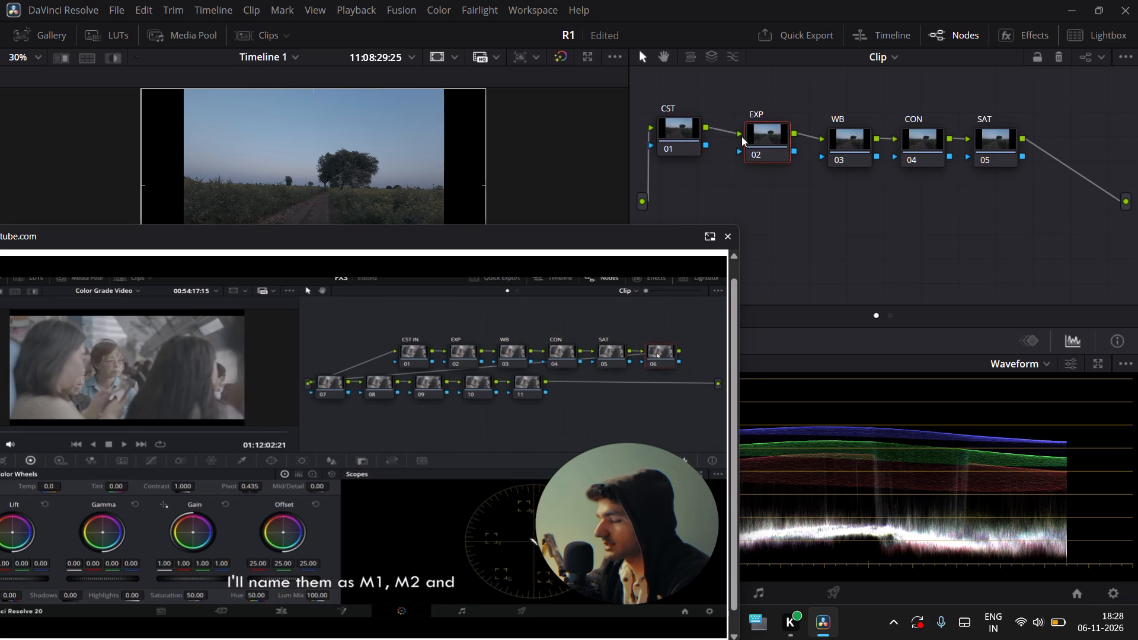
{"action": "left_click_drag", "start_coordinate": [741, 136], "coordinate": [740, 135]}
{"action": "left_click_drag", "start_coordinate": [849, 152], "coordinate": [829, 140]}
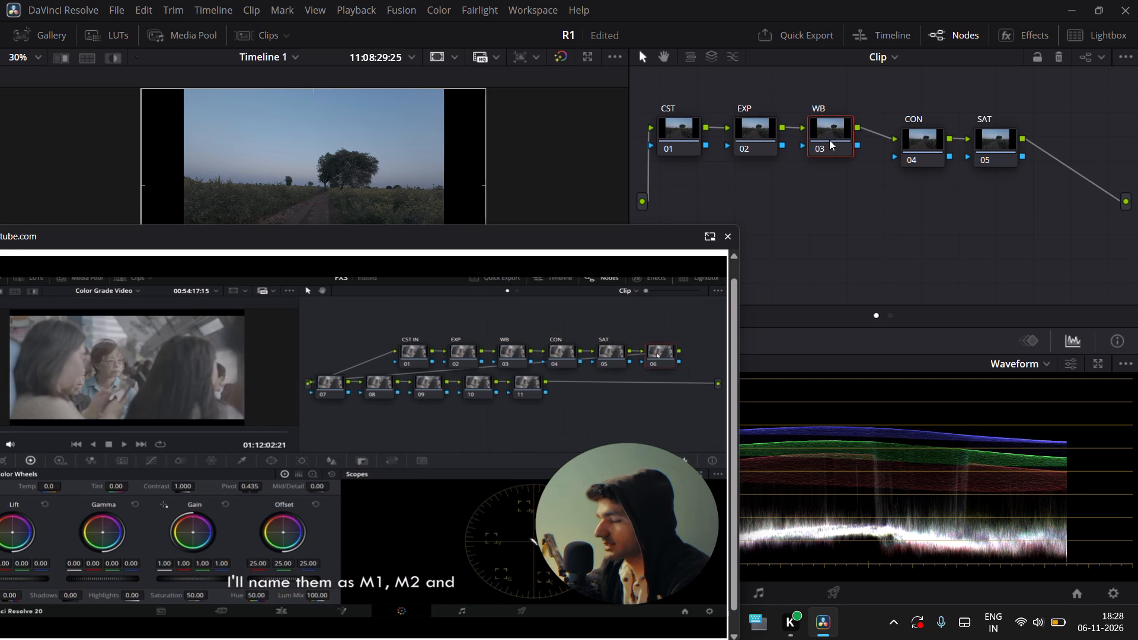
{"action": "left_click_drag", "start_coordinate": [925, 150], "coordinate": [910, 136]}
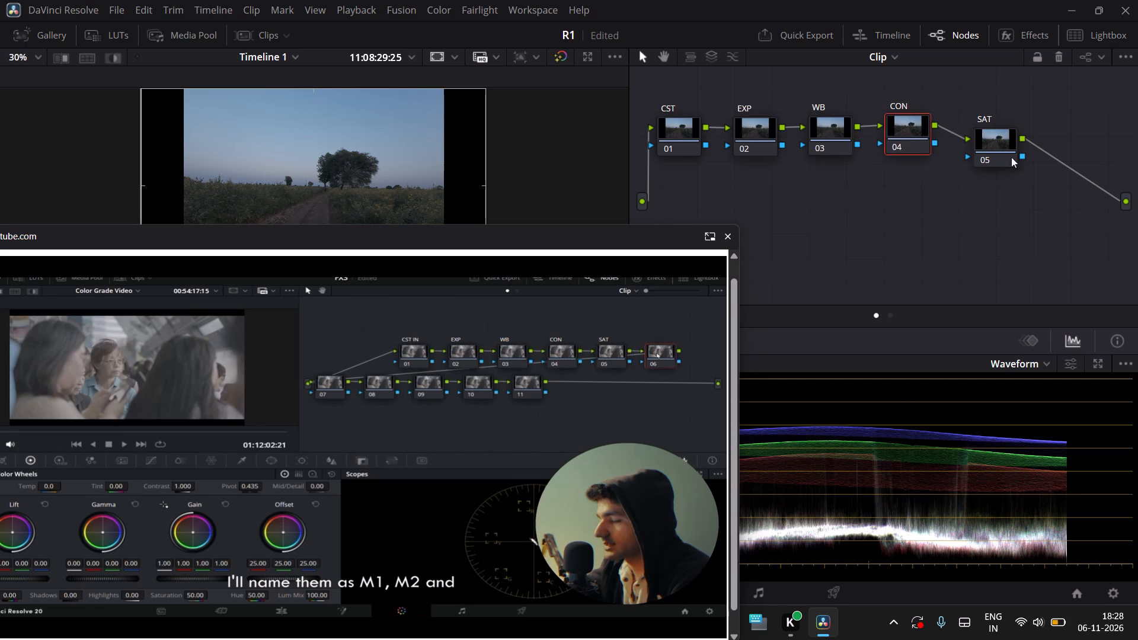
{"action": "left_click_drag", "start_coordinate": [1009, 143], "coordinate": [999, 130]}
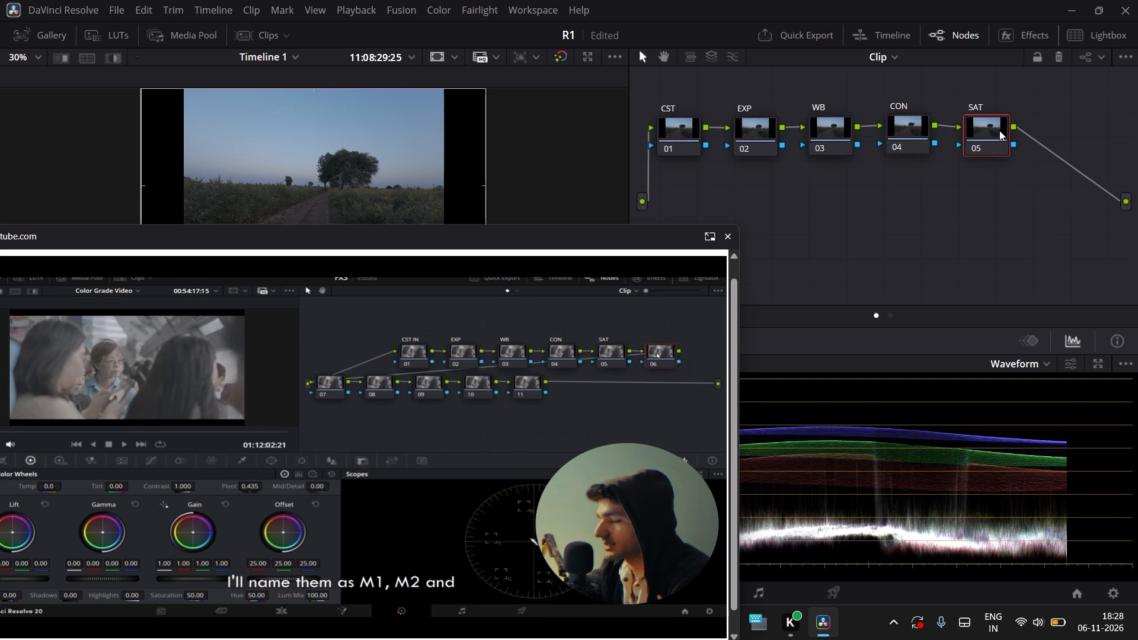
Add five serial nodes after the SAT node.
{"action": "key", "text": "alt+s"}
{"action": "key", "text": "alt+s"}
{"action": "key", "text": "alt+s"}
{"action": "key", "text": "alt+s"}
{"action": "key", "text": "alt+s"}
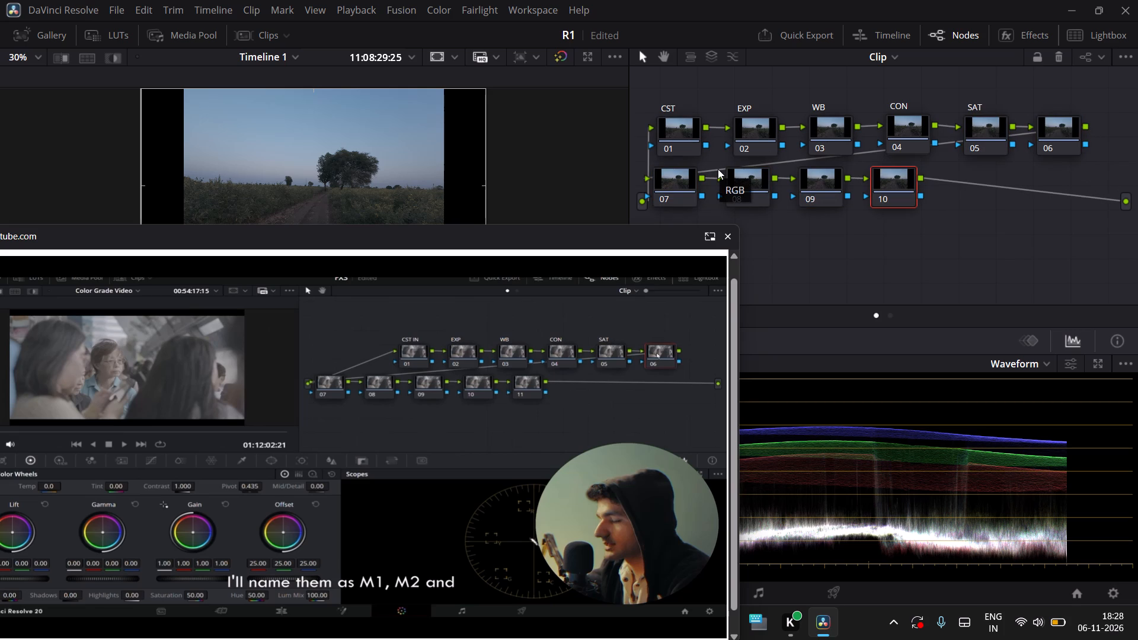
Spread nodes 07 to 10 below the labelled row and place node 06 at the row's end, beside SAT.
{"action": "left_click_drag", "start_coordinate": [673, 178], "coordinate": [717, 219]}
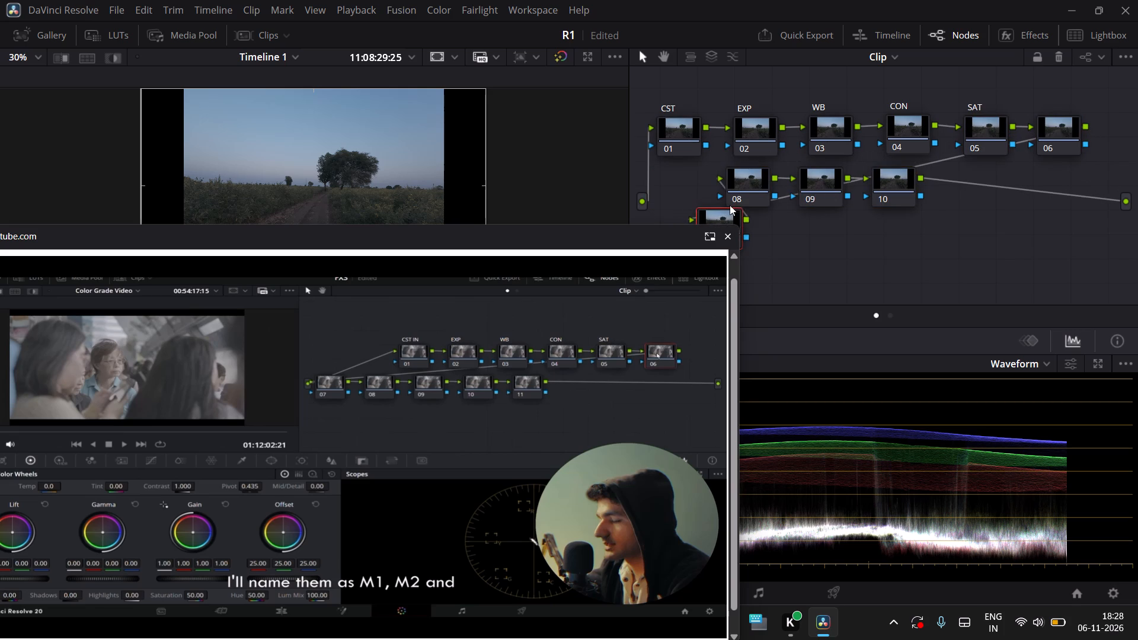
{"action": "left_click_drag", "start_coordinate": [743, 184], "coordinate": [778, 243]}
{"action": "left_click_drag", "start_coordinate": [823, 169], "coordinate": [880, 252]}
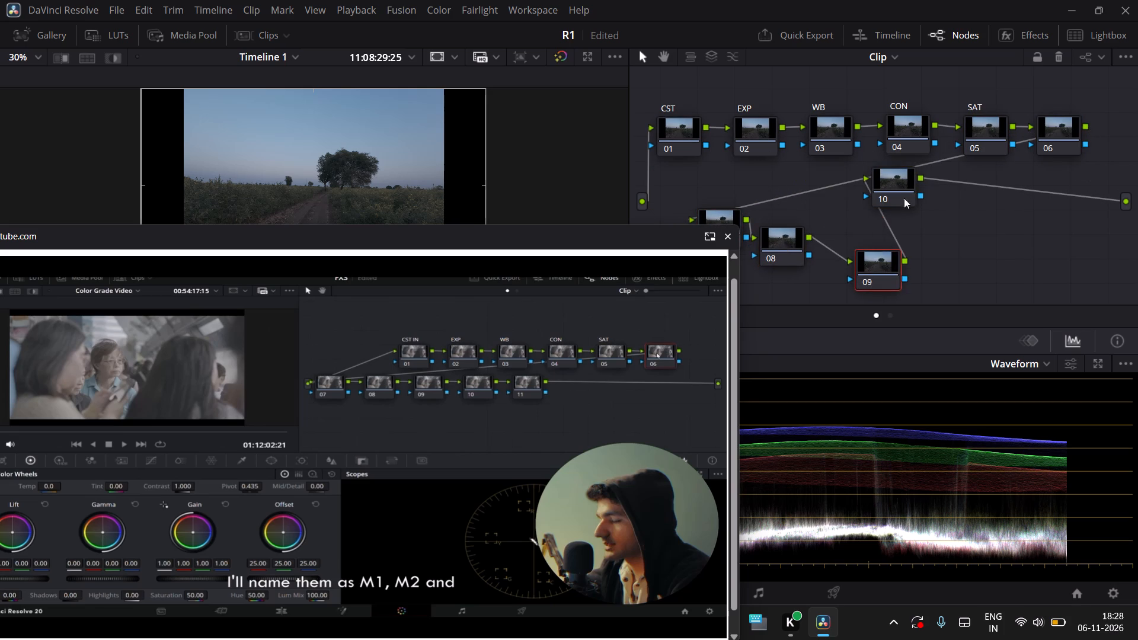
{"action": "left_click_drag", "start_coordinate": [906, 184], "coordinate": [1070, 250]}
{"action": "left_click_drag", "start_coordinate": [1072, 137], "coordinate": [945, 197]}
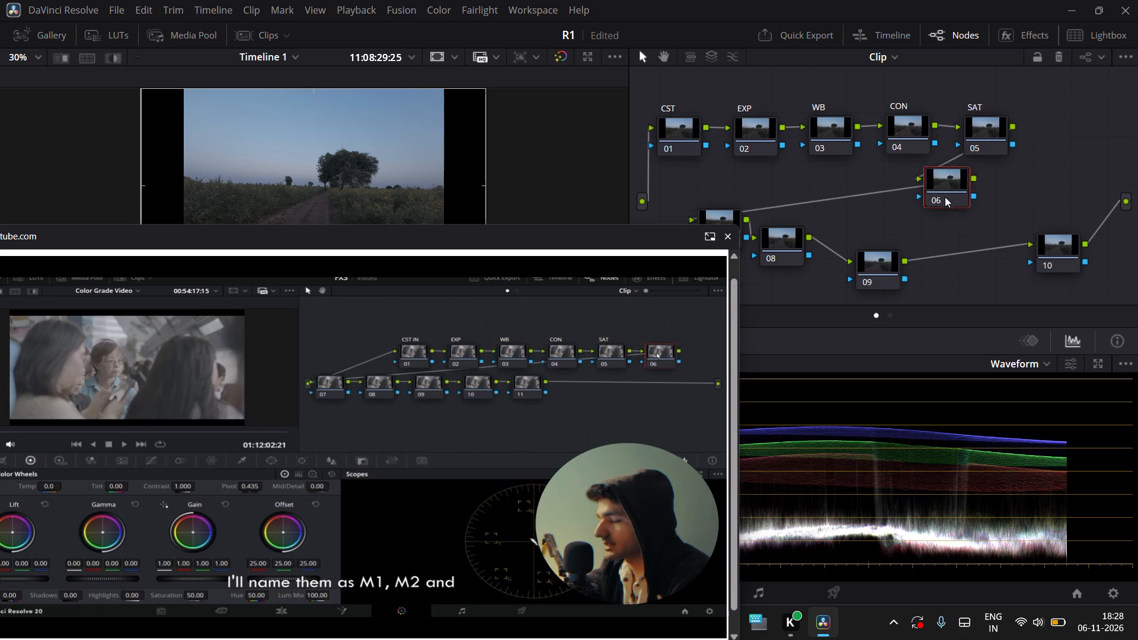
{"action": "left_click_drag", "start_coordinate": [945, 197], "coordinate": [1022, 174]}
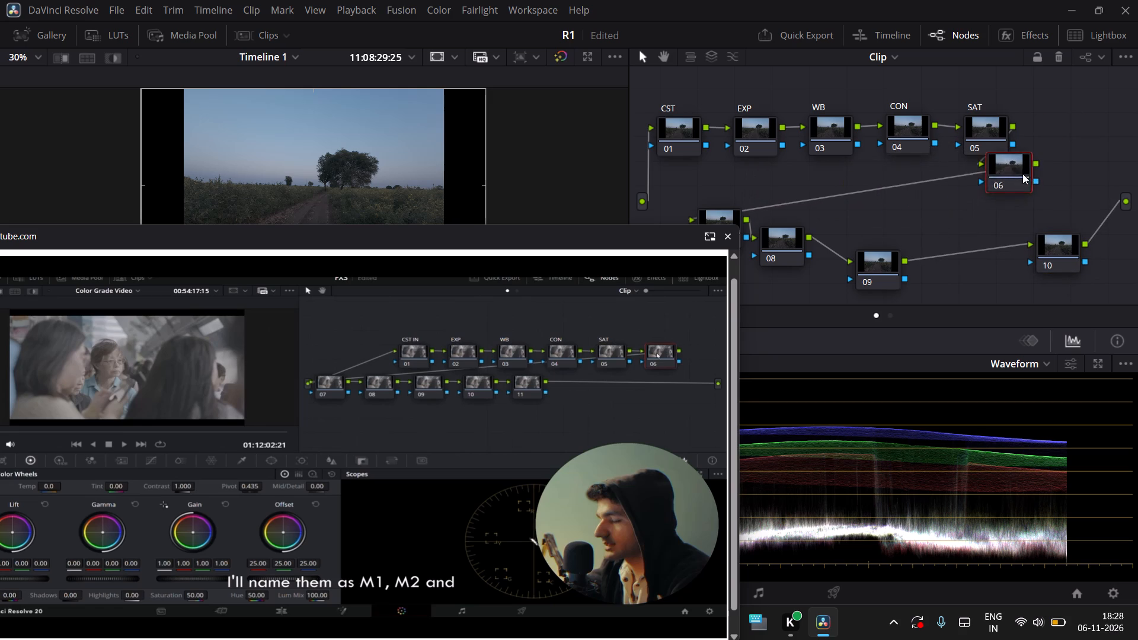
{"action": "left_click_drag", "start_coordinate": [1022, 174], "coordinate": [1082, 137]}
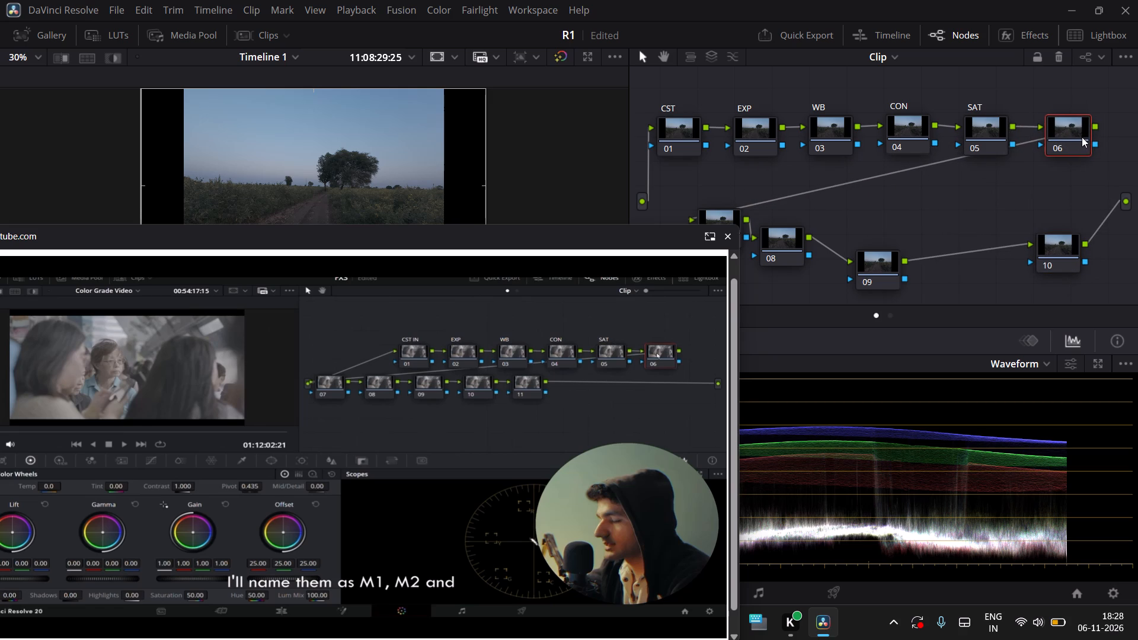
Watch the tutorial's remaining node naming, rewind to the M1, M2 and M3 part and pause it at about 1:20.
{"action": "left_click", "coordinate": [624, 302]}
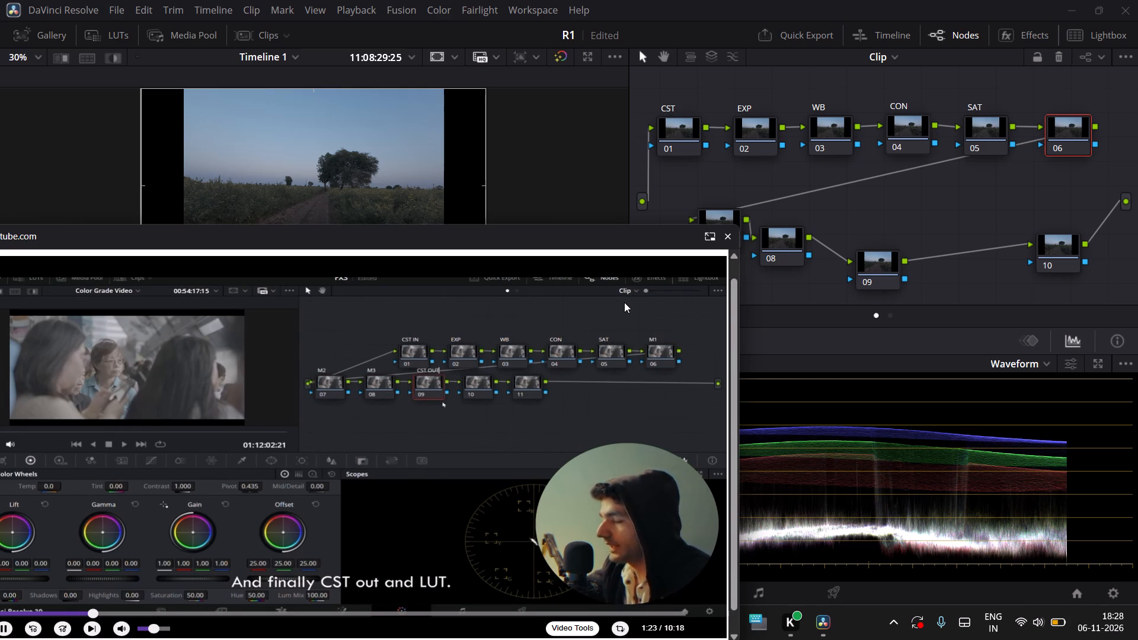
{"action": "key", "text": "Left"}
{"action": "key", "text": "Left"}
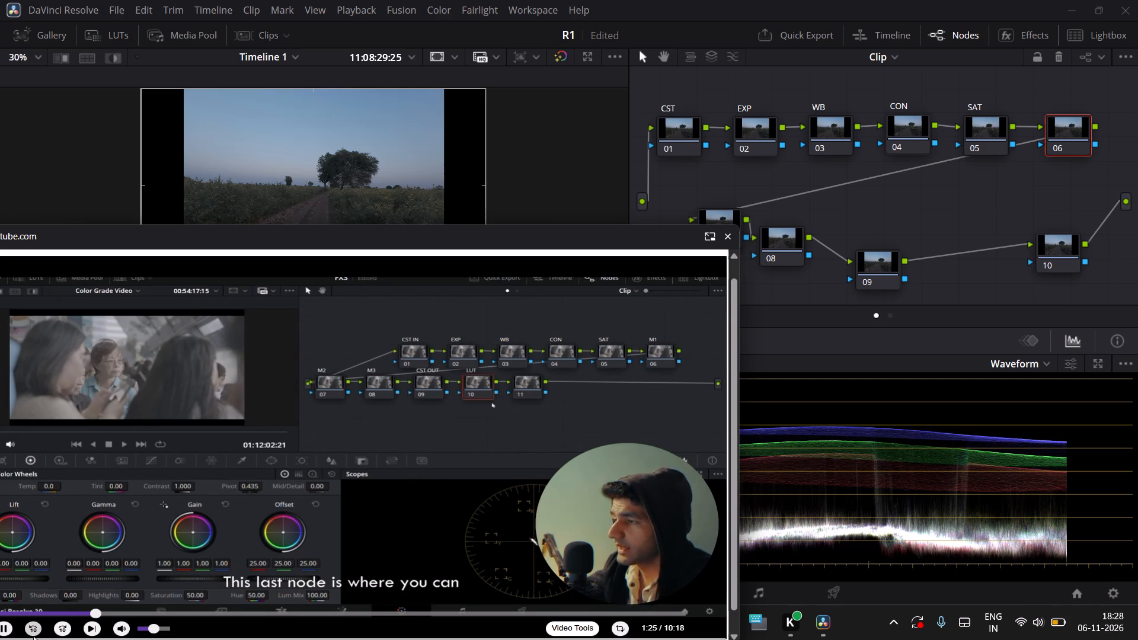
{"action": "left_click", "coordinate": [33, 631]}
{"action": "left_click", "coordinate": [33, 631]}
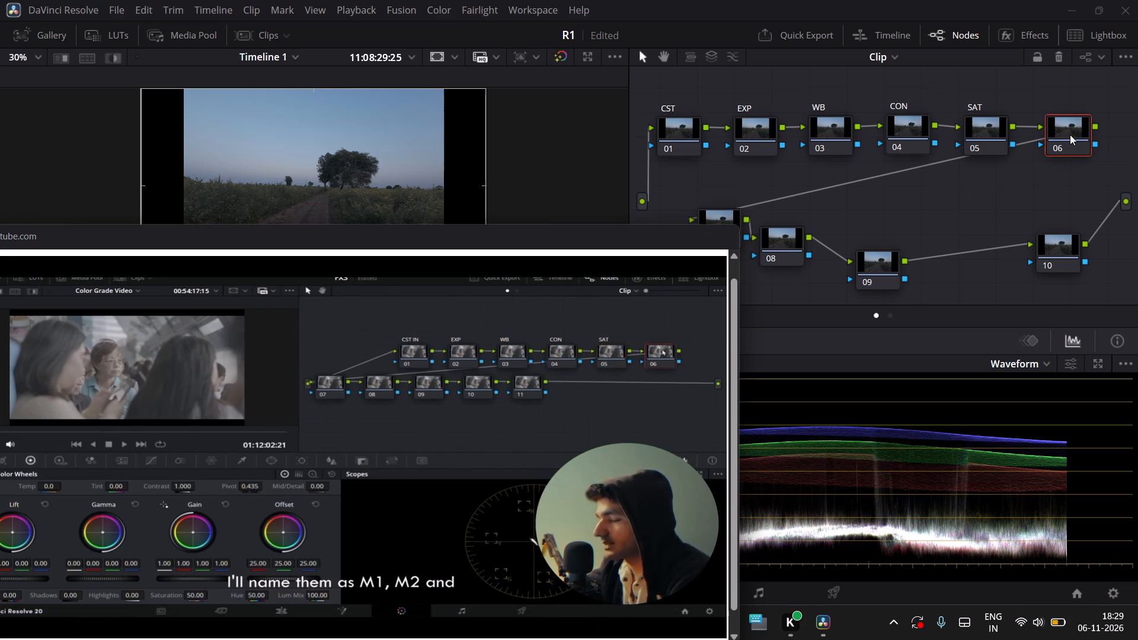
{"action": "left_click", "coordinate": [613, 315]}
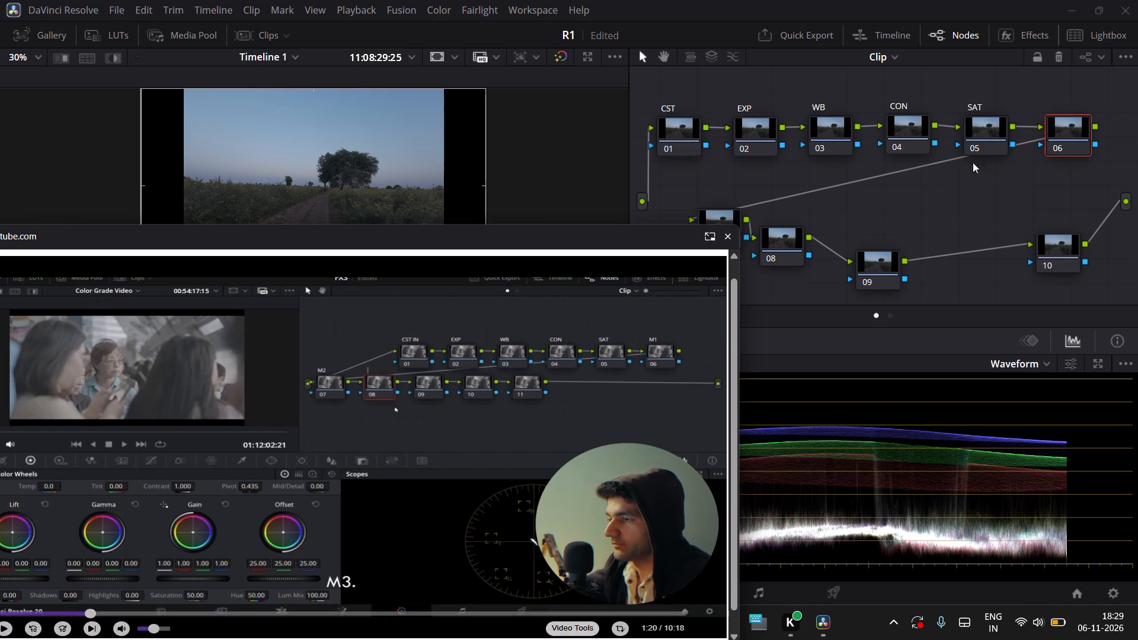
Label node 06 as M1 and move the floating tutorial clear of node 07.
{"action": "right_click", "coordinate": [1079, 119]}
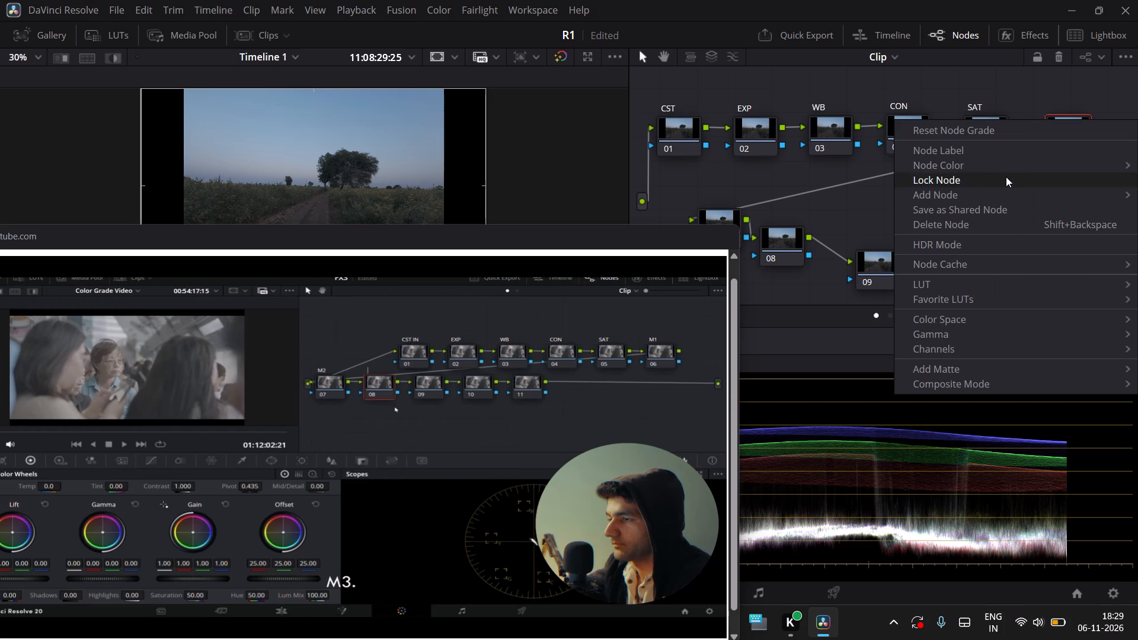
{"action": "left_click", "coordinate": [1006, 151]}
{"action": "type", "text": "M!"}
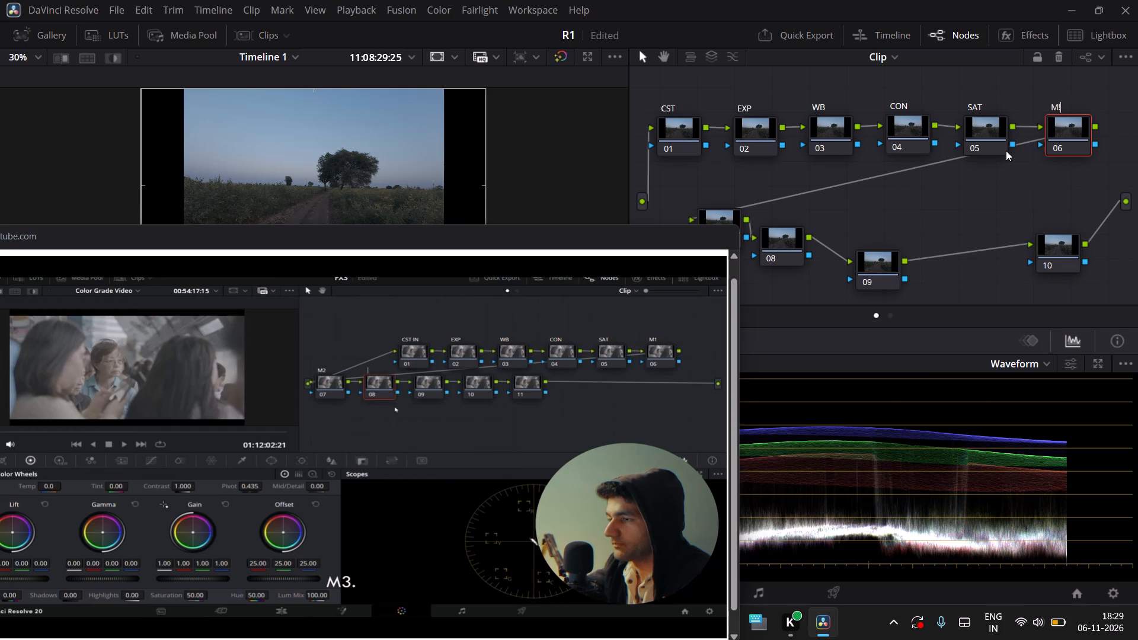
{"action": "left_click_drag", "start_coordinate": [628, 238], "coordinate": [538, 258]}
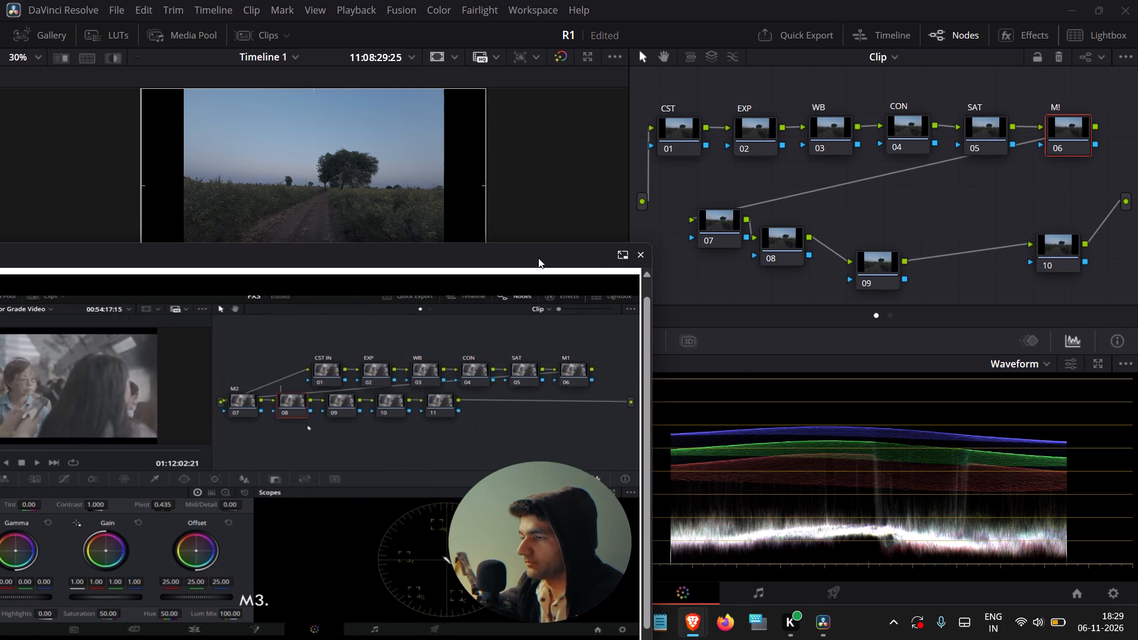
{"action": "right_click", "coordinate": [1064, 116]}
{"action": "left_click", "coordinate": [1056, 143]}
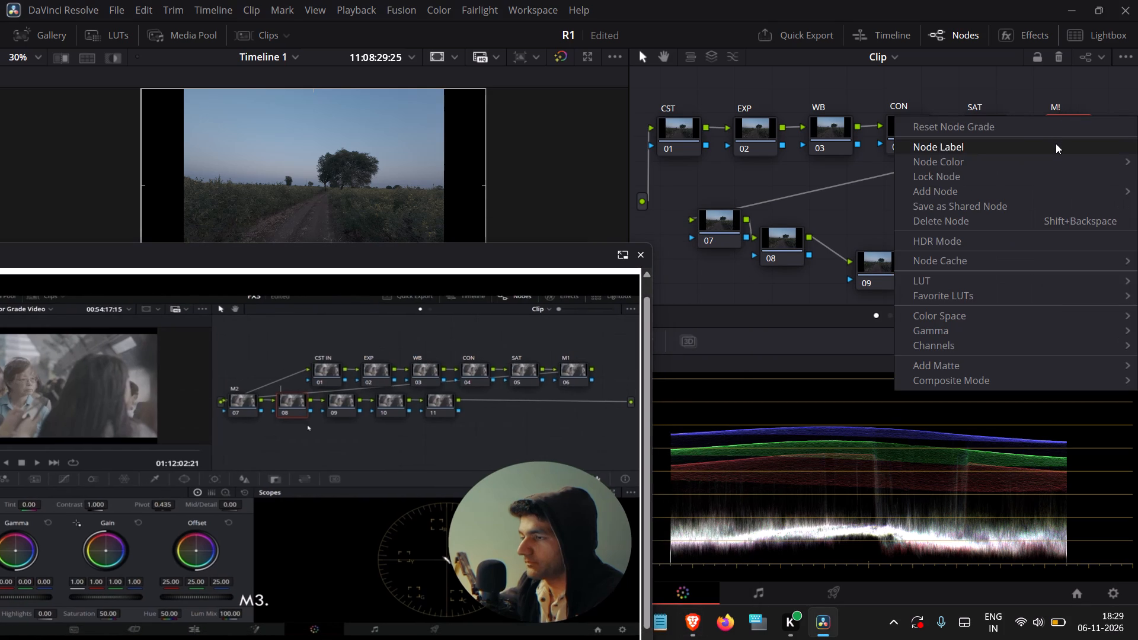
{"action": "key", "text": "Right"}
{"action": "key", "text": "BackSpace"}
{"action": "key", "text": "1"}
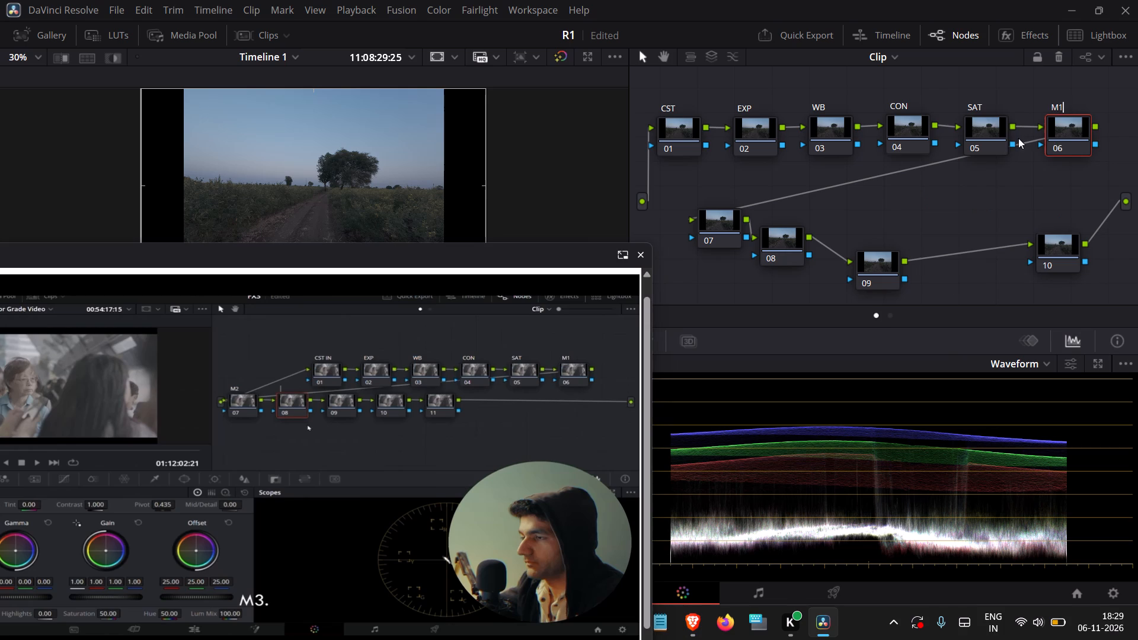
{"action": "left_click_drag", "start_coordinate": [1054, 137], "coordinate": [1016, 174]}
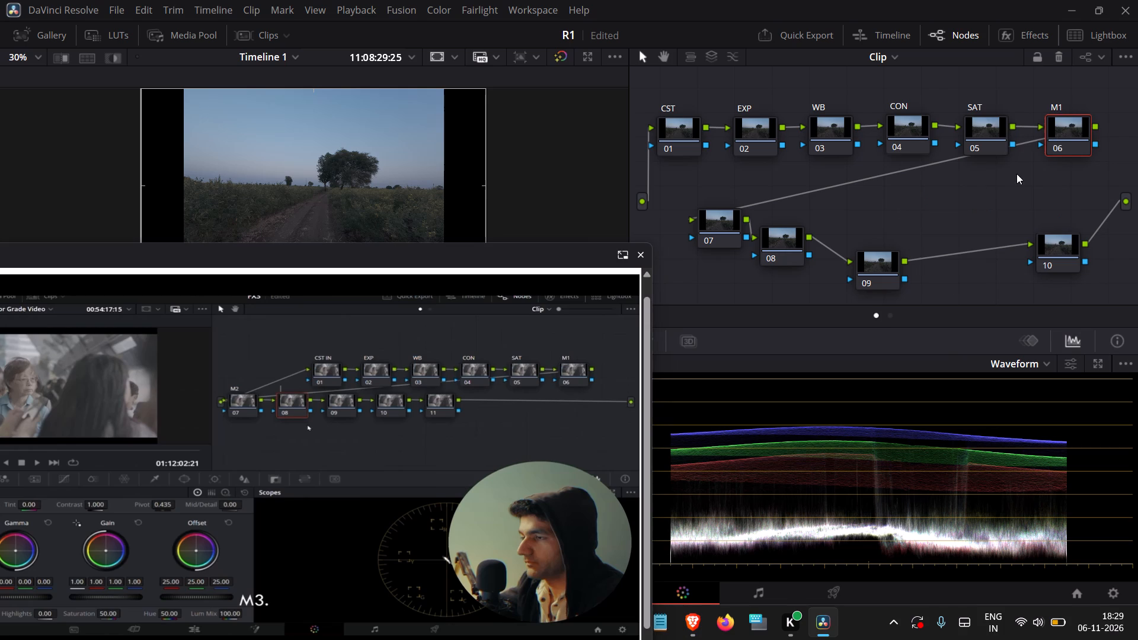
{"action": "left_click", "coordinate": [1016, 174]}
Arrange M1, node 07 and node 08 in a second row beneath WB, CON and SAT.
{"action": "left_click_drag", "start_coordinate": [1076, 136], "coordinate": [846, 194]}
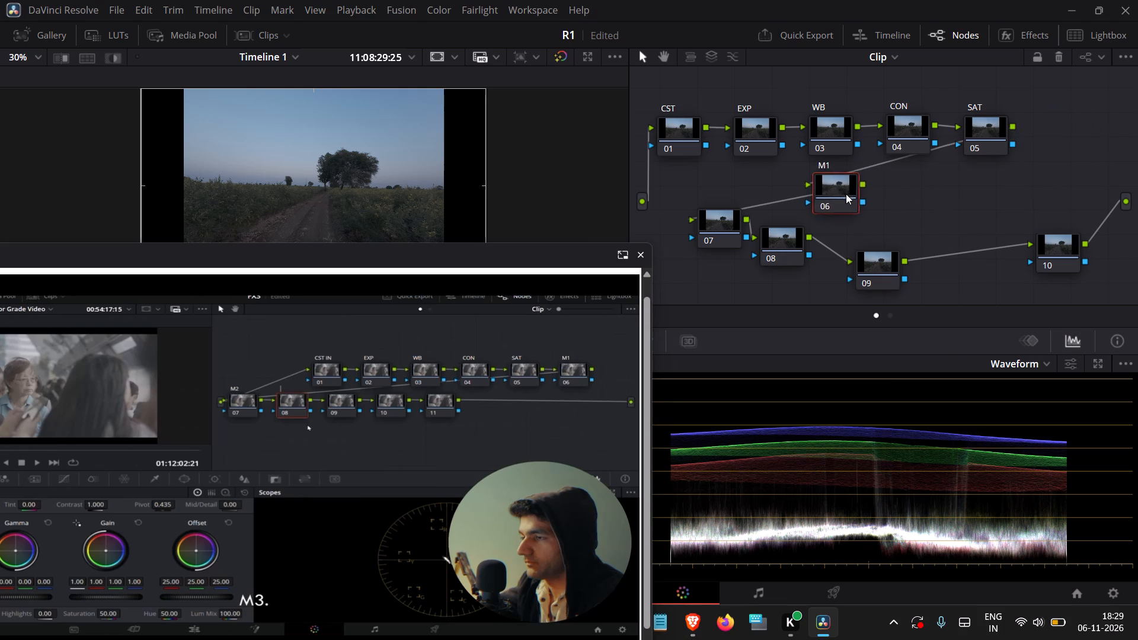
{"action": "left_click_drag", "start_coordinate": [846, 194], "coordinate": [846, 191]}
{"action": "left_click_drag", "start_coordinate": [717, 215], "coordinate": [947, 190]}
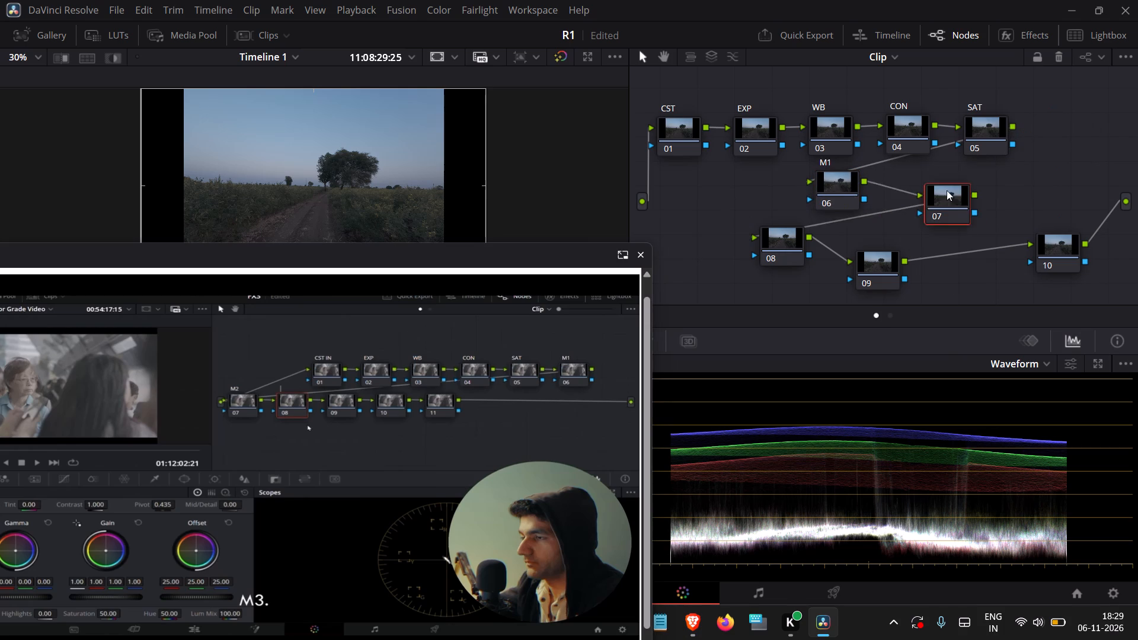
{"action": "left_click_drag", "start_coordinate": [947, 190], "coordinate": [920, 177]}
{"action": "left_click_drag", "start_coordinate": [791, 240], "coordinate": [1013, 203]}
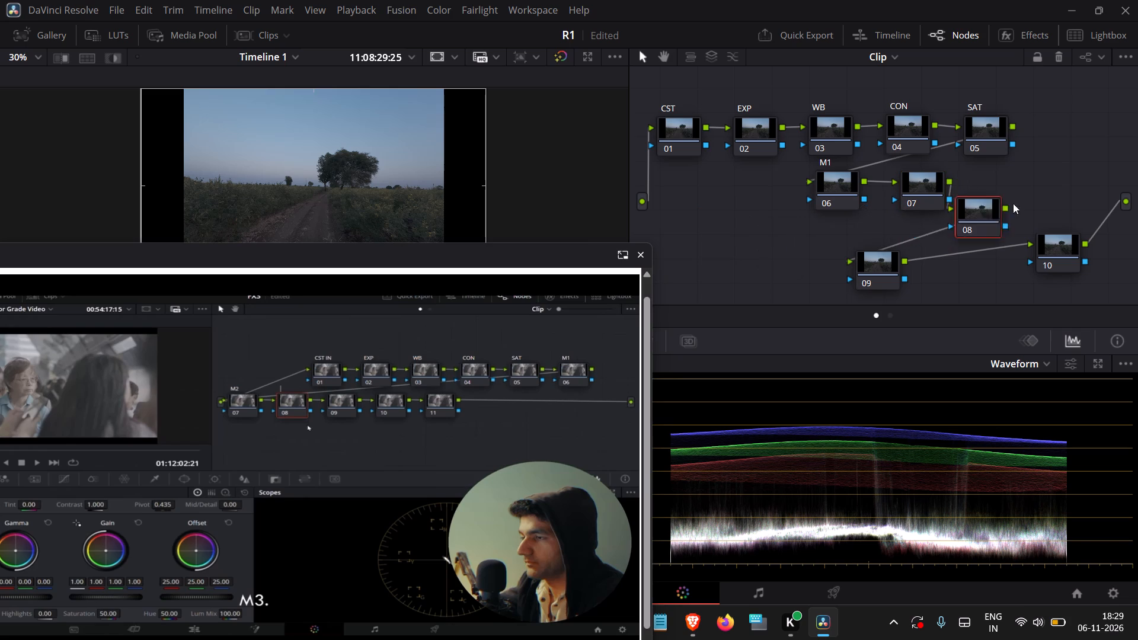
{"action": "left_click_drag", "start_coordinate": [1013, 203], "coordinate": [1024, 187]}
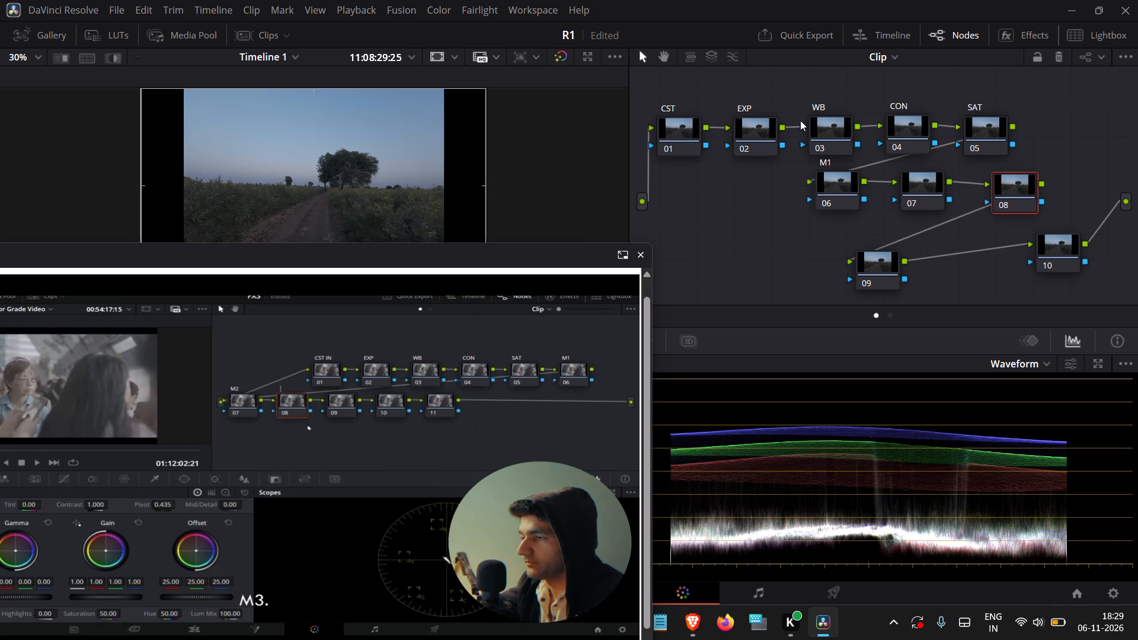
Raise the CST, EXP, WB, CON and SAT nodes into an evenly aligned row farther above the second row.
{"action": "left_click_drag", "start_coordinate": [678, 130], "coordinate": [679, 111]}
{"action": "left_click_drag", "start_coordinate": [752, 133], "coordinate": [753, 114]}
{"action": "left_click_drag", "start_coordinate": [821, 125], "coordinate": [822, 107]}
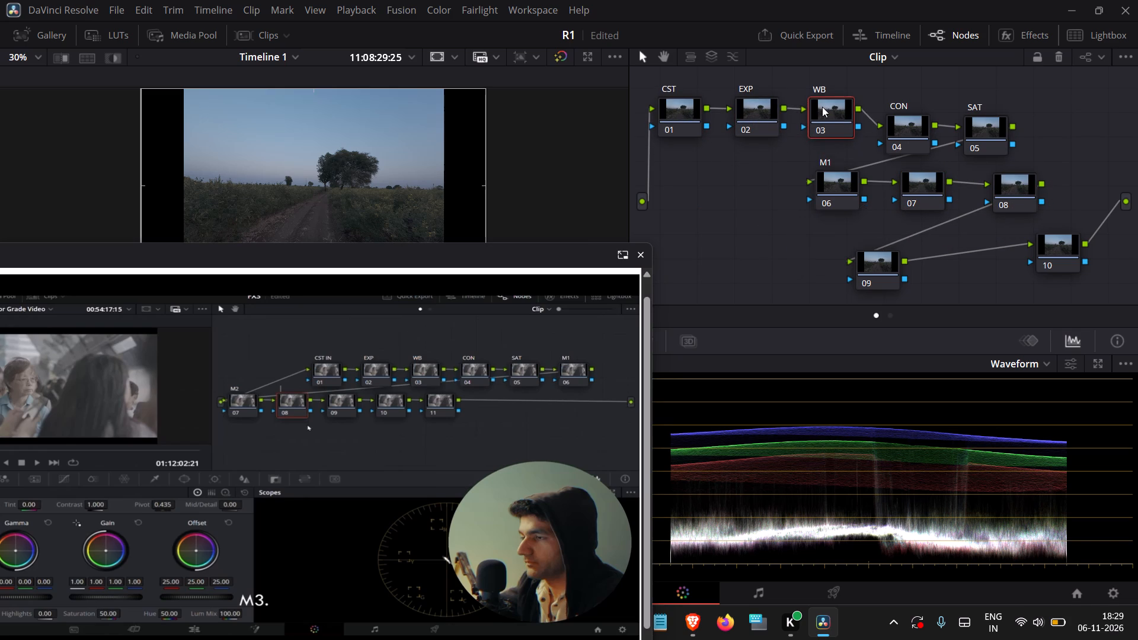
{"action": "left_click_drag", "start_coordinate": [822, 107], "coordinate": [820, 107]}
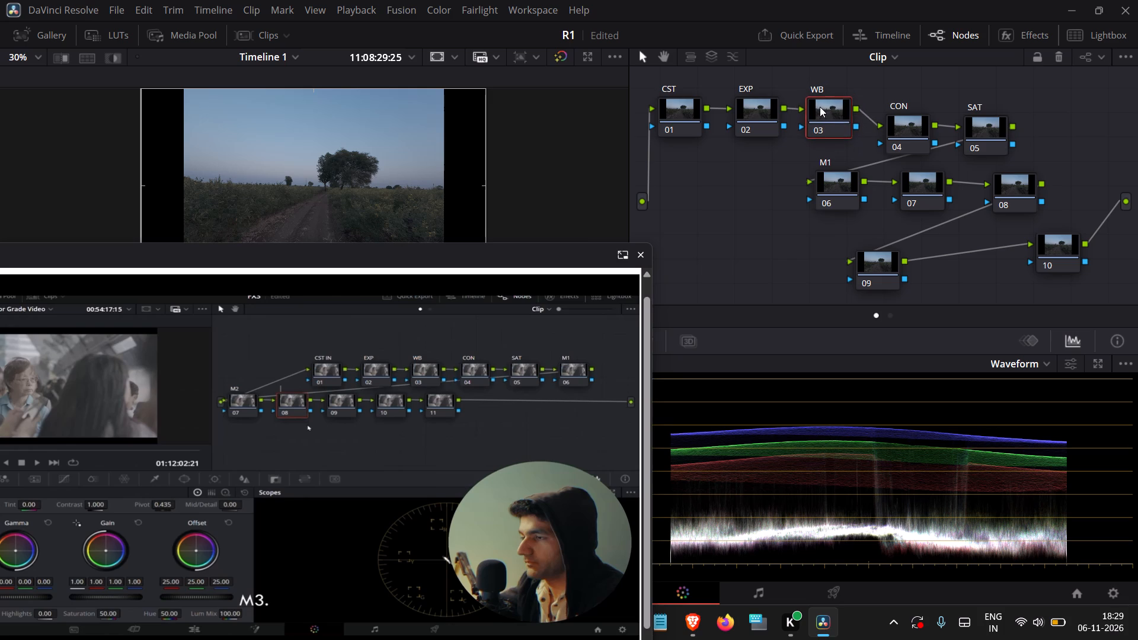
{"action": "left_click_drag", "start_coordinate": [820, 107], "coordinate": [820, 105]}
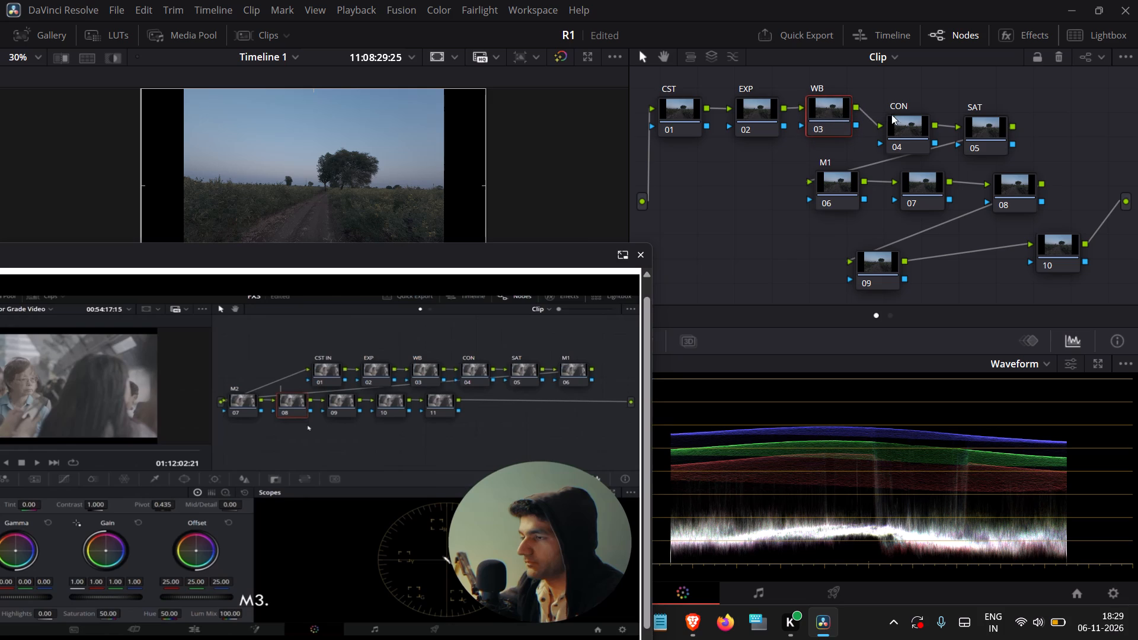
{"action": "left_click_drag", "start_coordinate": [903, 119], "coordinate": [897, 100]}
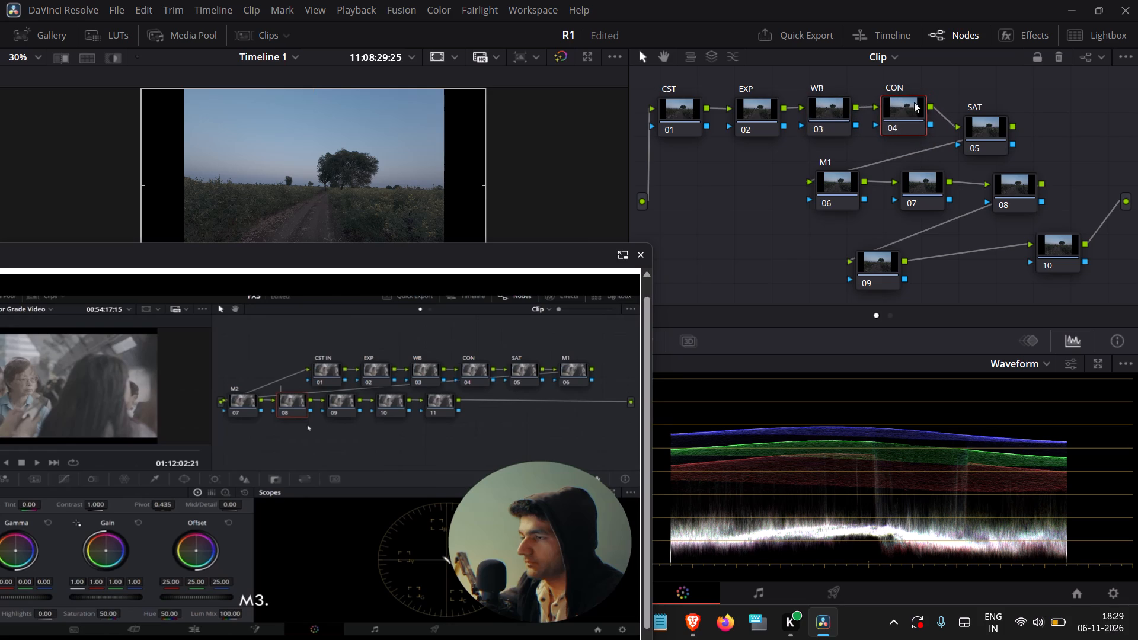
{"action": "left_click_drag", "start_coordinate": [989, 134], "coordinate": [982, 113]}
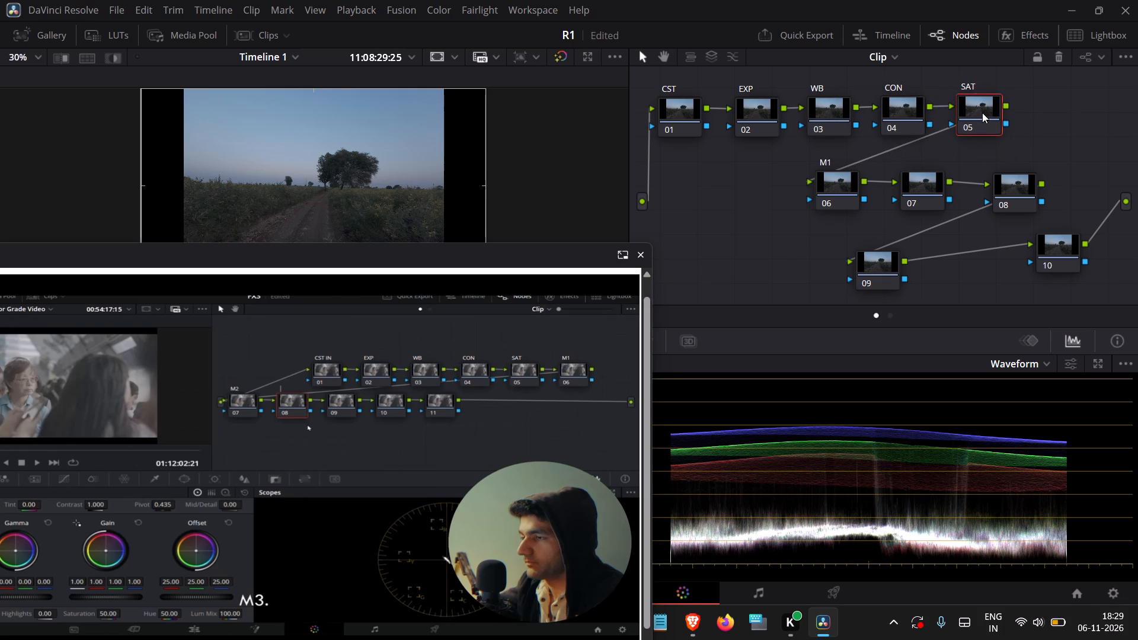
{"action": "left_click_drag", "start_coordinate": [982, 113], "coordinate": [981, 114]}
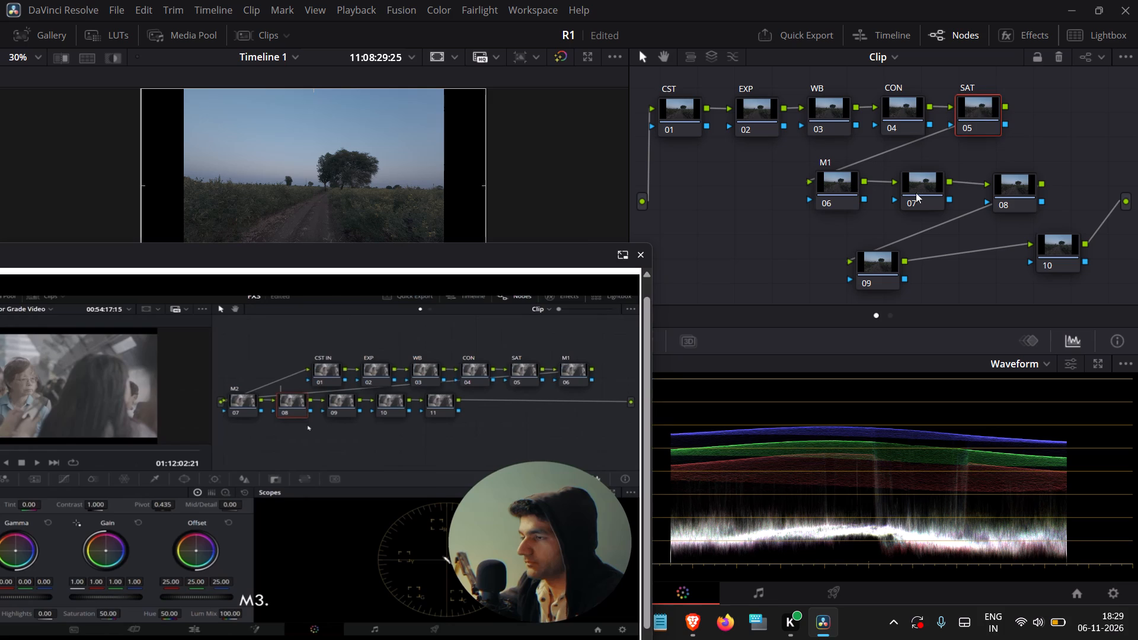
Shift node 07 closer to M1 and label it M2.
{"action": "left_click_drag", "start_coordinate": [940, 196], "coordinate": [931, 193]}
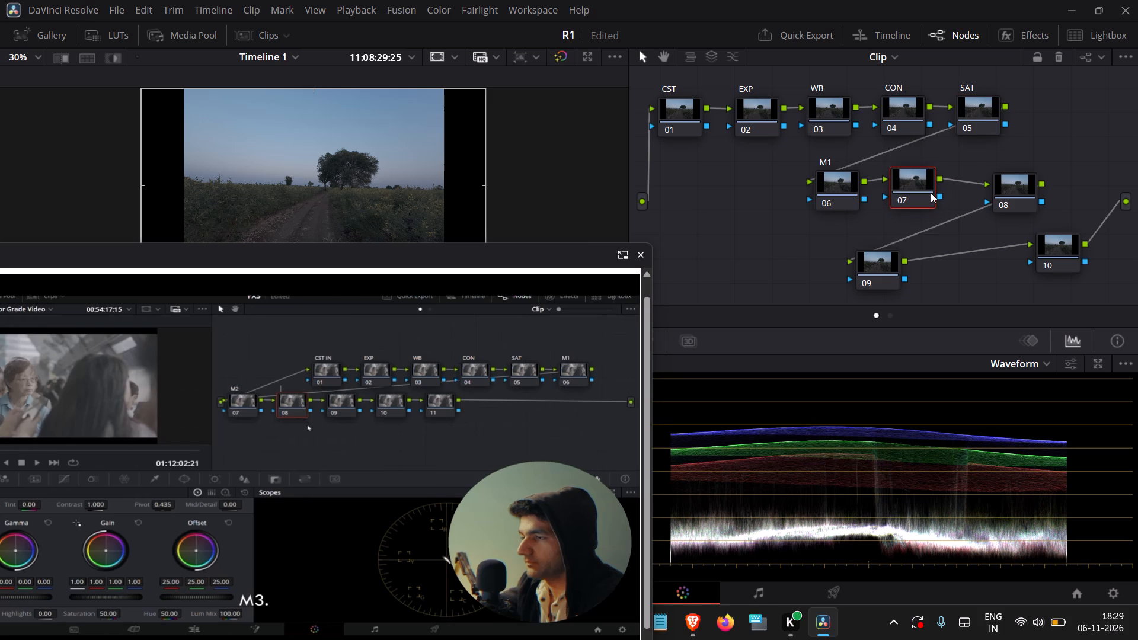
{"action": "right_click", "coordinate": [931, 193]}
{"action": "left_click", "coordinate": [941, 223]}
{"action": "type", "text": "M@"}
{"action": "key", "text": "BackSpace"}
{"action": "key", "text": "2"}
Line node 08 up beside M2 in the second row and label it M3.
{"action": "left_click", "coordinate": [1013, 195]}
{"action": "left_click_drag", "start_coordinate": [1013, 195], "coordinate": [980, 185]}
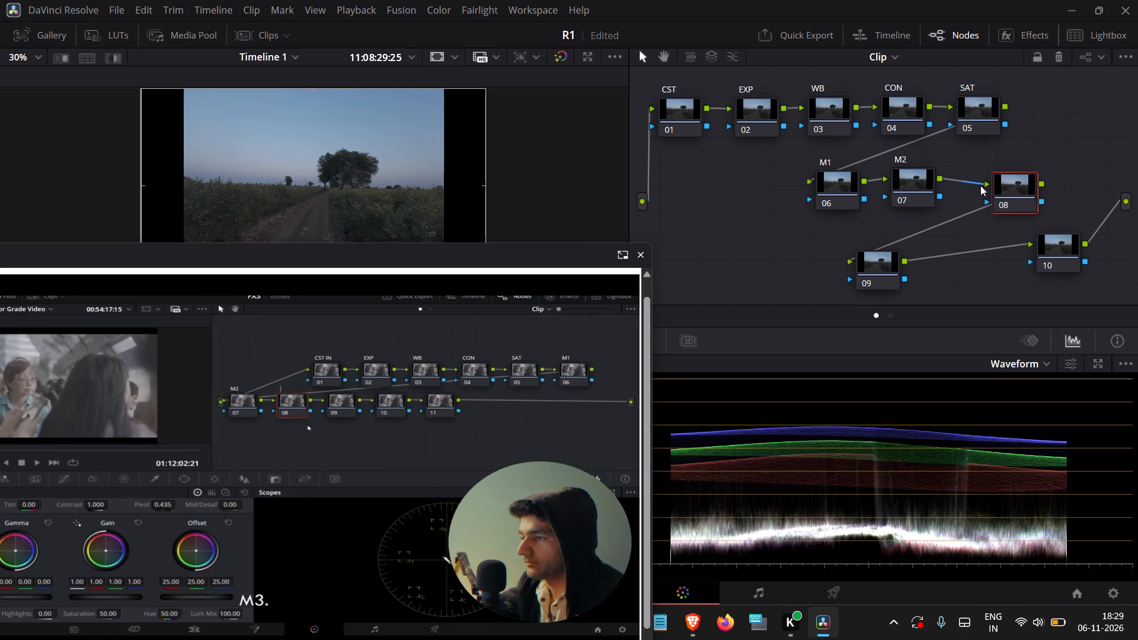
{"action": "left_click_drag", "start_coordinate": [1015, 190], "coordinate": [993, 183]}
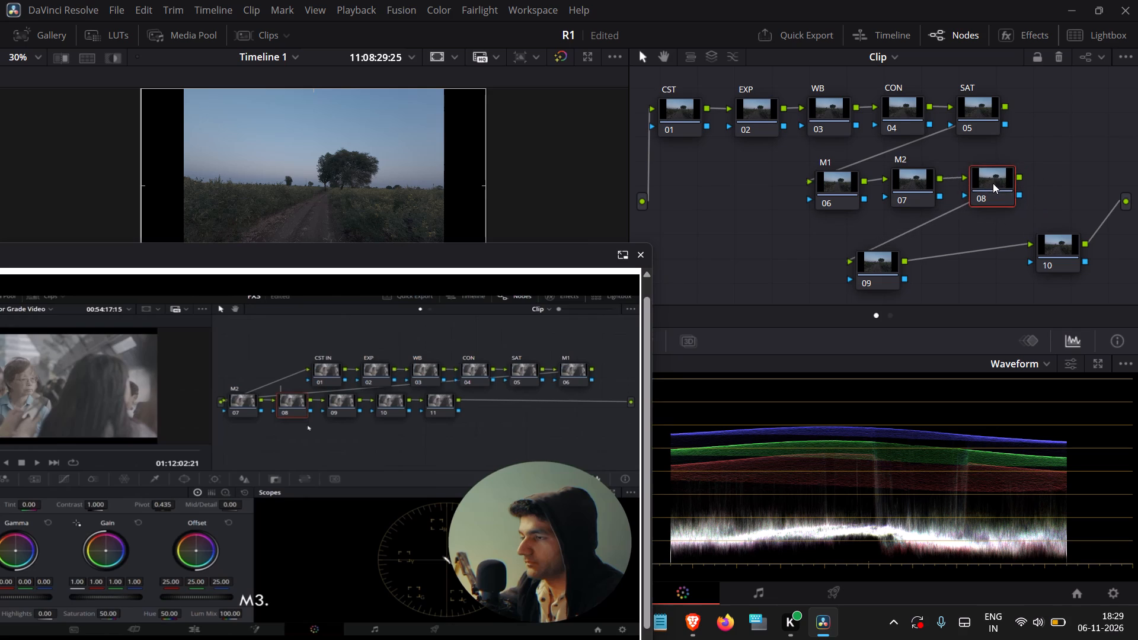
{"action": "left_click_drag", "start_coordinate": [993, 183], "coordinate": [993, 184]}
{"action": "left_click", "coordinate": [922, 183]}
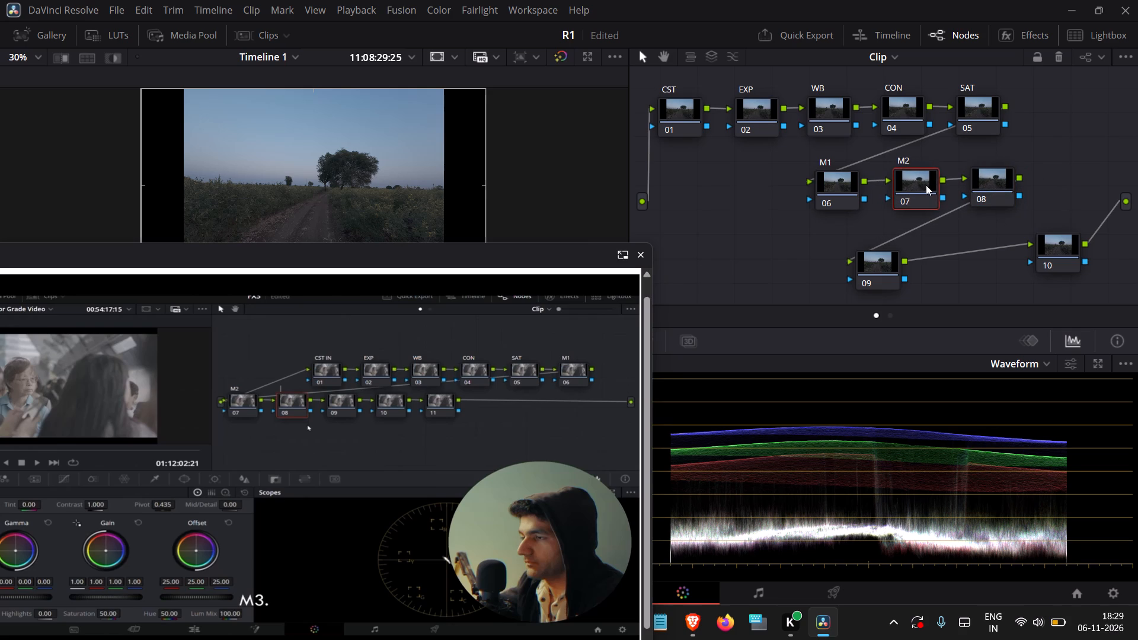
{"action": "left_click", "coordinate": [984, 178]}
{"action": "right_click", "coordinate": [984, 178]}
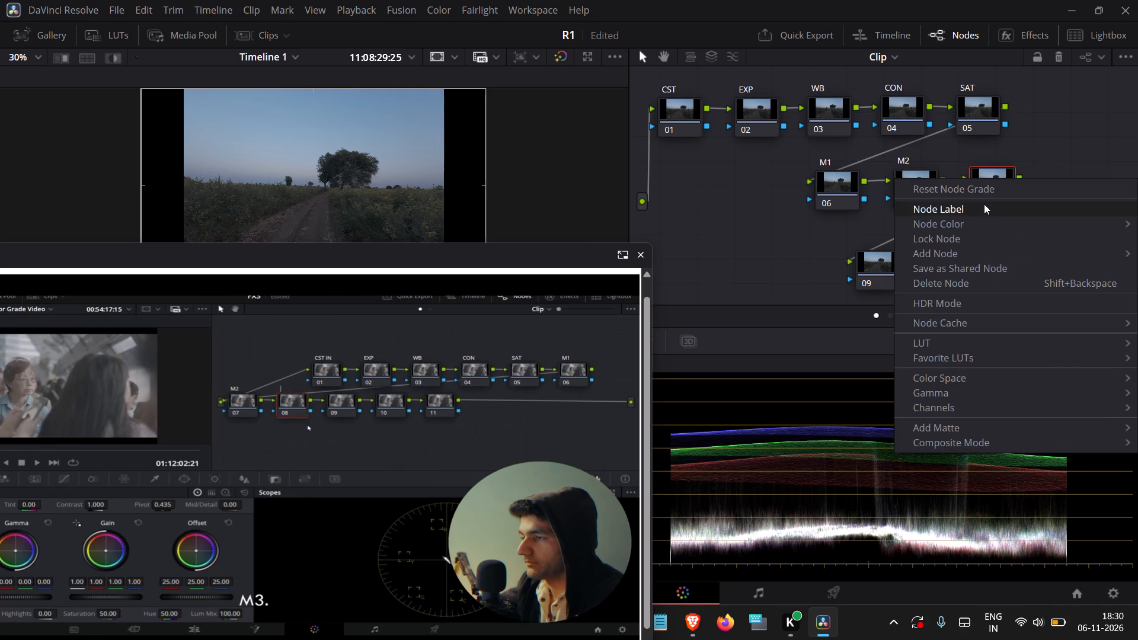
{"action": "left_click", "coordinate": [984, 204]}
{"action": "type", "text": "M3"}
{"action": "key", "text": "Return"}
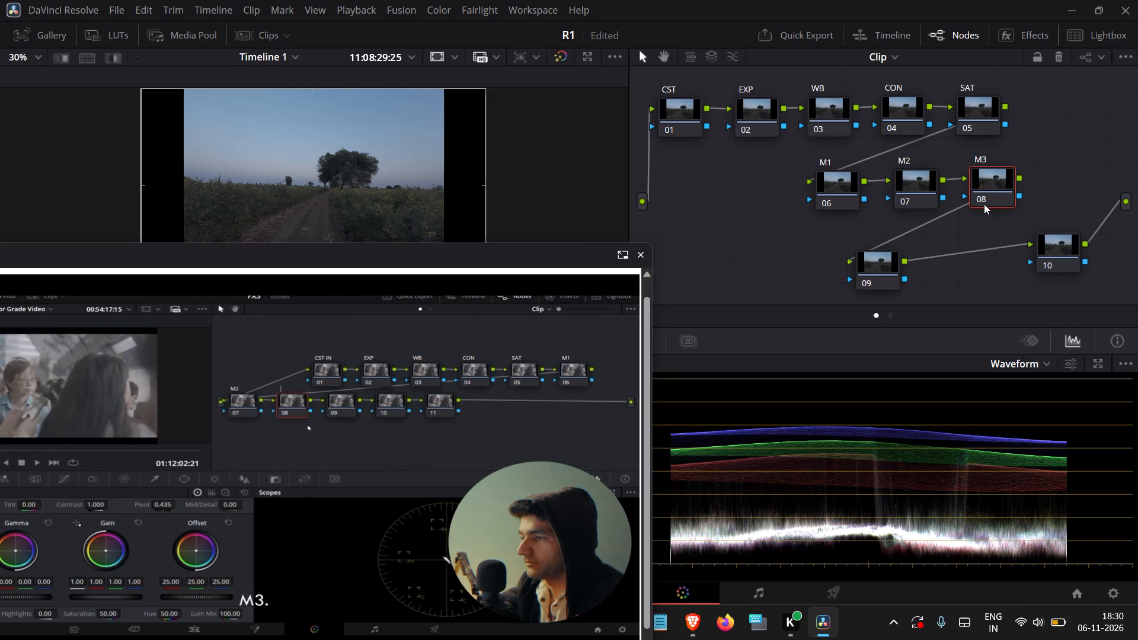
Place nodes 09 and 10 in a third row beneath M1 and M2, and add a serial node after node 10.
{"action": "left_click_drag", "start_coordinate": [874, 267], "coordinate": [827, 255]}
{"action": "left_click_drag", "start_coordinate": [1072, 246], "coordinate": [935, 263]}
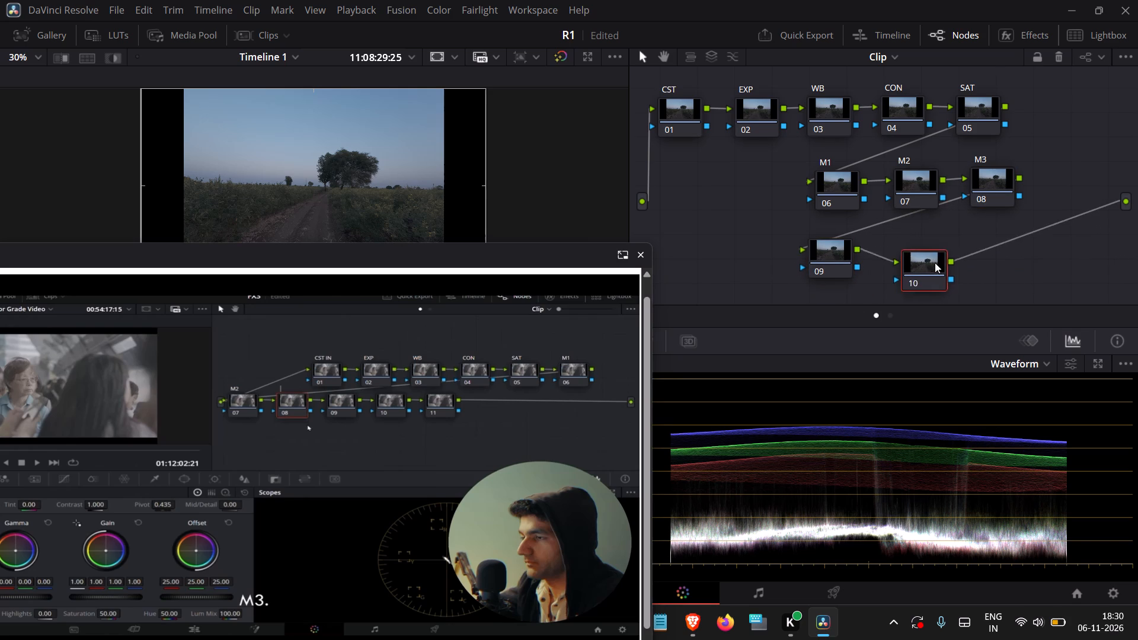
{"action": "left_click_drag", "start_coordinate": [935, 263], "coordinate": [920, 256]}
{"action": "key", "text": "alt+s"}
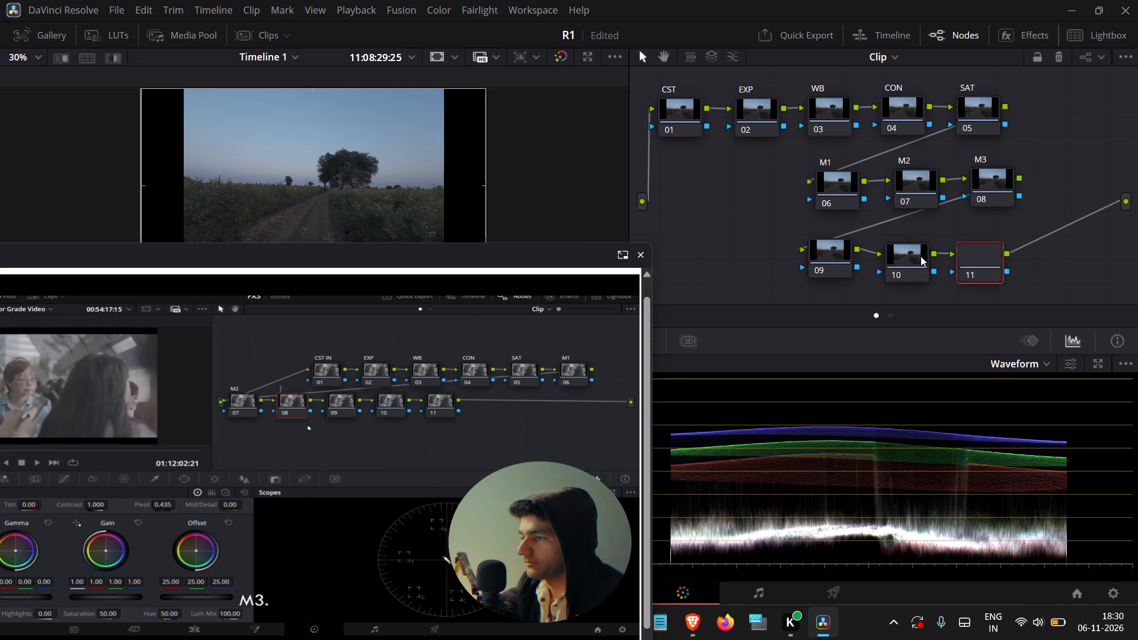
Resume playback of the floating tutorial.
{"action": "left_click_drag", "start_coordinate": [920, 256], "coordinate": [416, 395]}
{"action": "left_click", "coordinate": [416, 395]}
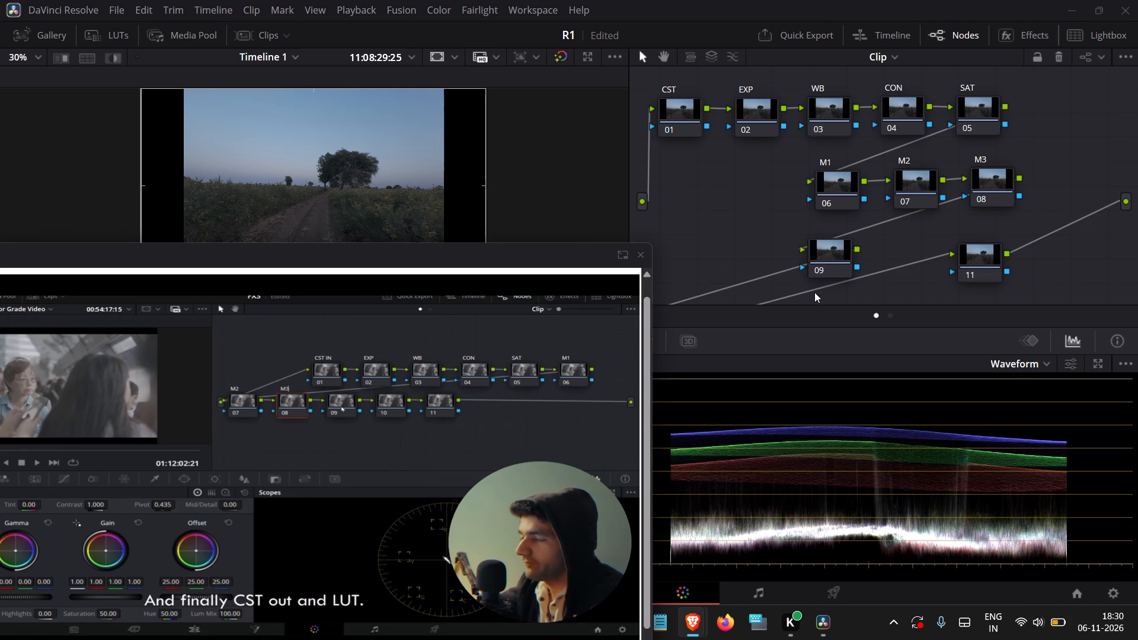
Remove node 10's connections to nodes 11 and 09, moving the floating tutorial aside to reach them.
{"action": "left_click_drag", "start_coordinate": [814, 292], "coordinate": [847, 283]}
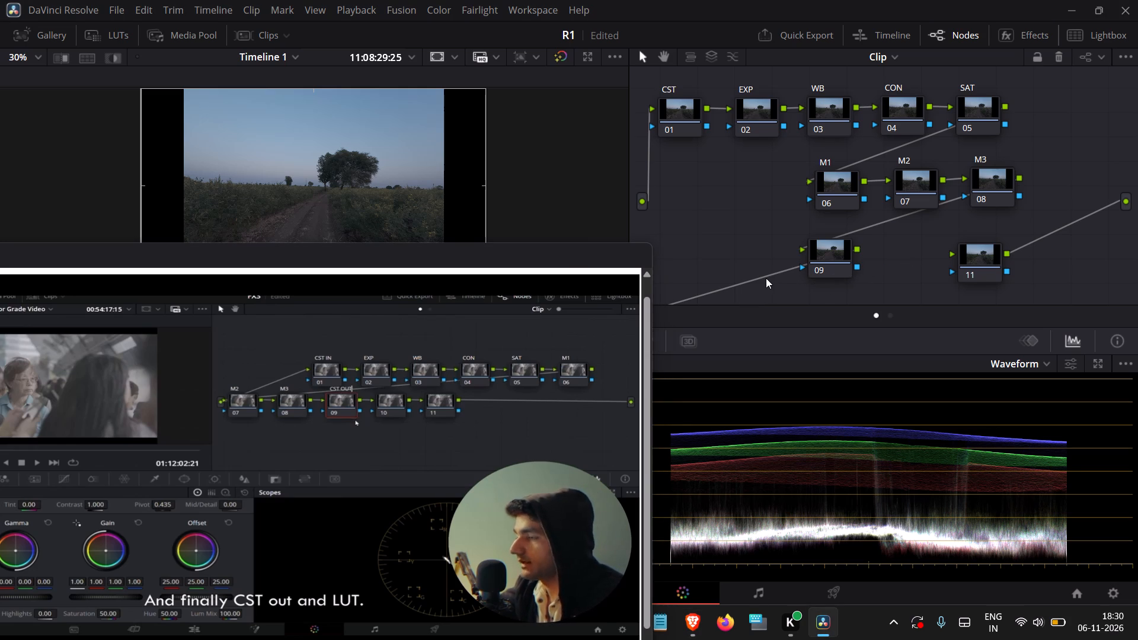
{"action": "left_click_drag", "start_coordinate": [565, 259], "coordinate": [497, 258]}
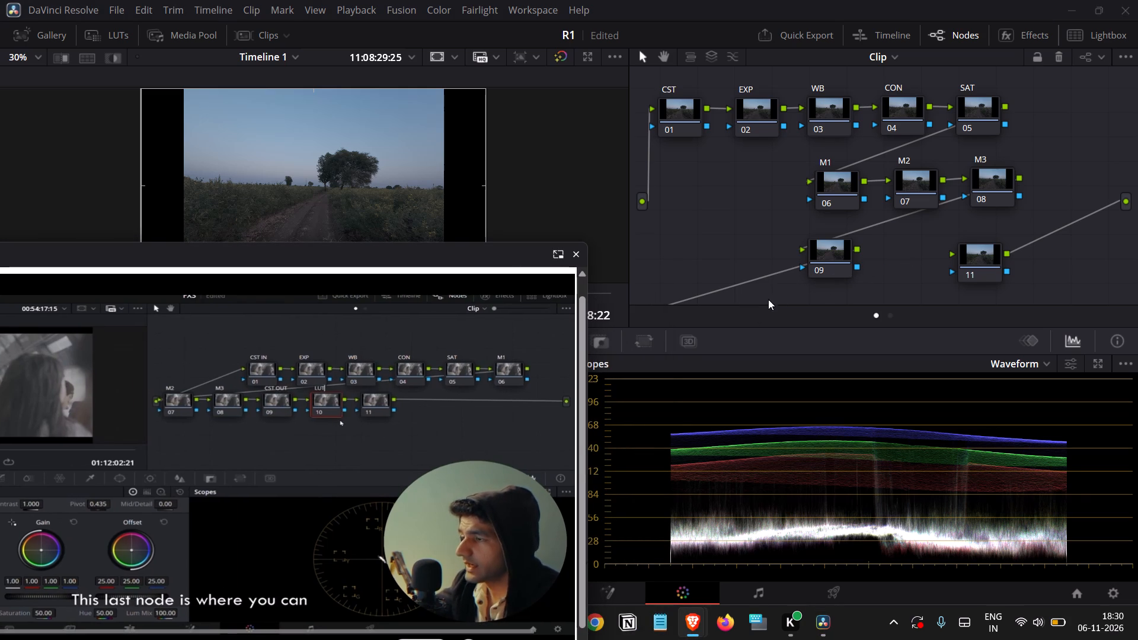
{"action": "left_click", "coordinate": [676, 299]}
{"action": "left_click_drag", "start_coordinate": [676, 299], "coordinate": [664, 286]}
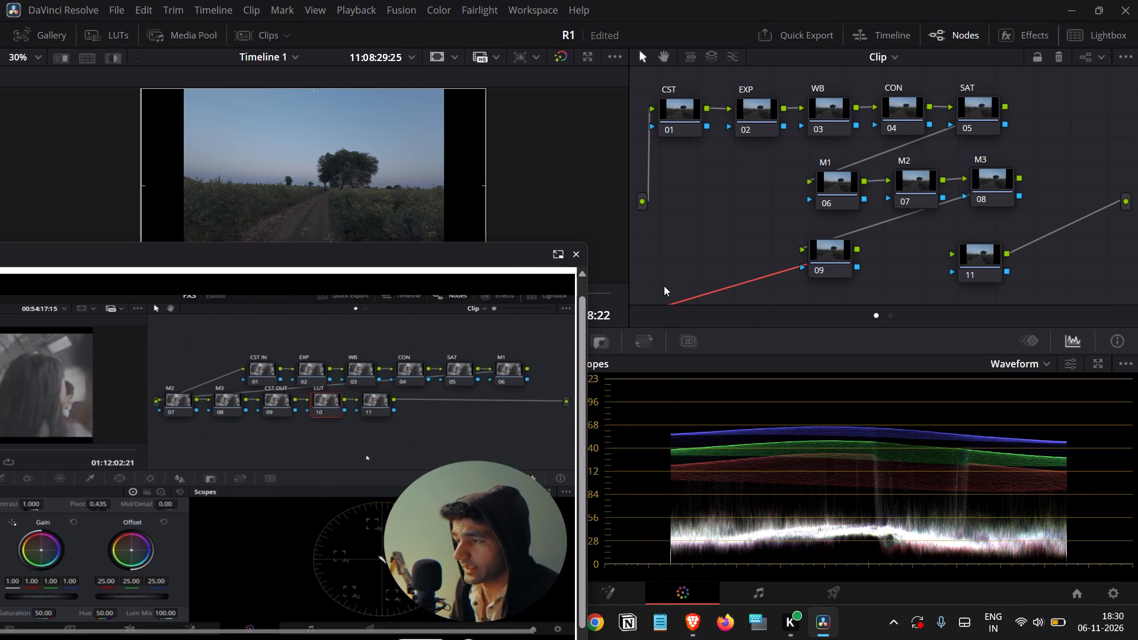
{"action": "left_click_drag", "start_coordinate": [664, 286], "coordinate": [668, 280]}
{"action": "key", "text": "Delete"}
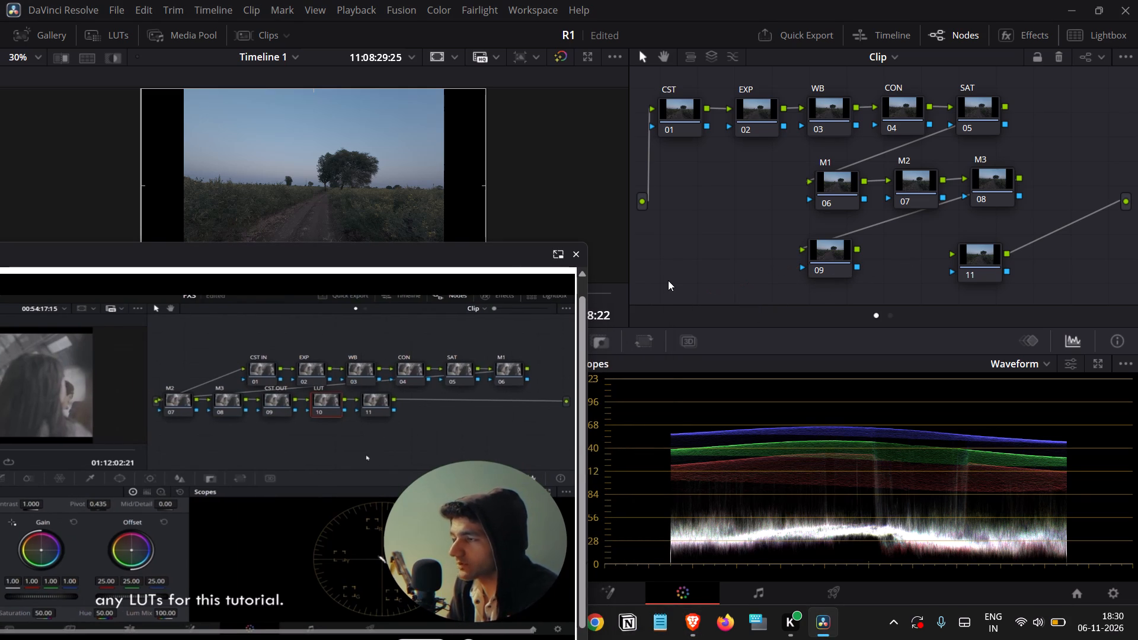
Delete node 09 and the last remaining node in the third row.
{"action": "left_click", "coordinate": [823, 258]}
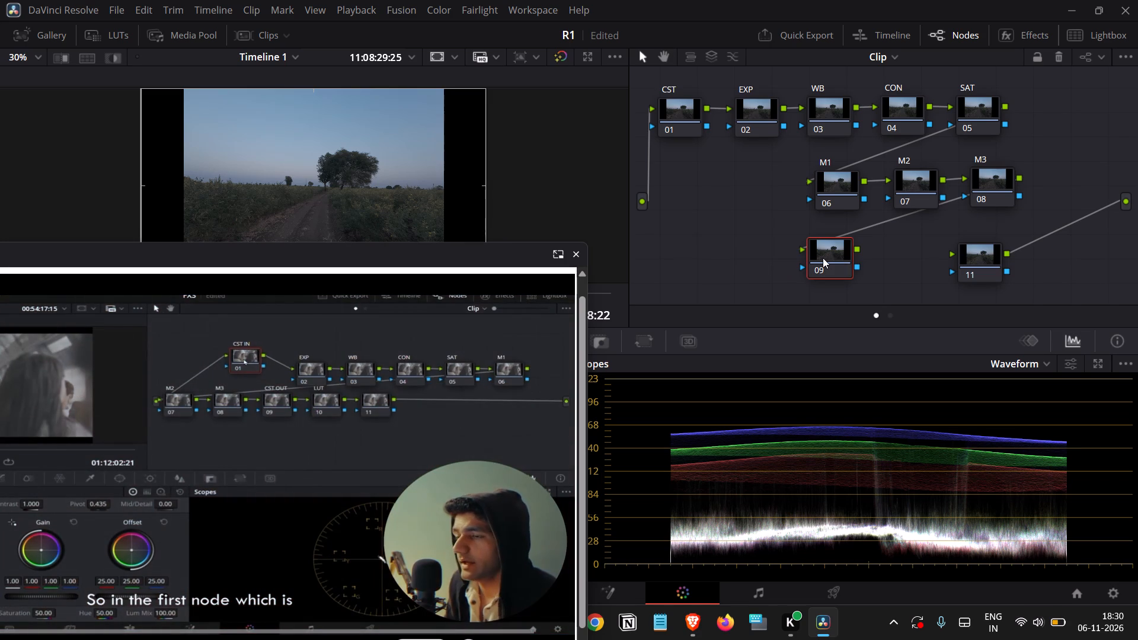
{"action": "key", "text": "Down"}
{"action": "key", "text": "Right"}
{"action": "key", "text": "Left"}
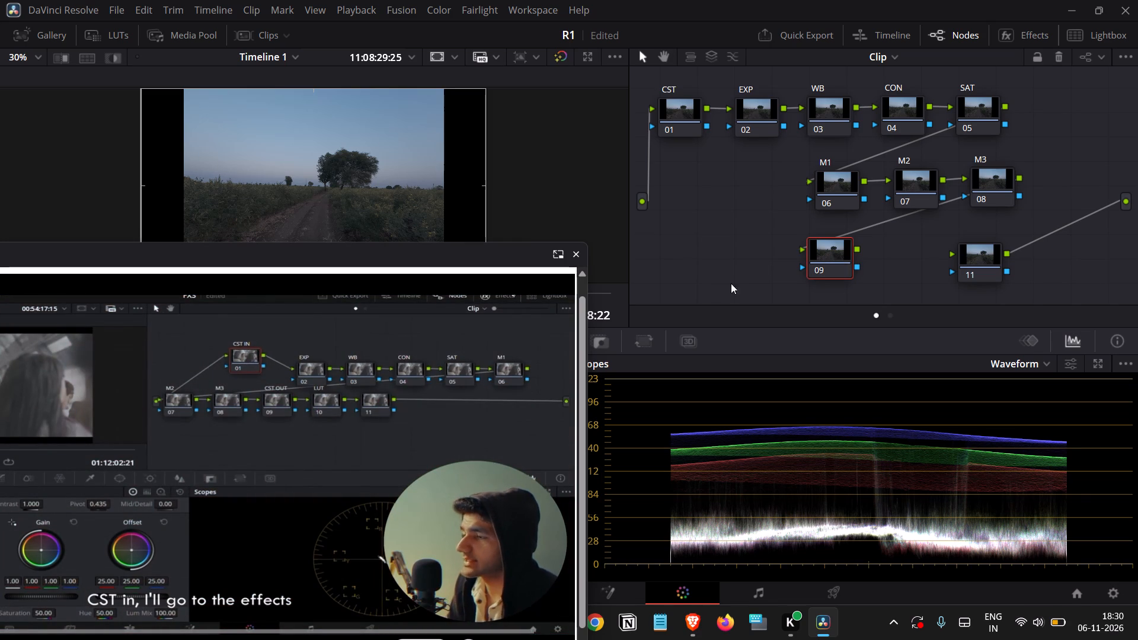
{"action": "left_click_drag", "start_coordinate": [648, 238], "coordinate": [925, 520]}
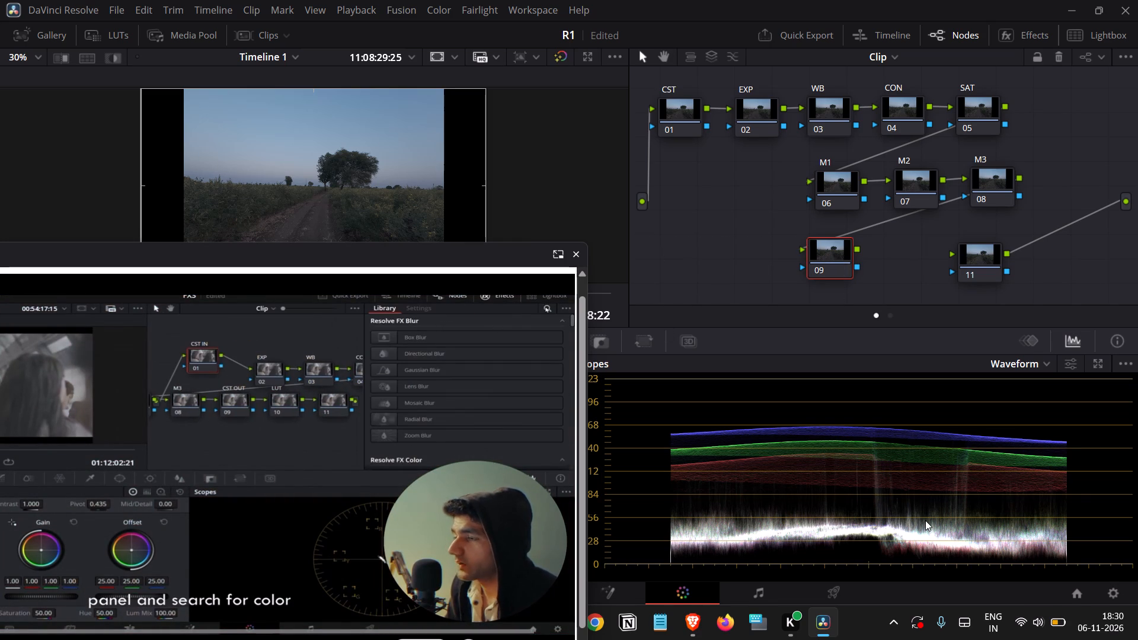
{"action": "key", "text": "Delete"}
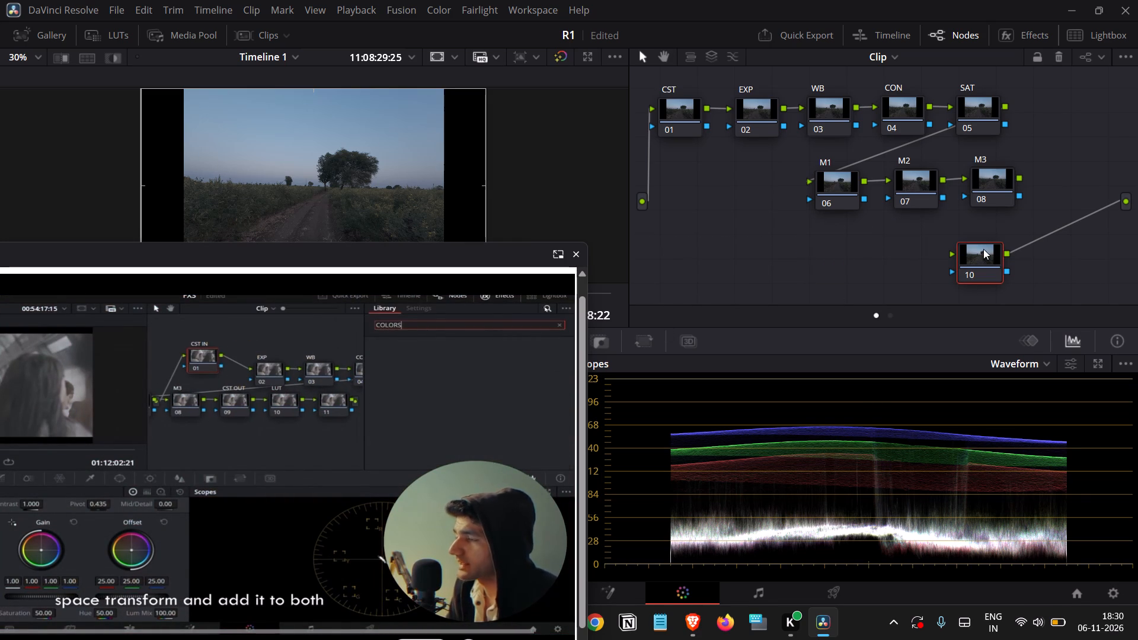
{"action": "key", "text": "Delete"}
Pause the tutorial at its effects search for Color Space Transform.
{"action": "left_click", "coordinate": [252, 423]}
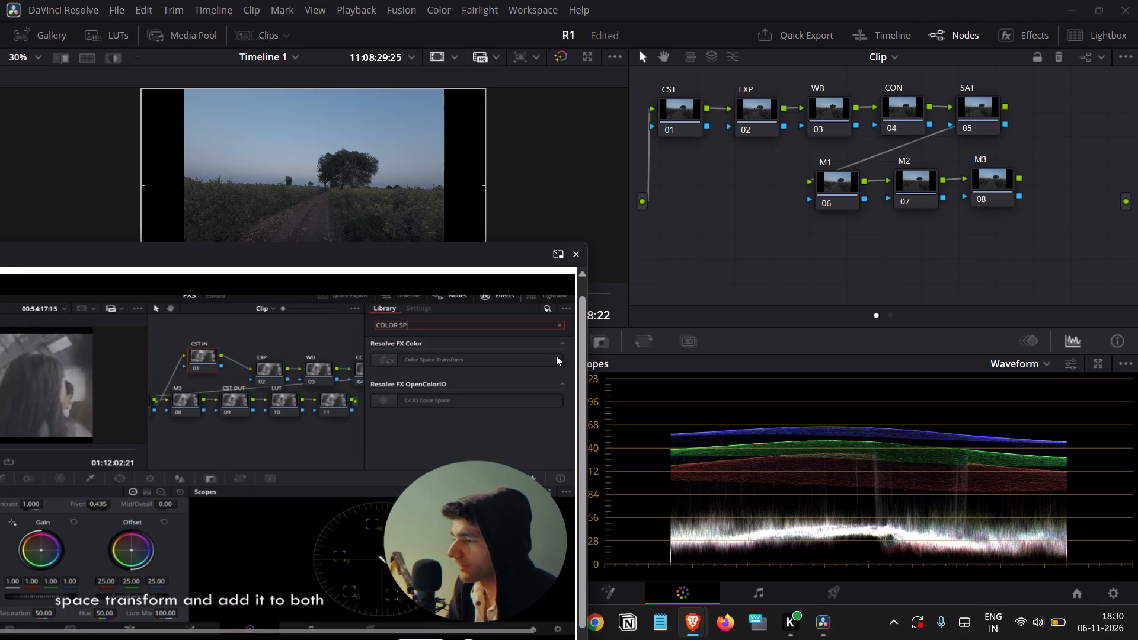
Add three serial nodes after the M3 node.
{"action": "left_click", "coordinate": [913, 256]}
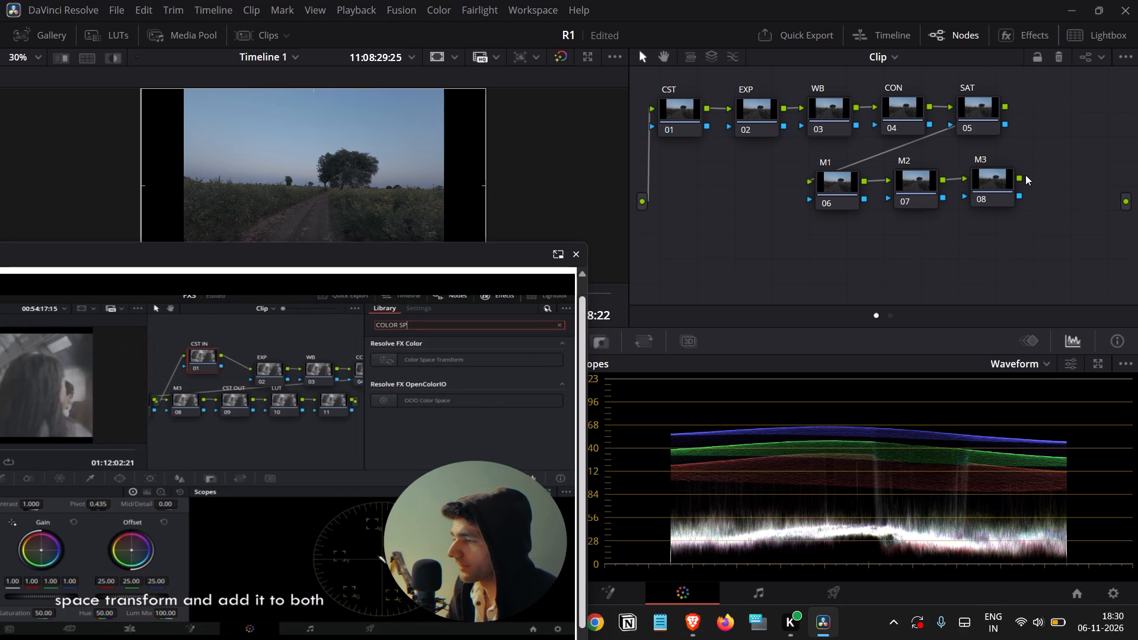
{"action": "left_click", "coordinate": [989, 186]}
{"action": "key", "text": "alt+s"}
{"action": "key", "text": "alt+s"}
{"action": "key", "text": "alt+s"}
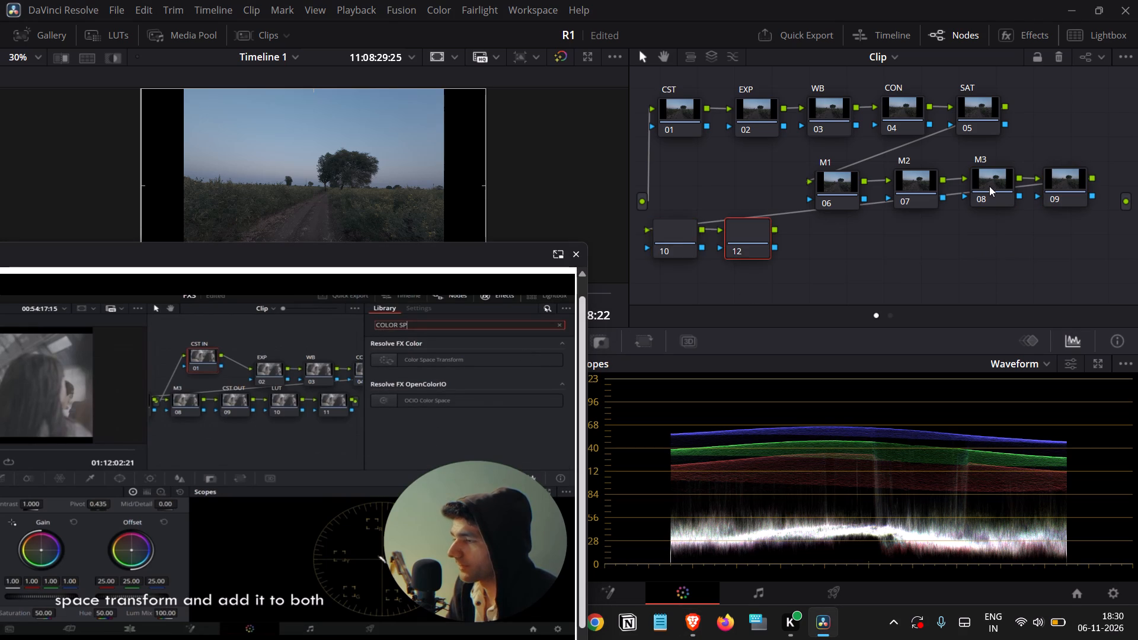
Arrange nodes 09, 10 and 12 as a third row beneath M1, M2 and M3, and connect node 12 to the final output.
{"action": "left_click_drag", "start_coordinate": [1074, 183], "coordinate": [880, 251]}
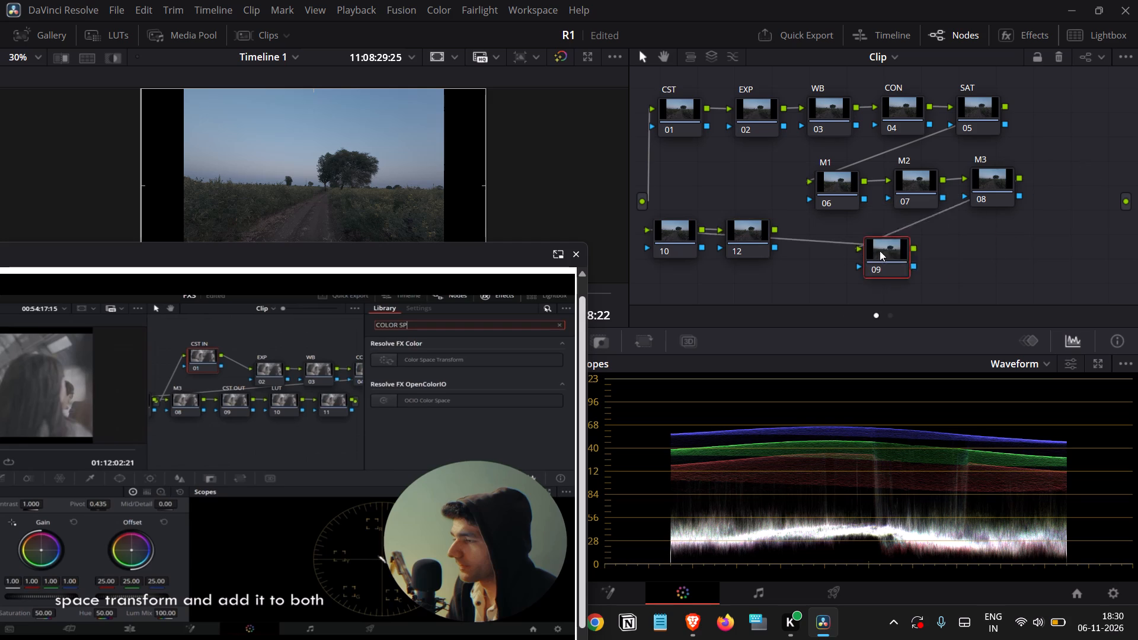
{"action": "left_click_drag", "start_coordinate": [880, 251], "coordinate": [850, 240]}
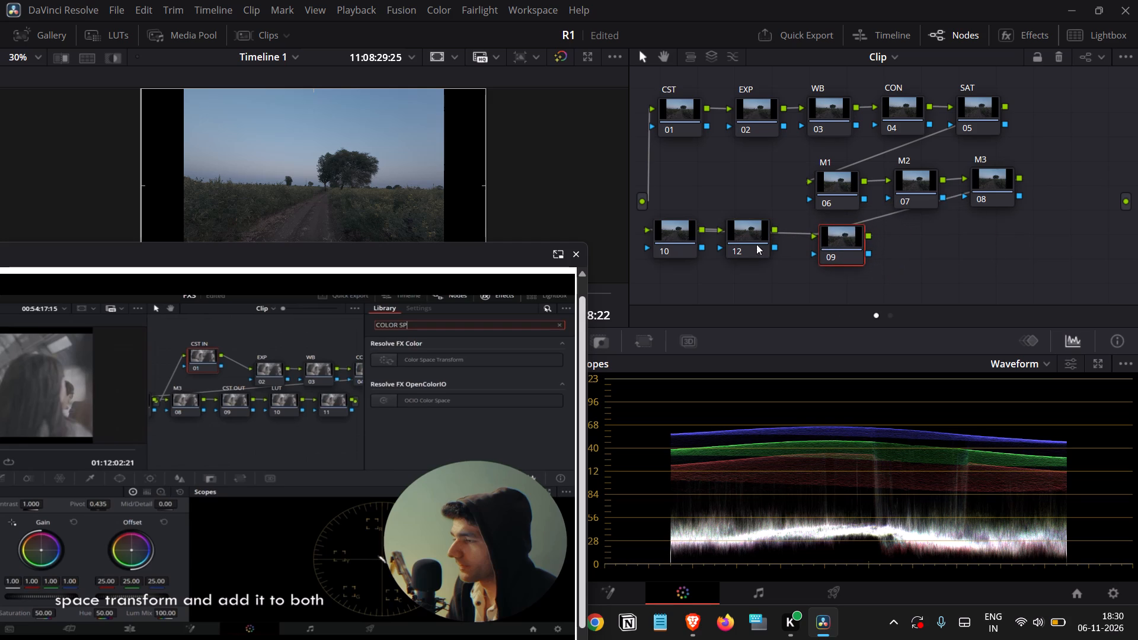
{"action": "left_click_drag", "start_coordinate": [750, 241], "coordinate": [1015, 268]}
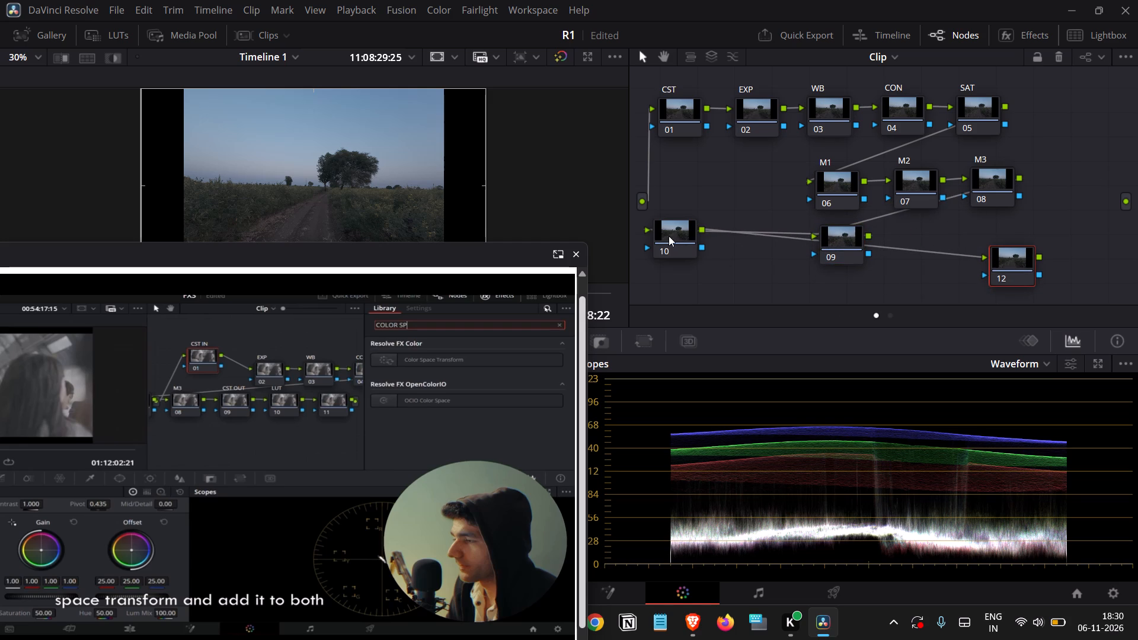
{"action": "left_click_drag", "start_coordinate": [669, 236], "coordinate": [915, 244]}
{"action": "left_click_drag", "start_coordinate": [1015, 271], "coordinate": [999, 258]}
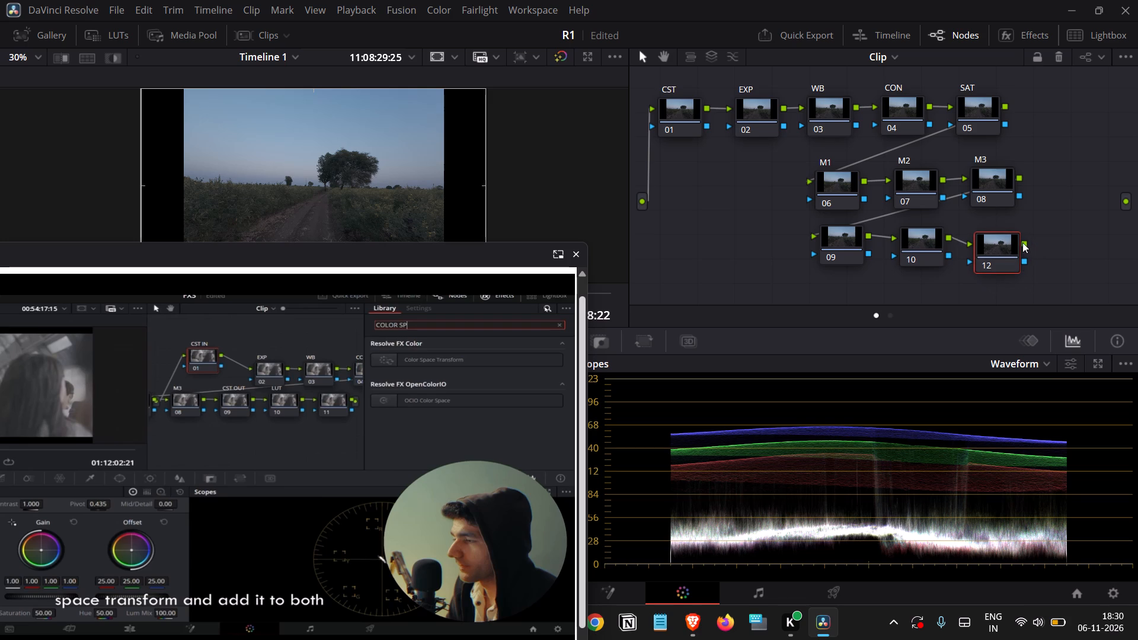
{"action": "left_click_drag", "start_coordinate": [1024, 244], "coordinate": [1130, 200]}
{"action": "left_click_drag", "start_coordinate": [991, 252], "coordinate": [990, 246]}
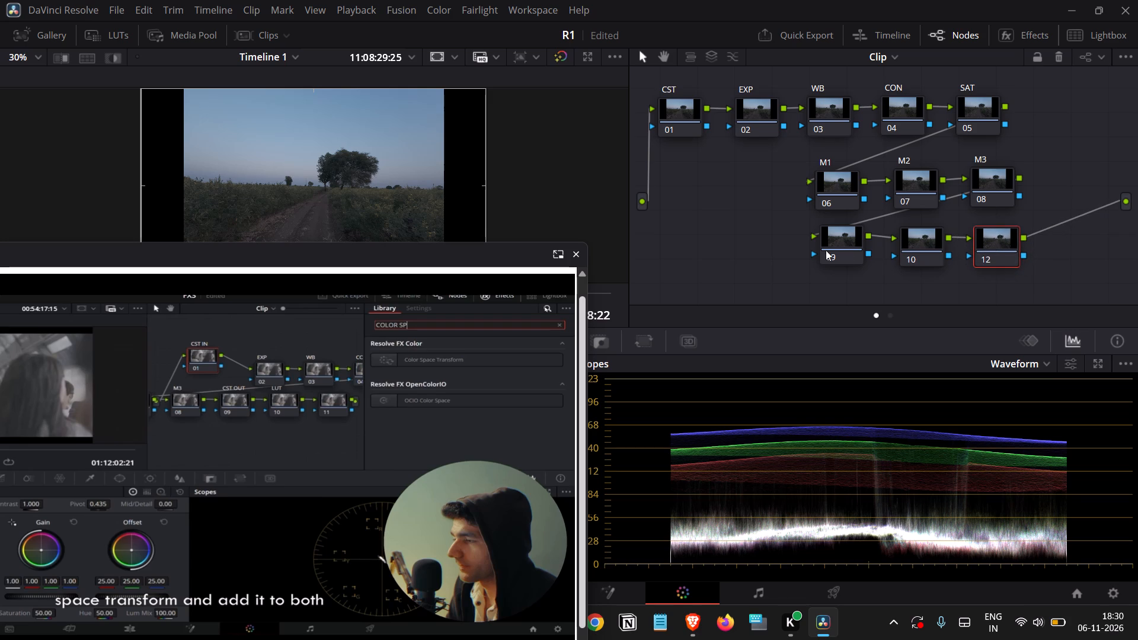
{"action": "left_click_drag", "start_coordinate": [836, 244], "coordinate": [827, 251]}
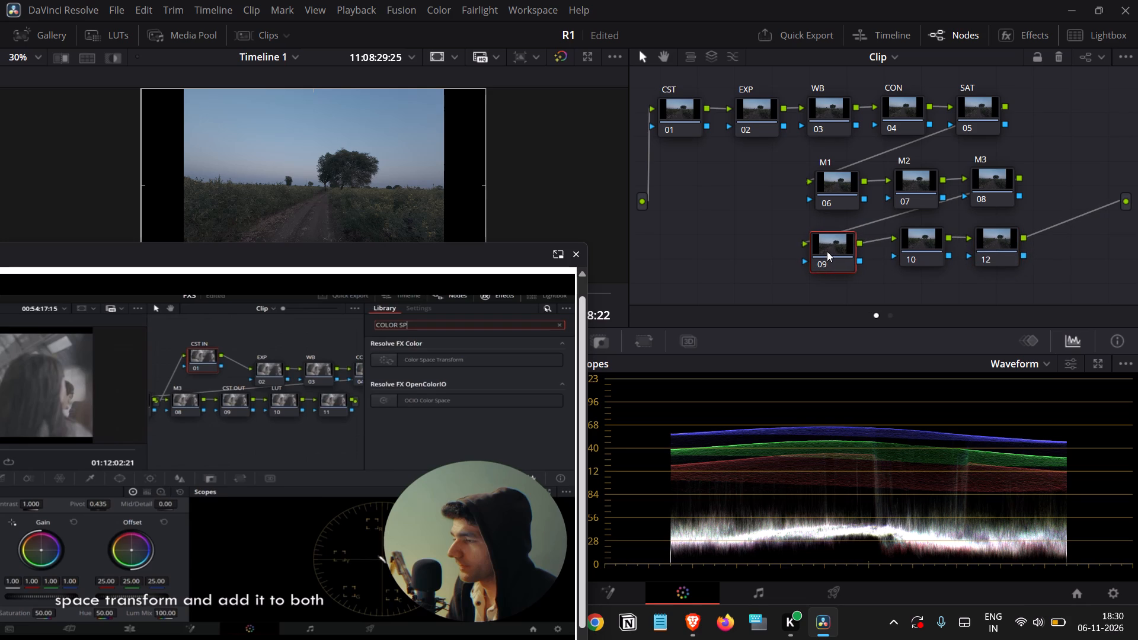
Label node 09 in the third row "CST Out".
{"action": "right_click", "coordinate": [827, 251]}
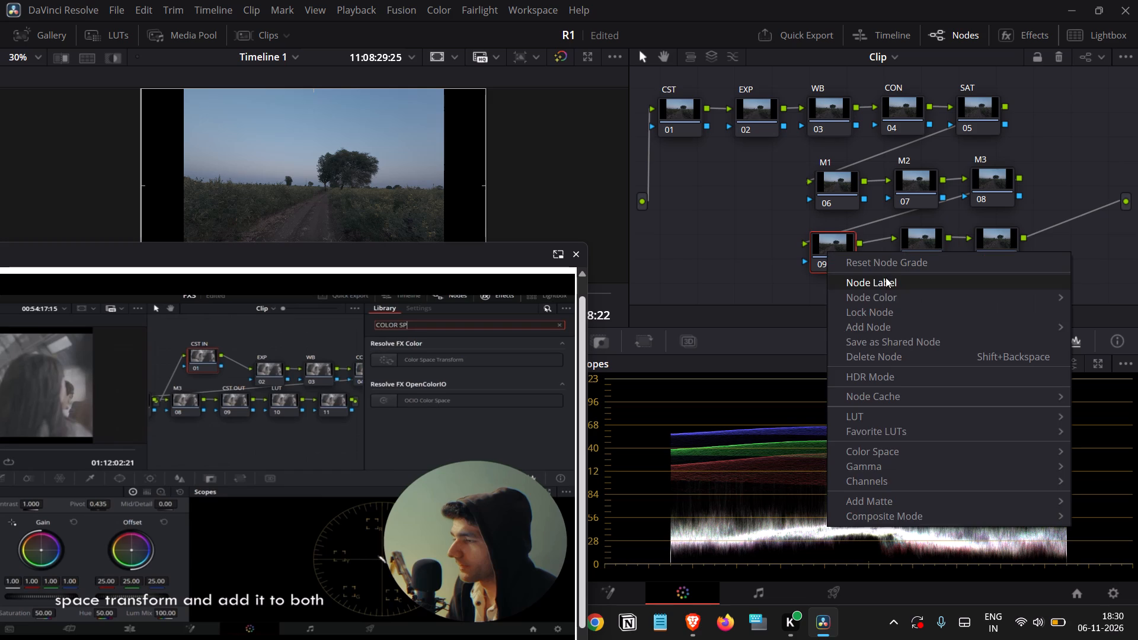
{"action": "left_click", "coordinate": [886, 280]}
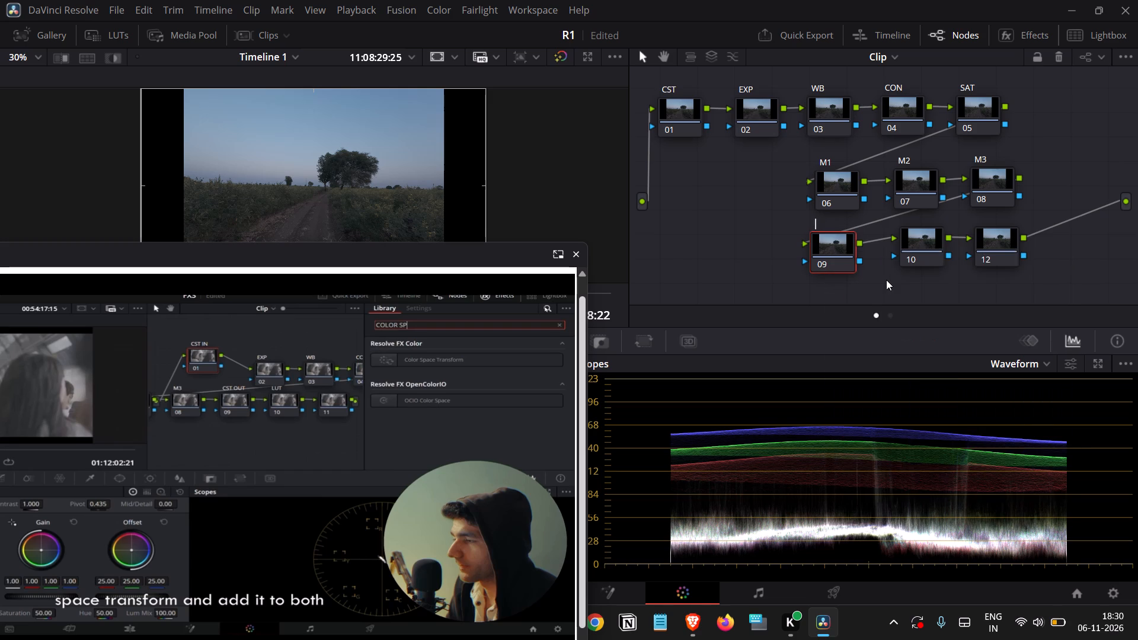
{"action": "key", "text": "shift+s"}
{"action": "key", "text": "BackSpace"}
{"action": "type", "text": "CST"}
{"action": "key", "text": "space"}
{"action": "type", "text": "Out"}
Label node 10, the one after CST Out, "LUT".
{"action": "left_click", "coordinate": [936, 240]}
{"action": "right_click", "coordinate": [936, 240]}
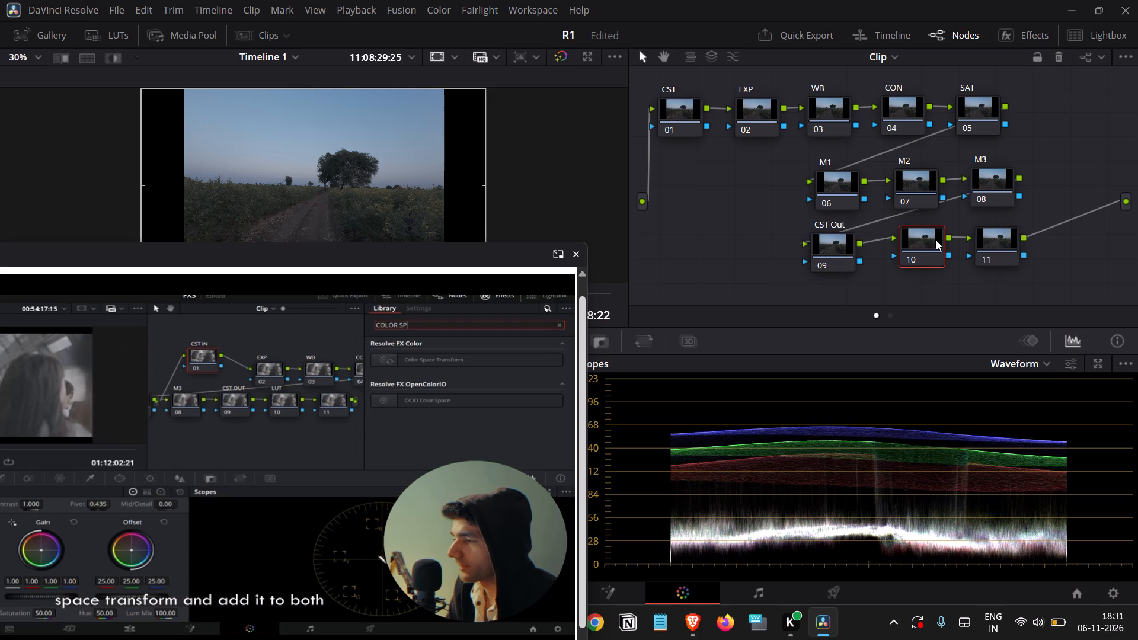
{"action": "left_click", "coordinate": [957, 275]}
{"action": "type", "text": "LUT"}
{"action": "key", "text": "Return"}
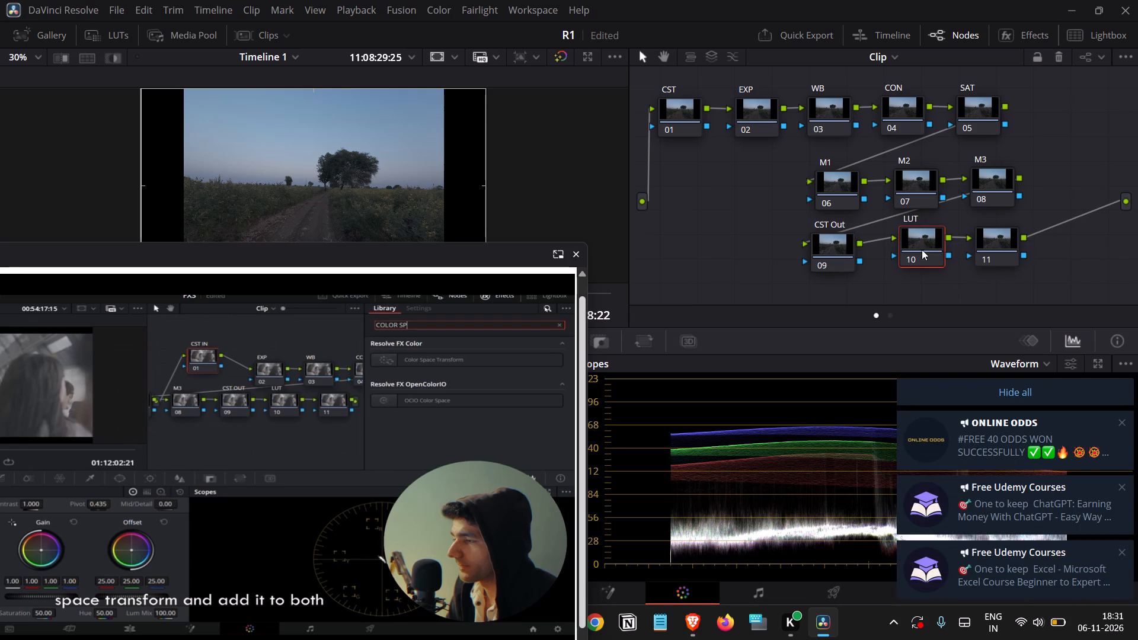
Line up the LUT node and node 11 with the CST Out node in the third row.
{"action": "left_click_drag", "start_coordinate": [912, 245], "coordinate": [915, 251]}
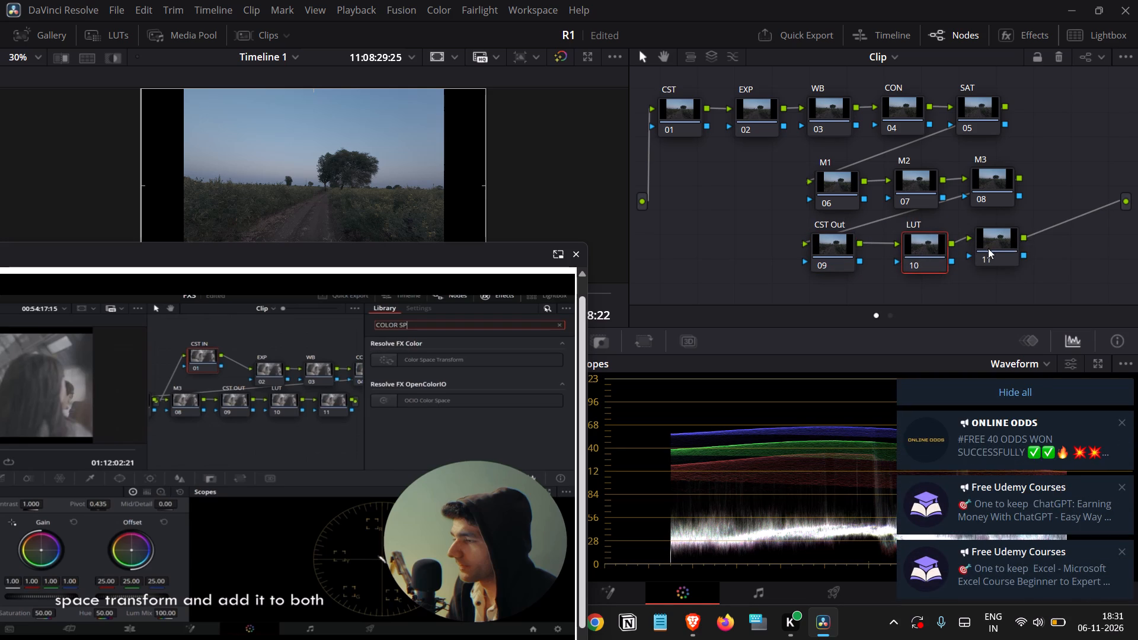
{"action": "left_click", "coordinate": [990, 249]}
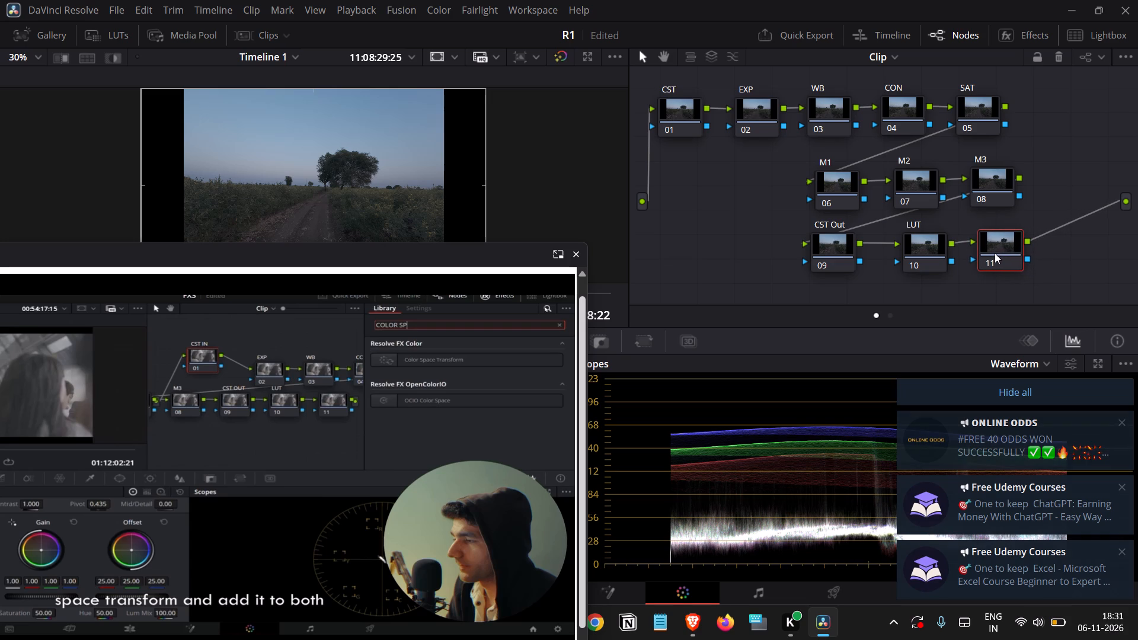
{"action": "left_click_drag", "start_coordinate": [932, 252], "coordinate": [924, 252]}
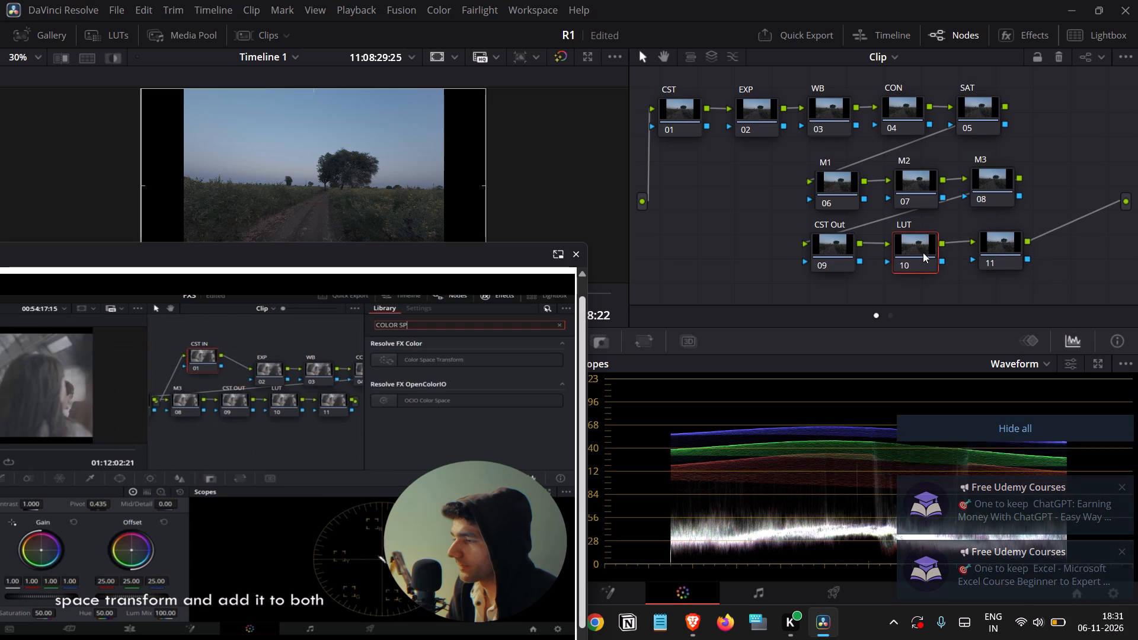
Watch the tutorial's explanation of Color Space Transform on the CST in and out nodes, pausing when it starts on the CST in settings.
{"action": "left_click", "coordinate": [400, 393]}
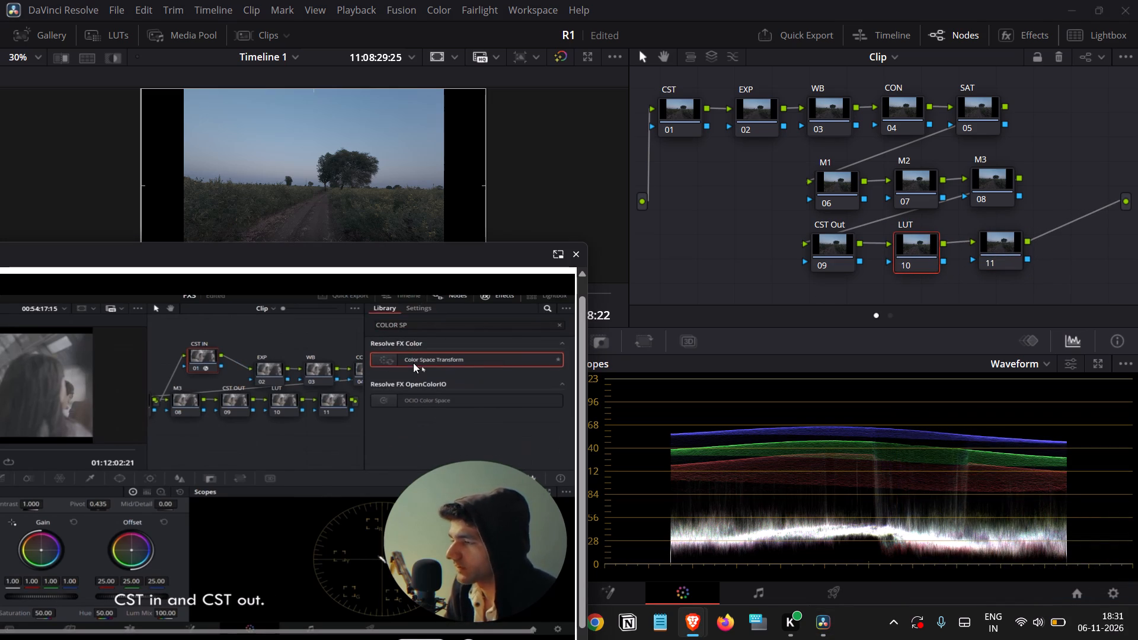
{"action": "left_click", "coordinate": [413, 363]}
{"action": "left_click", "coordinate": [413, 363]}
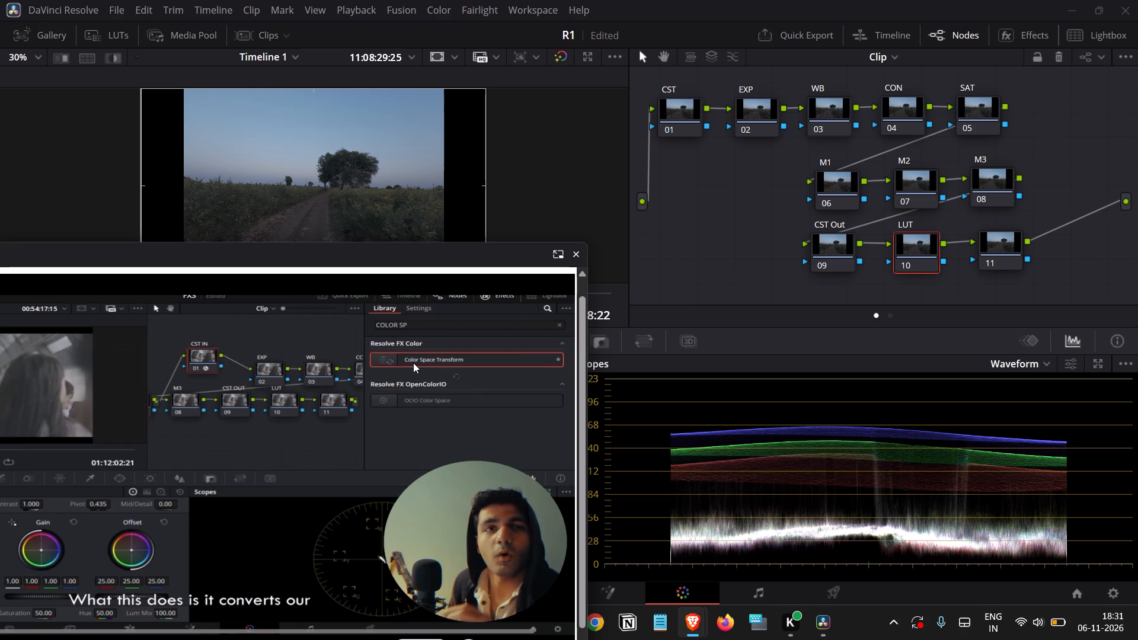
{"action": "left_click", "coordinate": [413, 363]}
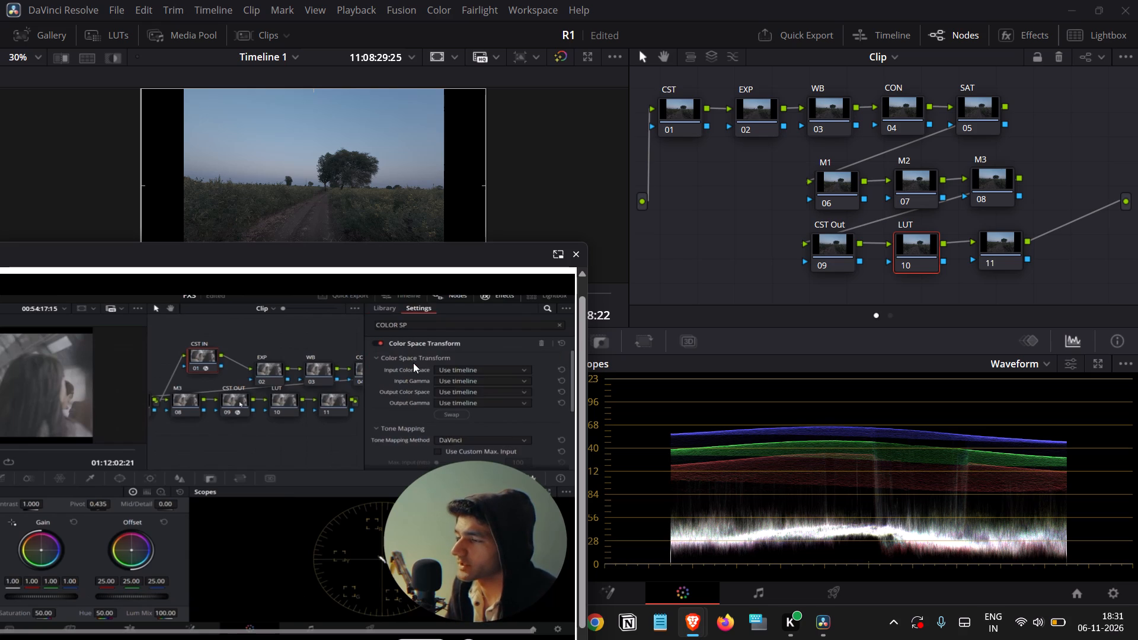
{"action": "left_click", "coordinate": [413, 363]}
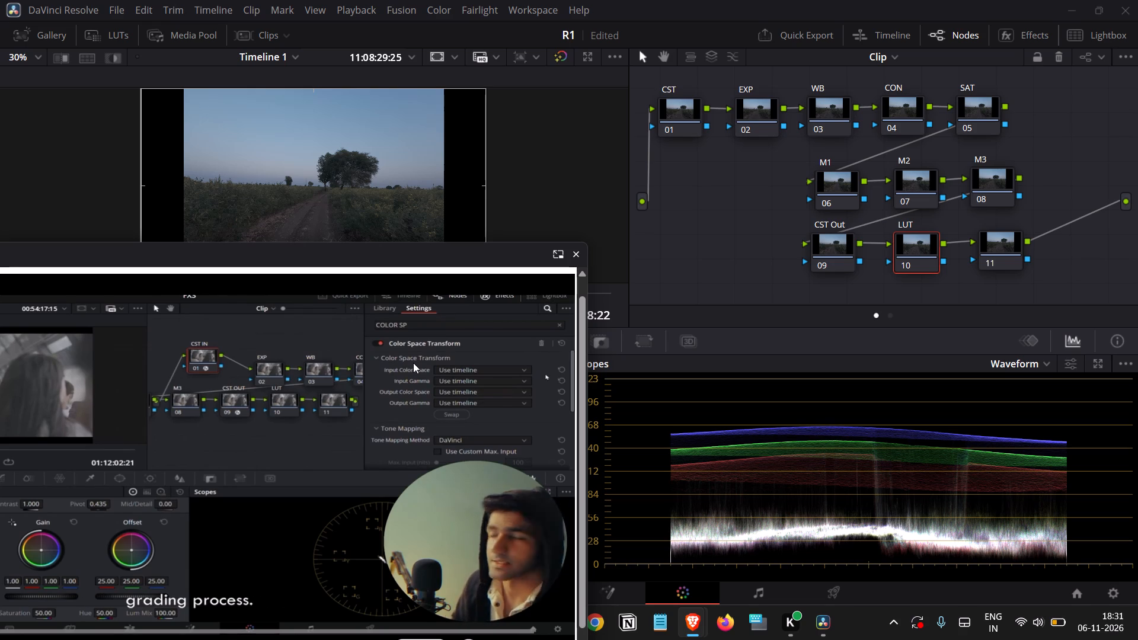
{"action": "left_click", "coordinate": [413, 363]}
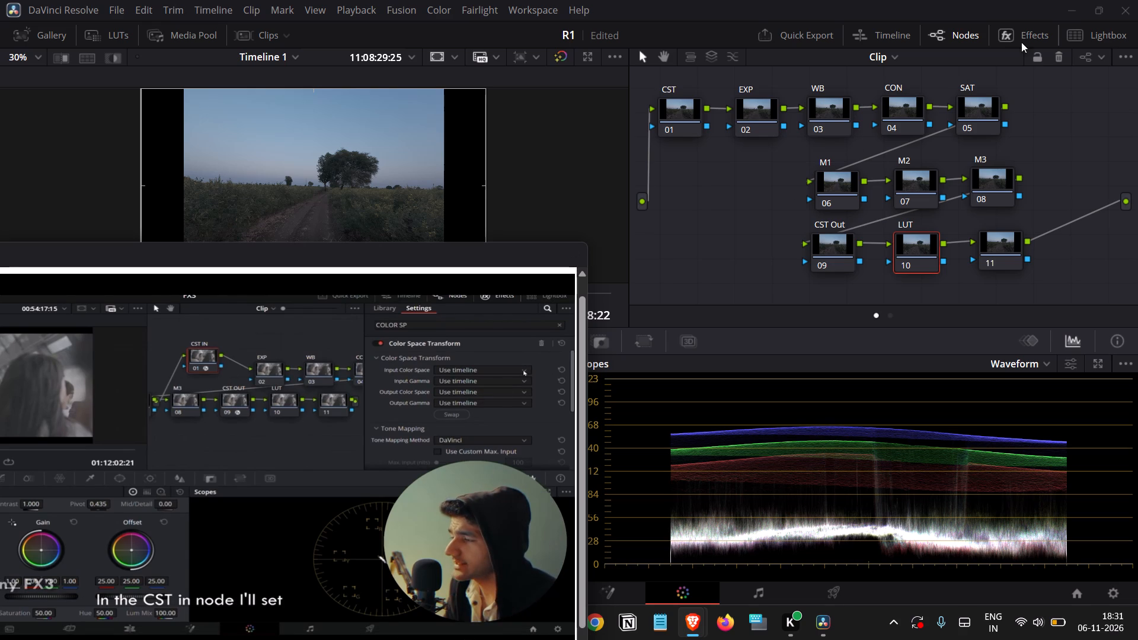
Search the effects for "color", apply Color Space Transform to the CST Out node and the first CST node, and clear the search.
{"action": "left_click", "coordinate": [1039, 36]}
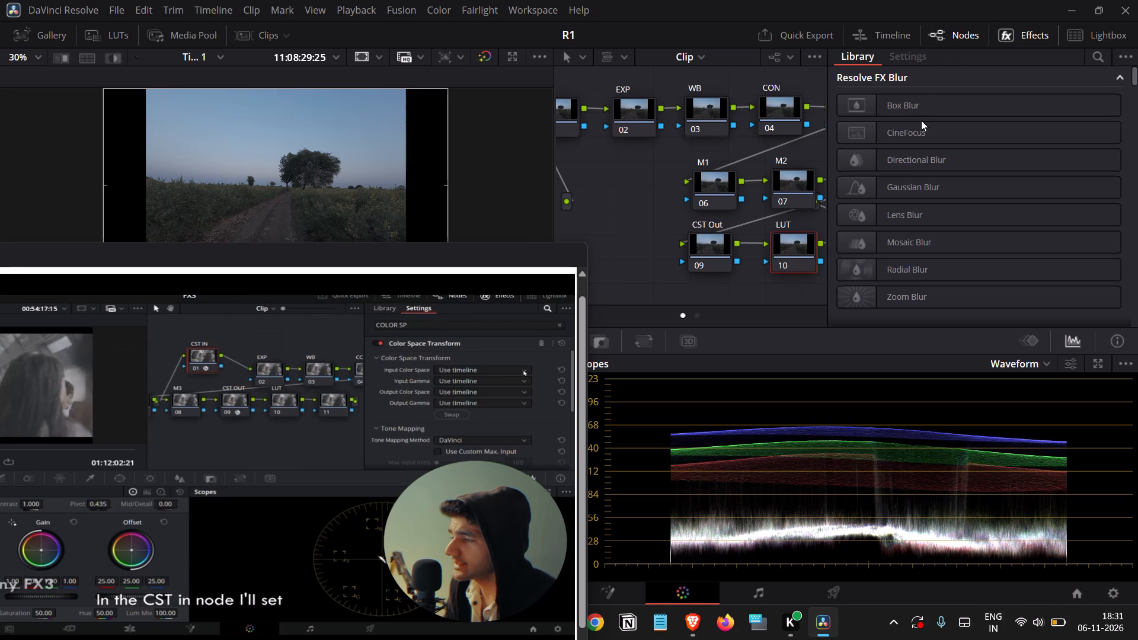
{"action": "left_click", "coordinate": [1103, 55]}
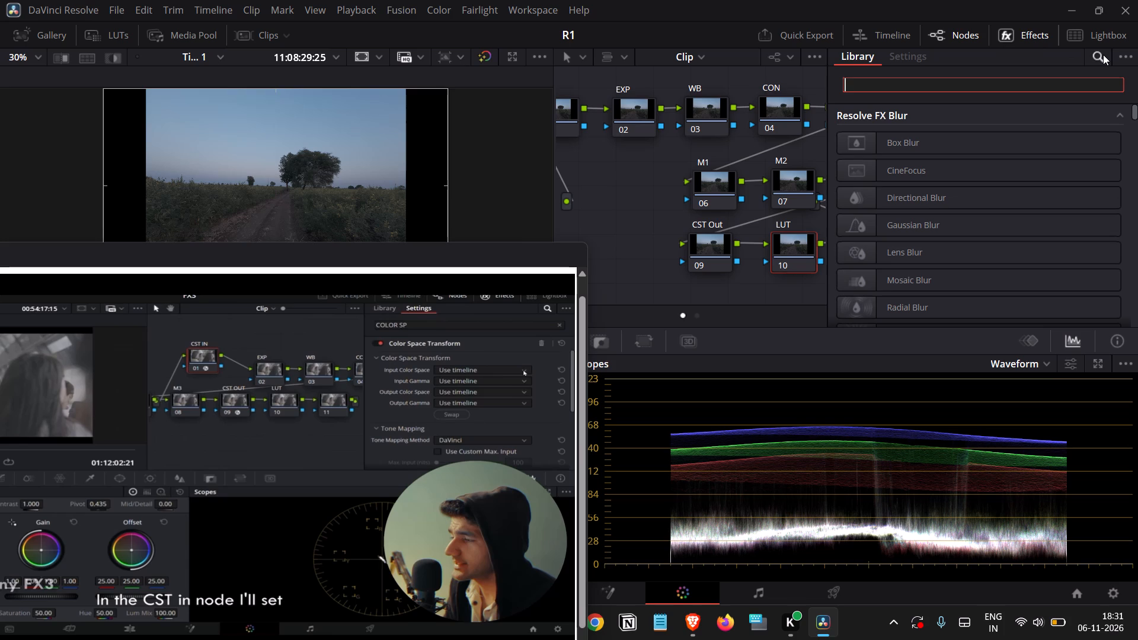
{"action": "type", "text": "color"}
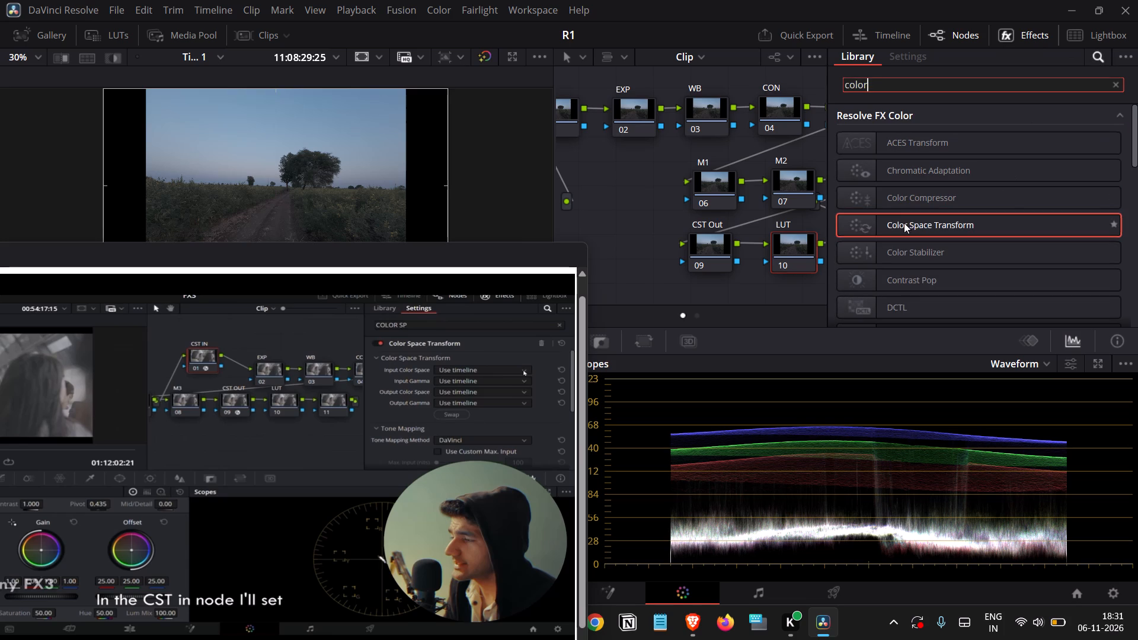
{"action": "left_click_drag", "start_coordinate": [904, 223], "coordinate": [715, 252]}
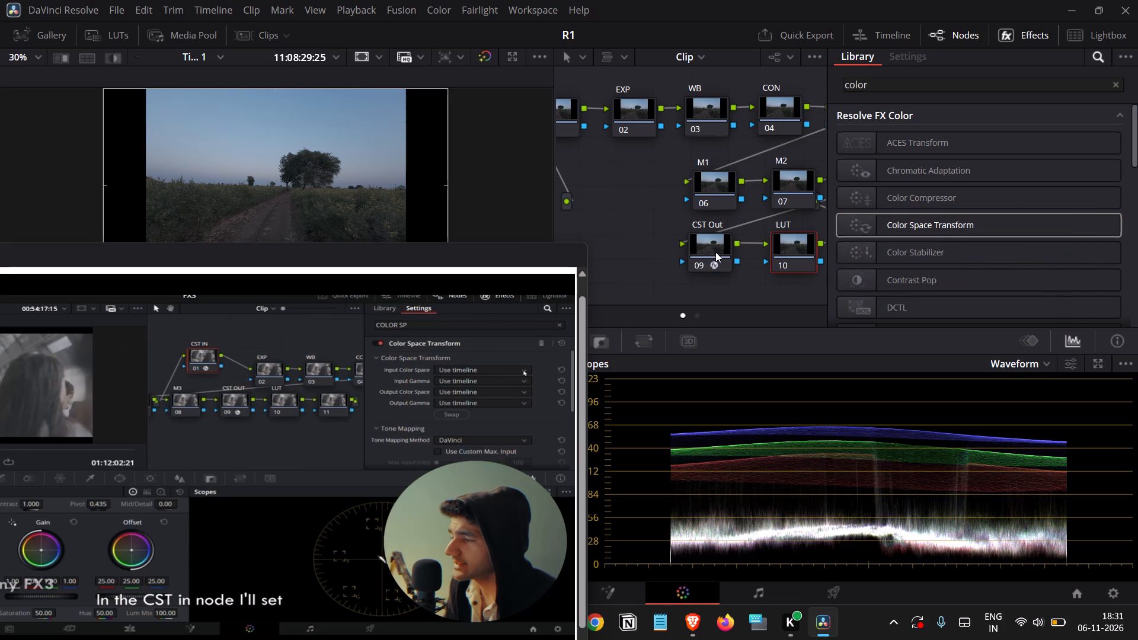
{"action": "scroll", "coordinate": [594, 181], "scroll_direction": "right", "scroll_amount": 1}
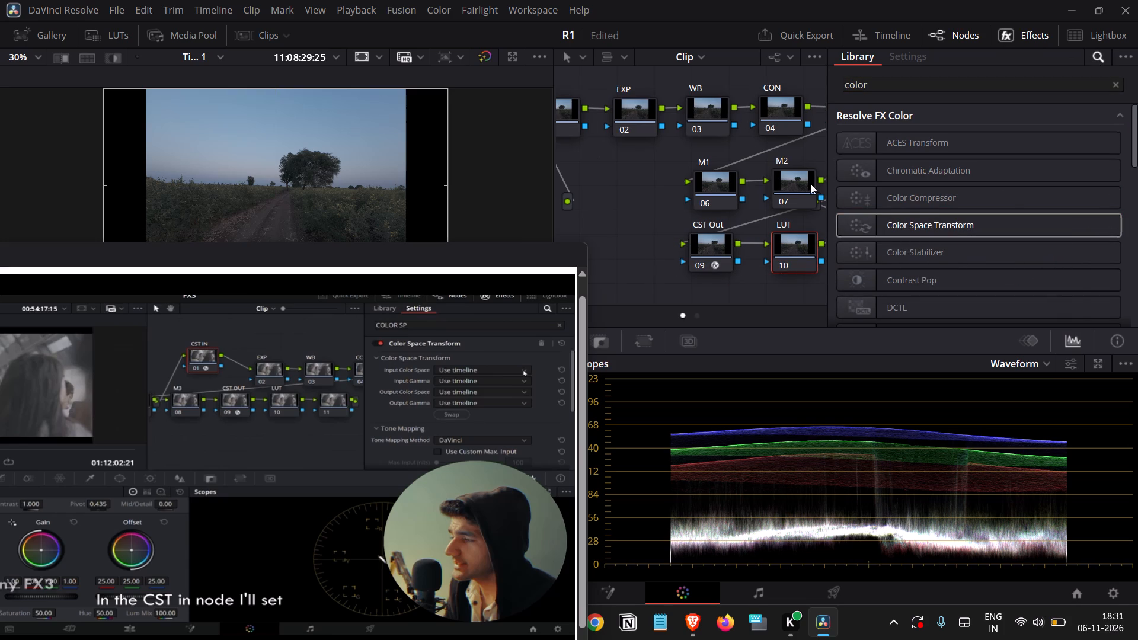
{"action": "left_click_drag", "start_coordinate": [903, 223], "coordinate": [569, 112]}
{"action": "left_click", "coordinate": [1114, 83]}
Open the Color Space Transform settings of the CST Out node.
{"action": "left_click", "coordinate": [916, 59]}
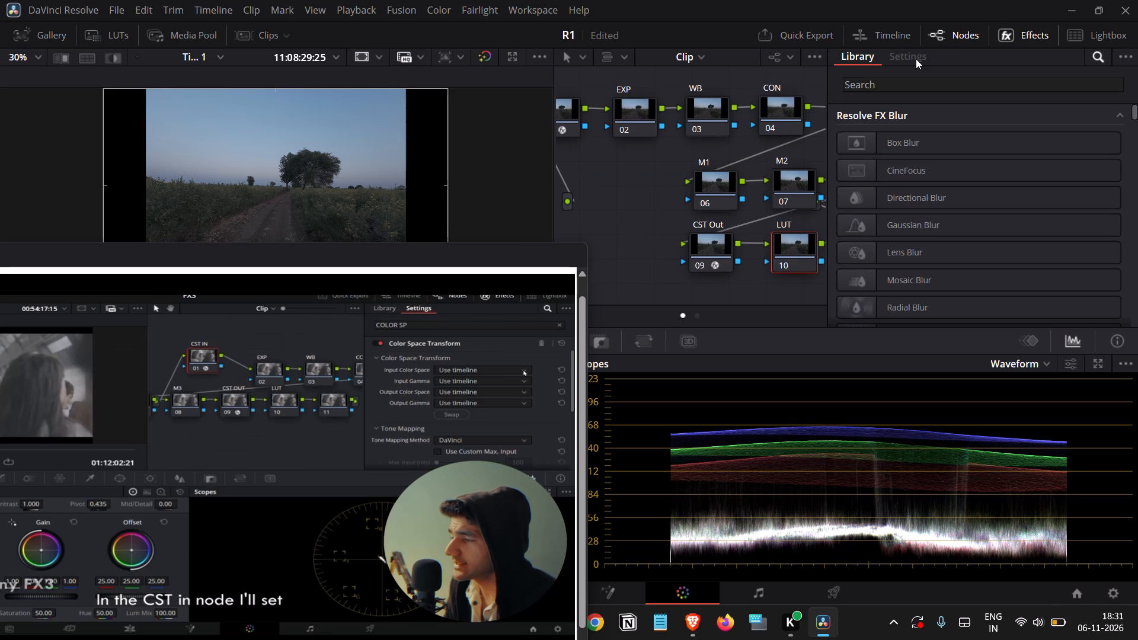
{"action": "left_click", "coordinate": [711, 254]}
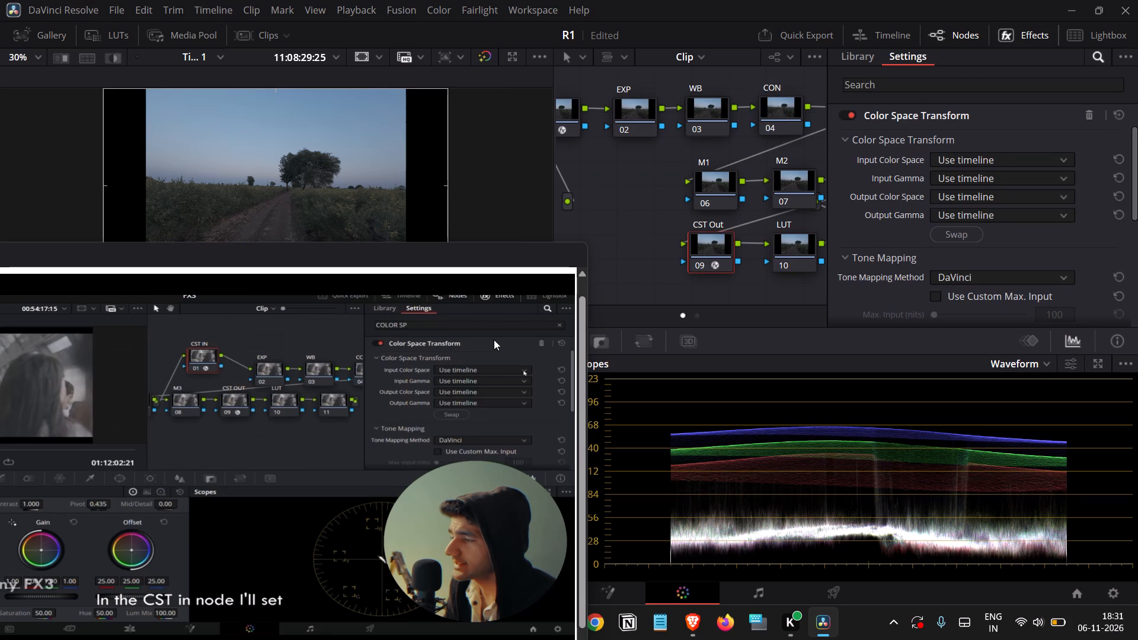
Watch the tutorial's choice of input color space and input gamma, pausing when it reaches the output color space.
{"action": "left_click", "coordinate": [463, 359]}
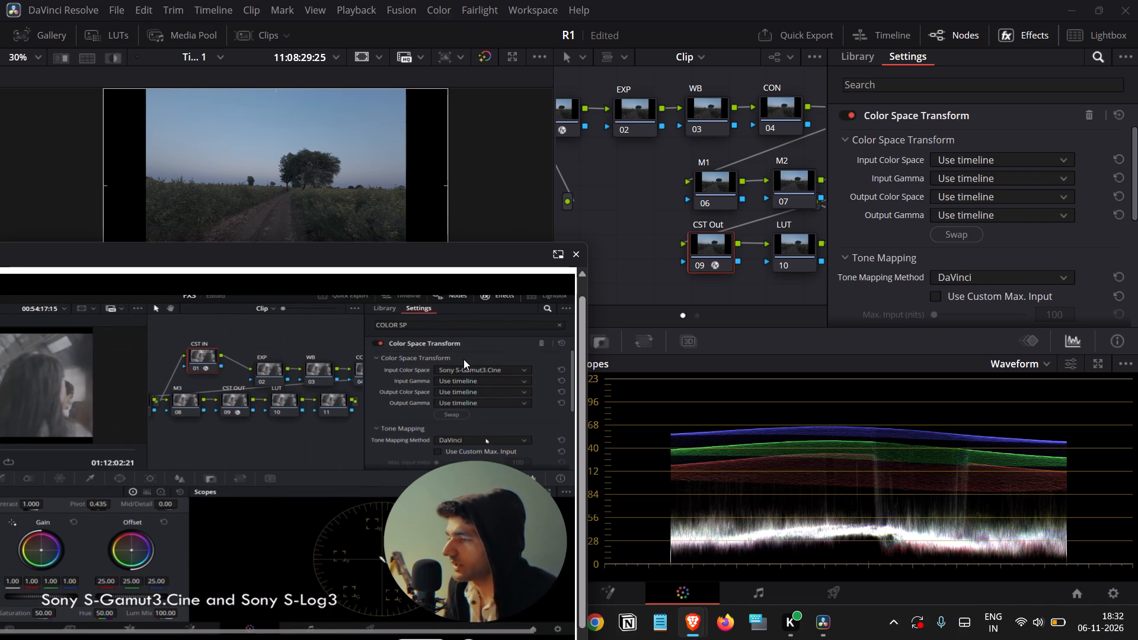
{"action": "left_click", "coordinate": [463, 359]}
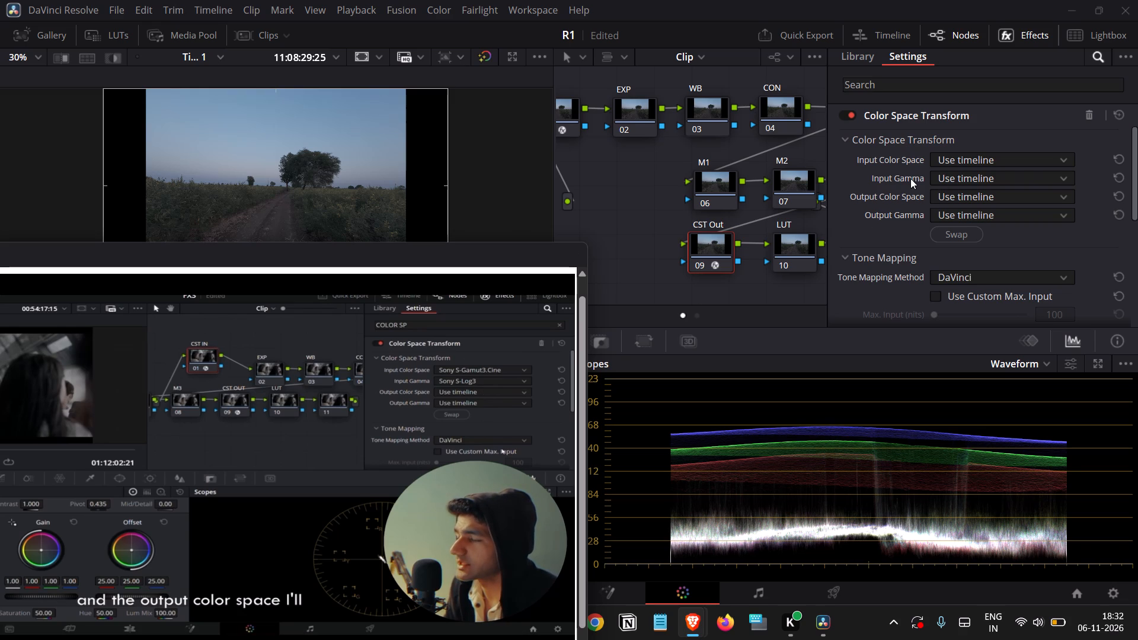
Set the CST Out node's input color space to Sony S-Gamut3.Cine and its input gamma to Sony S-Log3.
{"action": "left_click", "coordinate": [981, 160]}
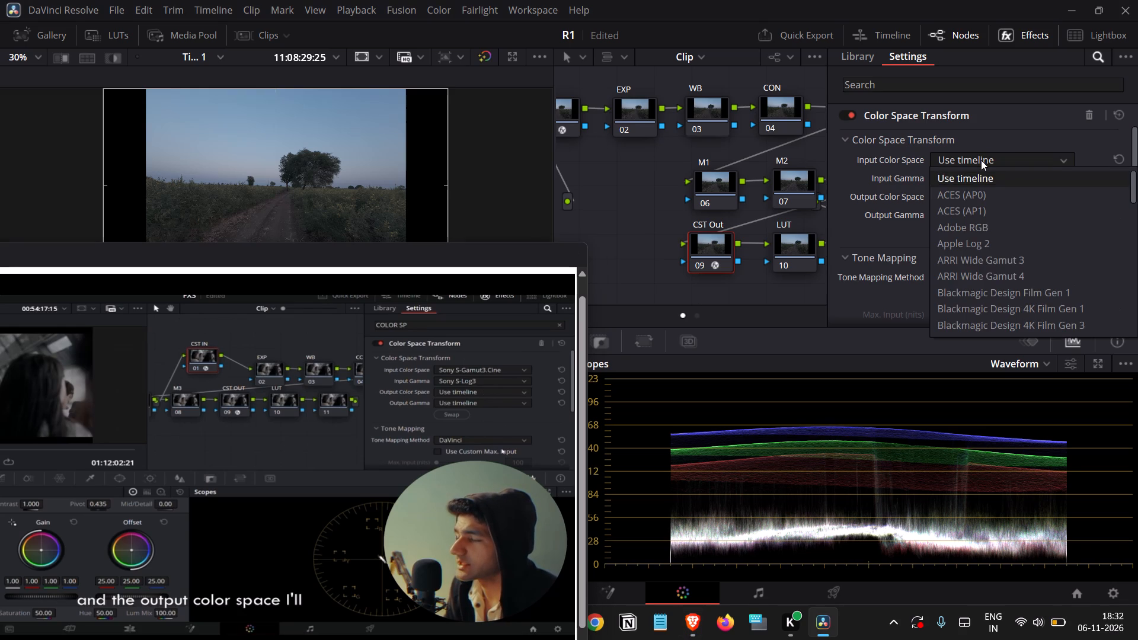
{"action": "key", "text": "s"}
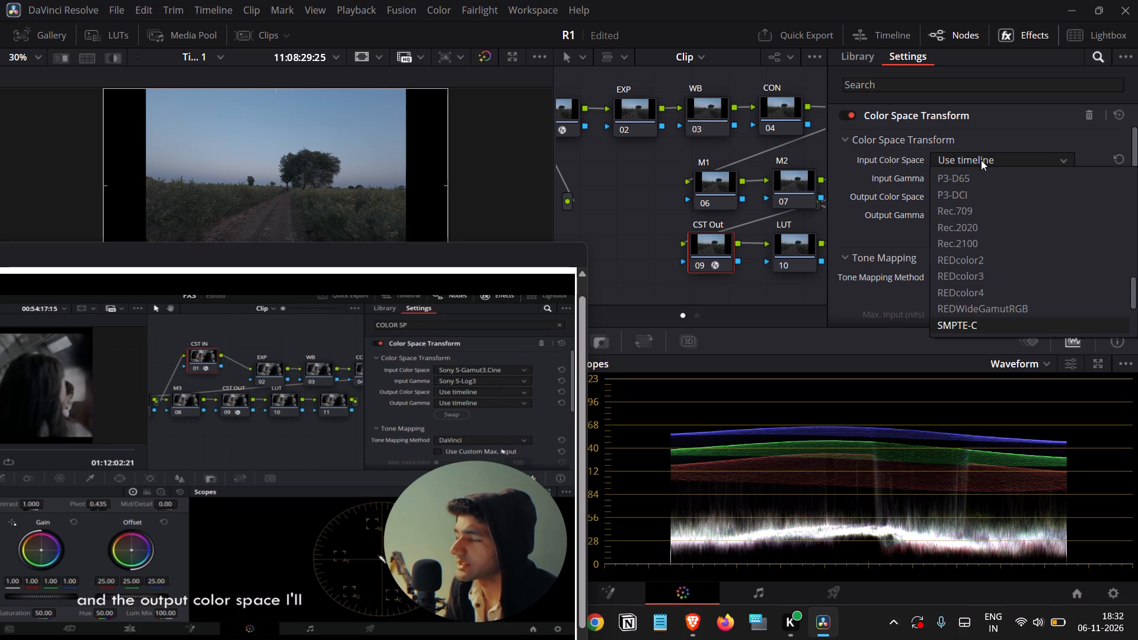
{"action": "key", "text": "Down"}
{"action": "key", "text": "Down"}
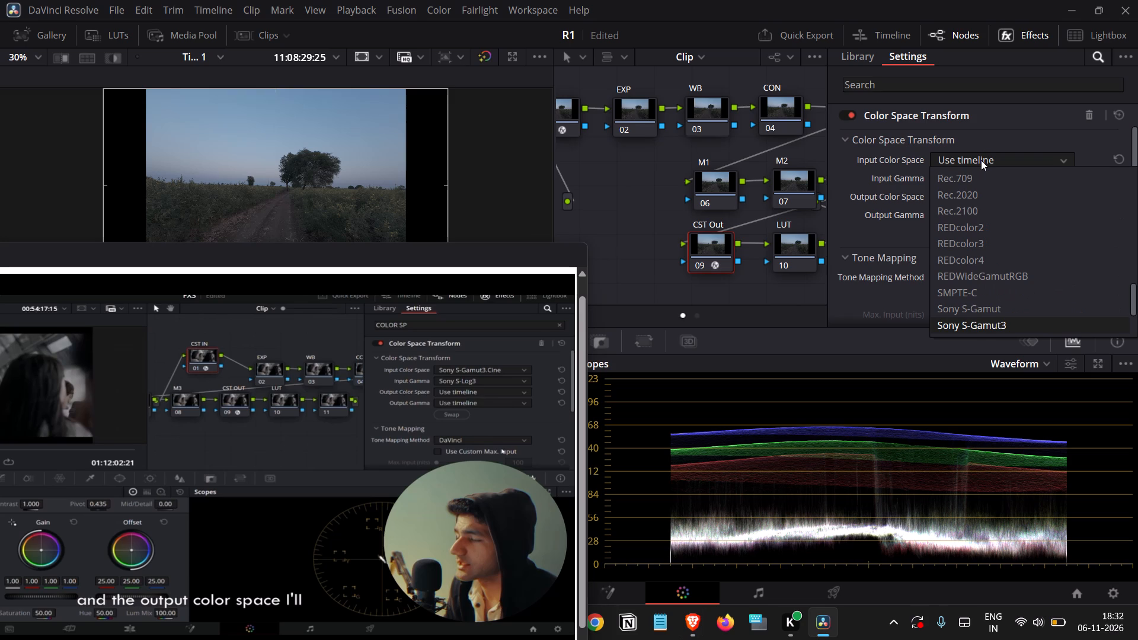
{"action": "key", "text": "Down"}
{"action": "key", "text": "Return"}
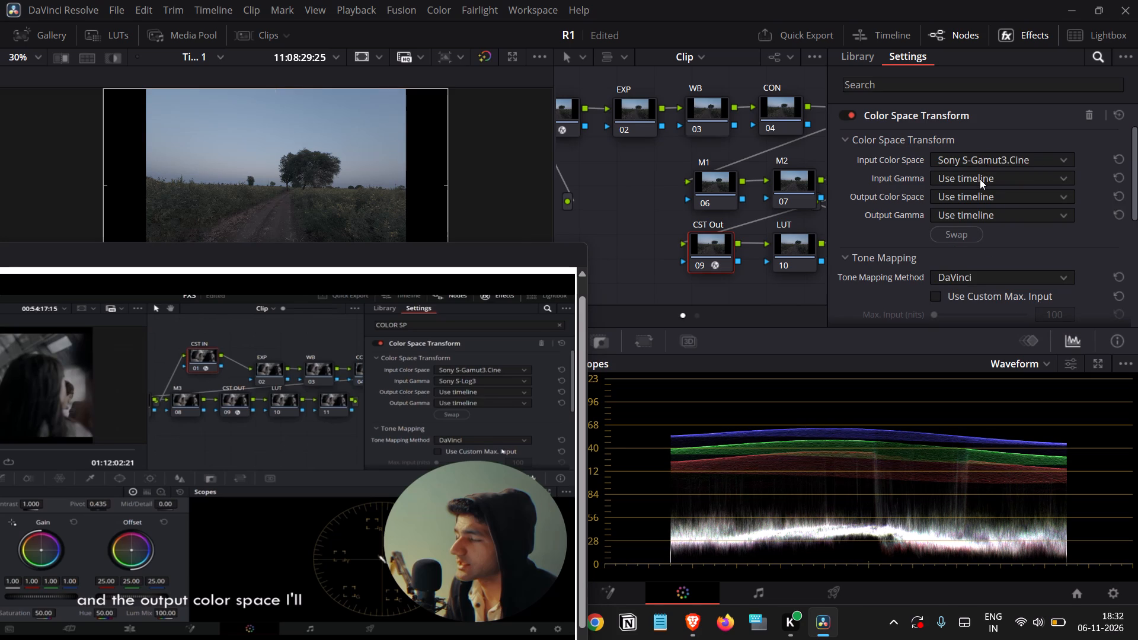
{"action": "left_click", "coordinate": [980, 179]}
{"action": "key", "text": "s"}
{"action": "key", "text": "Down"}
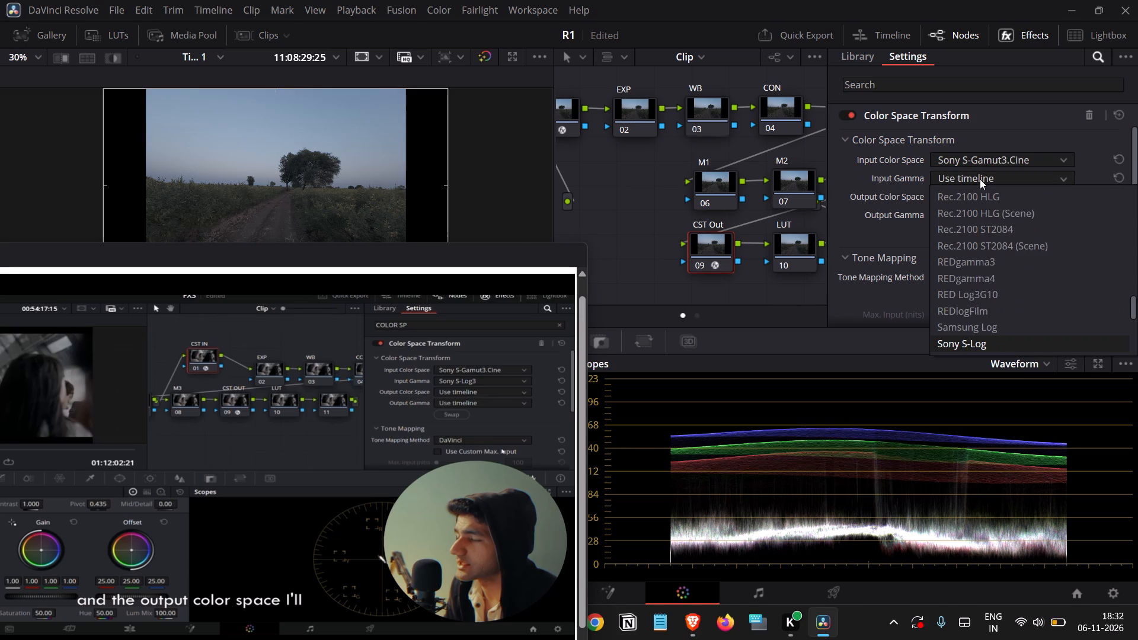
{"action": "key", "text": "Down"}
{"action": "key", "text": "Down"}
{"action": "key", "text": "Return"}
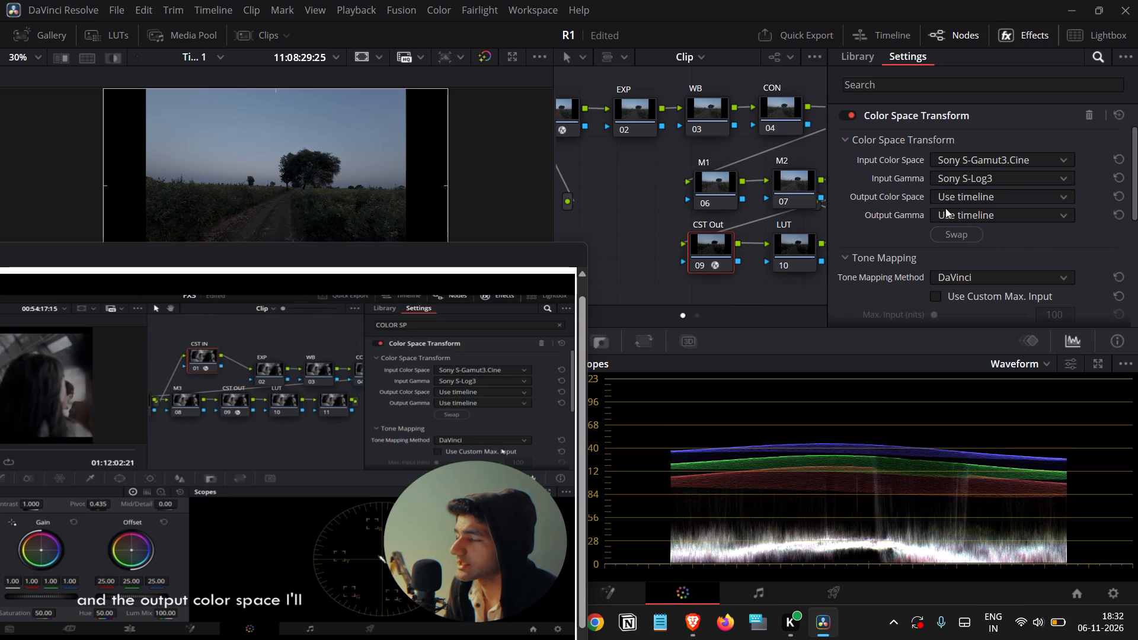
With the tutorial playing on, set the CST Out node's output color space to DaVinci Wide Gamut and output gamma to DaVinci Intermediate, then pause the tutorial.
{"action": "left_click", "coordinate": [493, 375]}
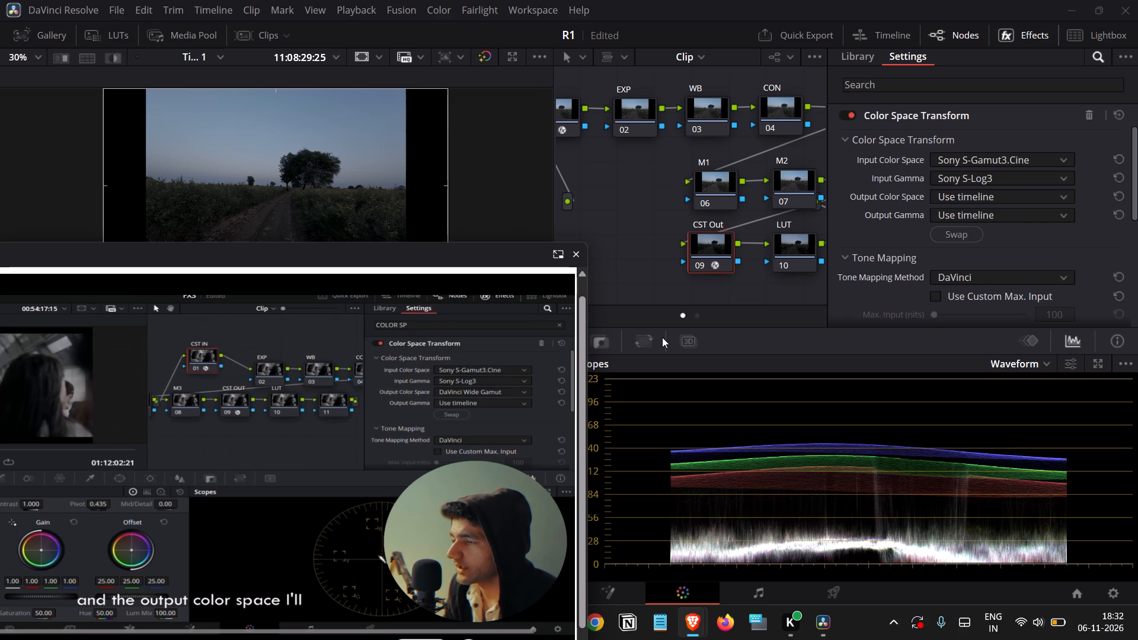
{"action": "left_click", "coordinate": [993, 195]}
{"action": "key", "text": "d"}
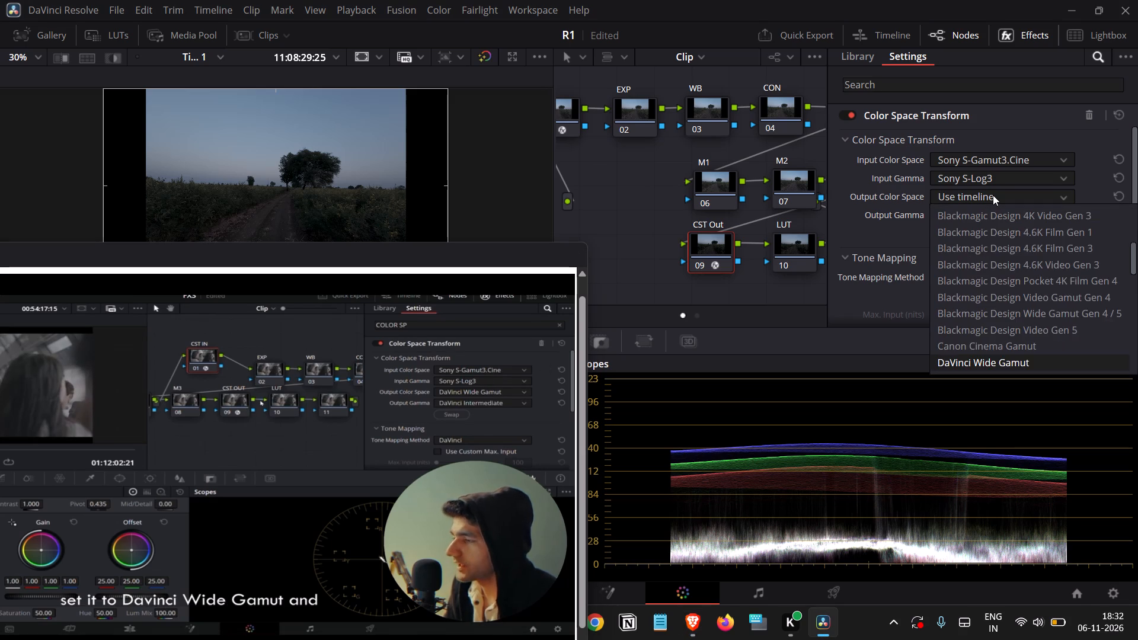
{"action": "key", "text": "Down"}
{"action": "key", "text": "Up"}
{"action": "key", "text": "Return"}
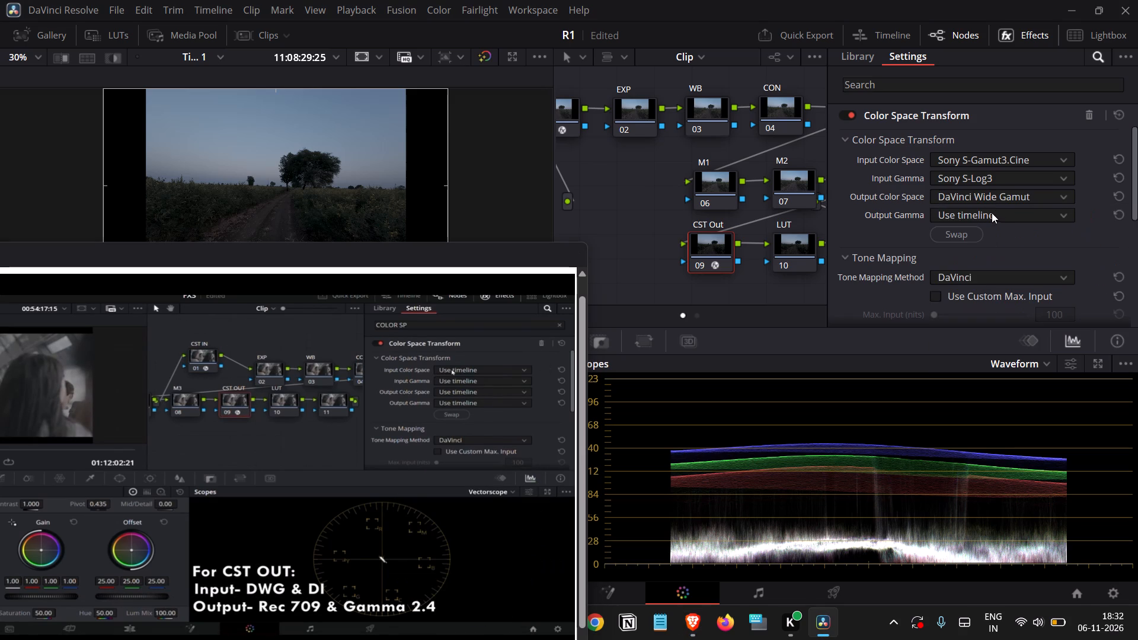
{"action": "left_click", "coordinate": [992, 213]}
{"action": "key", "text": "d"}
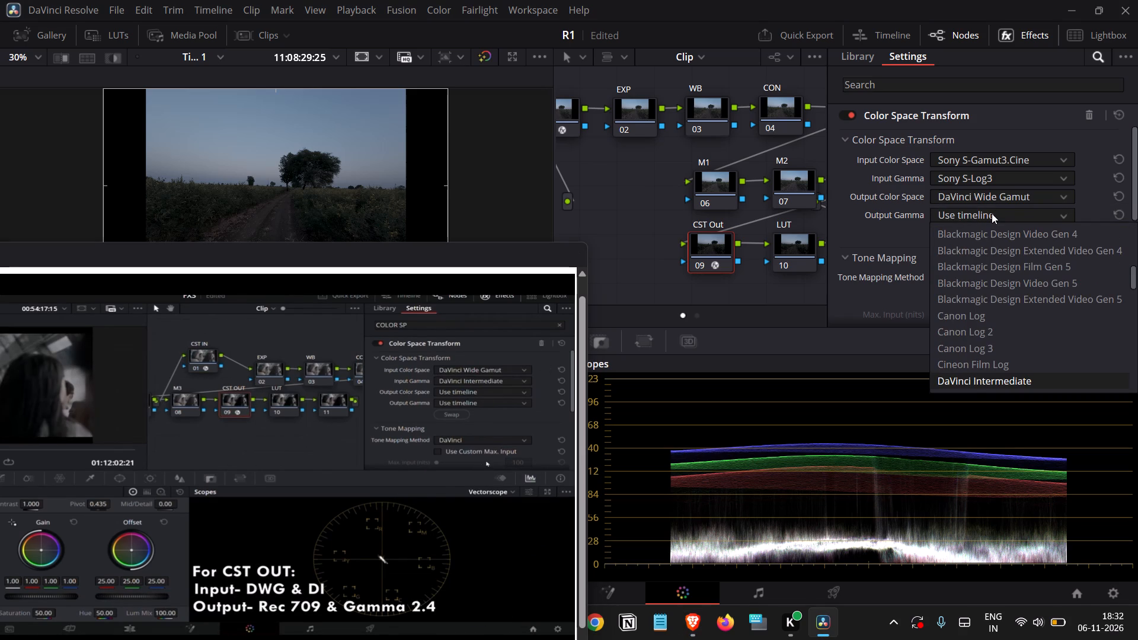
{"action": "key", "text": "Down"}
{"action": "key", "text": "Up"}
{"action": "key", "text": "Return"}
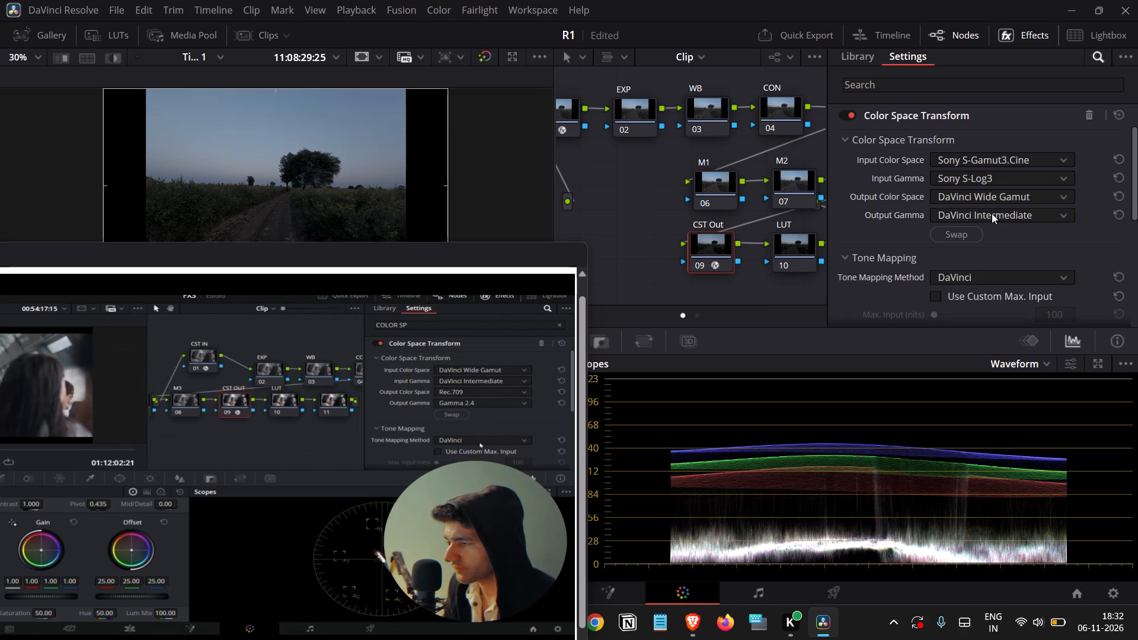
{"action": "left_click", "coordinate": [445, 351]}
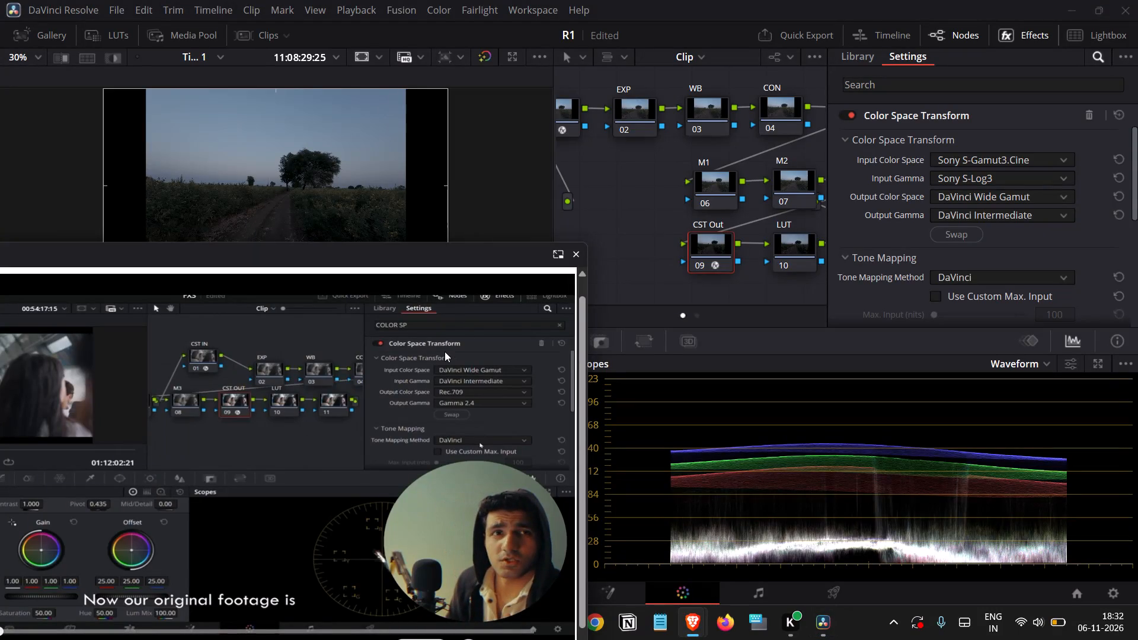
Set the input color space of the first CST node, just before EXP, to Sony S-Gamut3.Cine.
{"action": "left_click", "coordinate": [566, 126]}
{"action": "left_click", "coordinate": [1002, 162]}
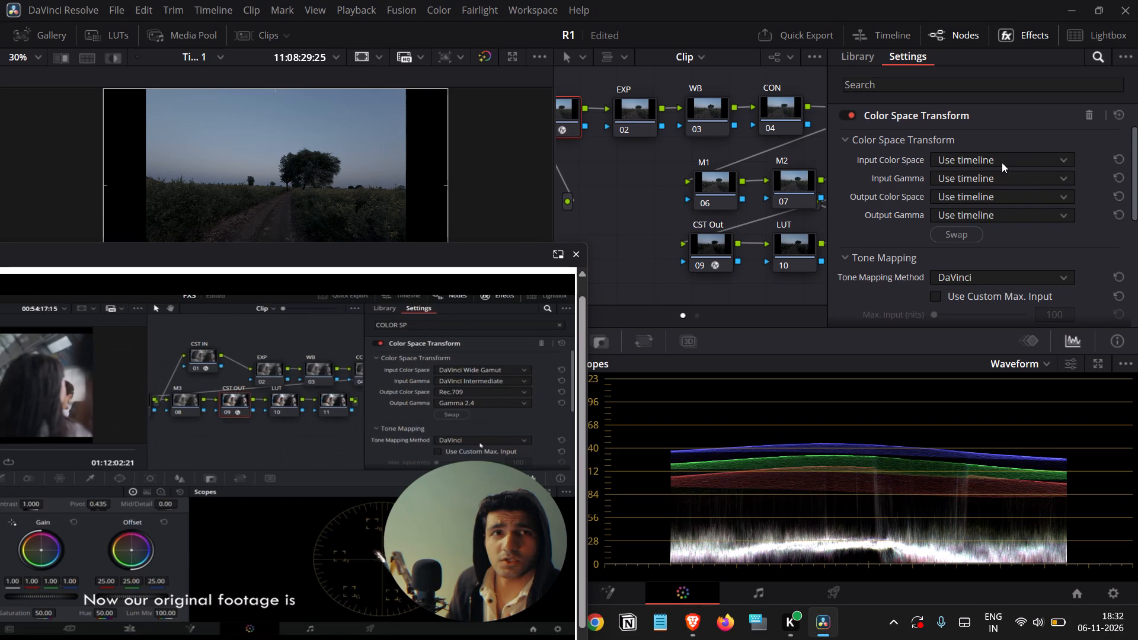
{"action": "key", "text": "s"}
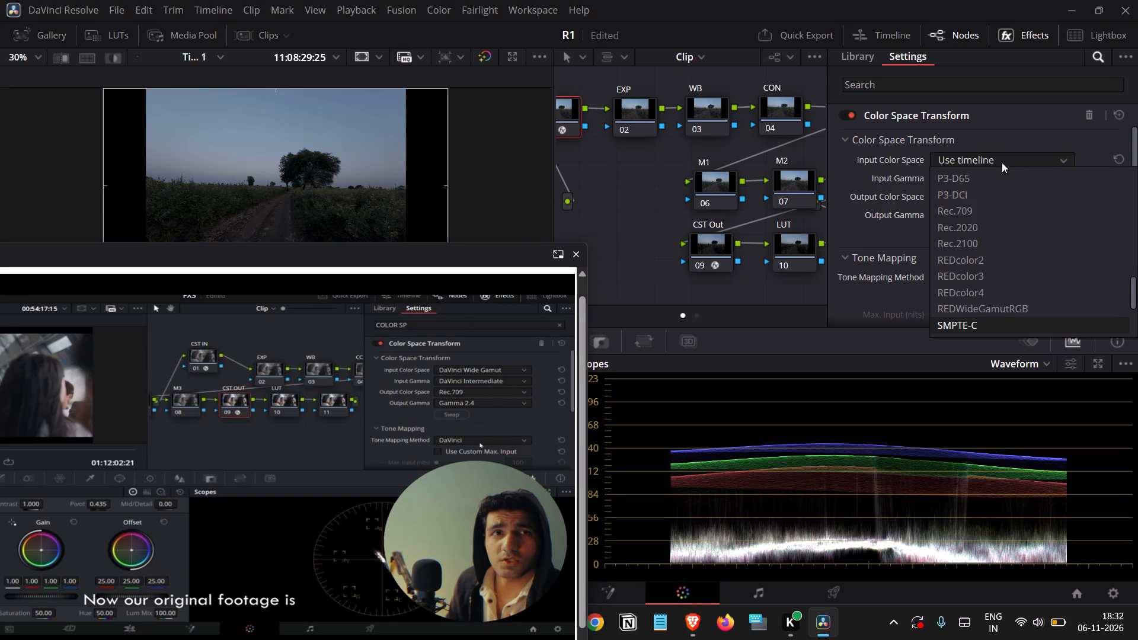
{"action": "key", "text": "Down"}
{"action": "key", "text": "Down"}
{"action": "key", "text": "Down"}
{"action": "key", "text": "Return"}
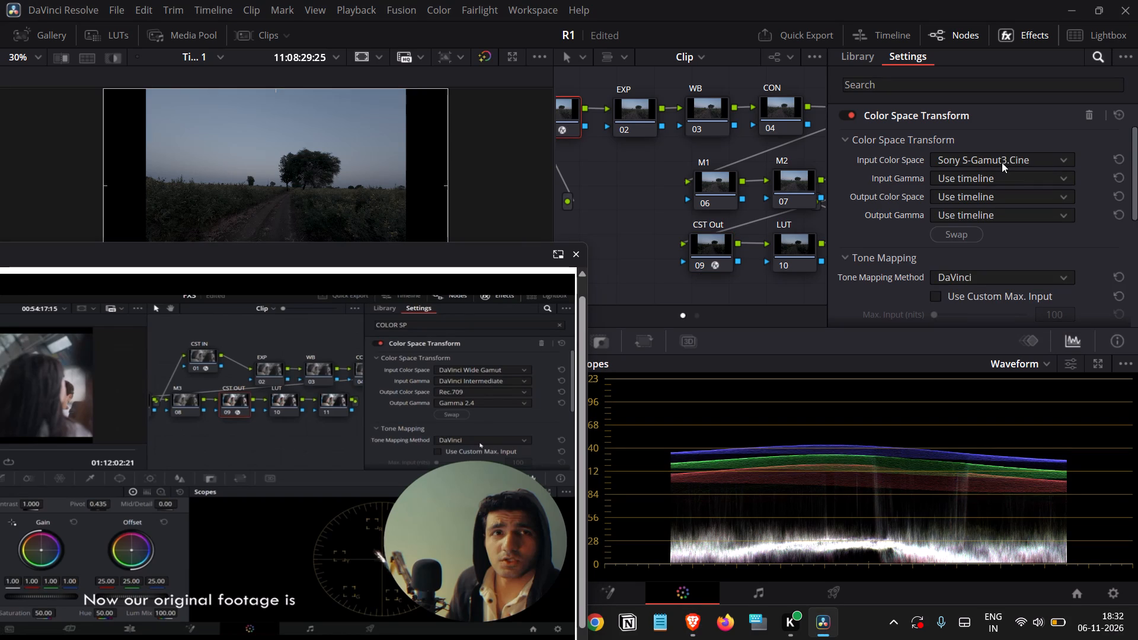
Set the first CST node's input gamma to Sony S-Log3.
{"action": "left_click", "coordinate": [1009, 181]}
{"action": "key", "text": "s"}
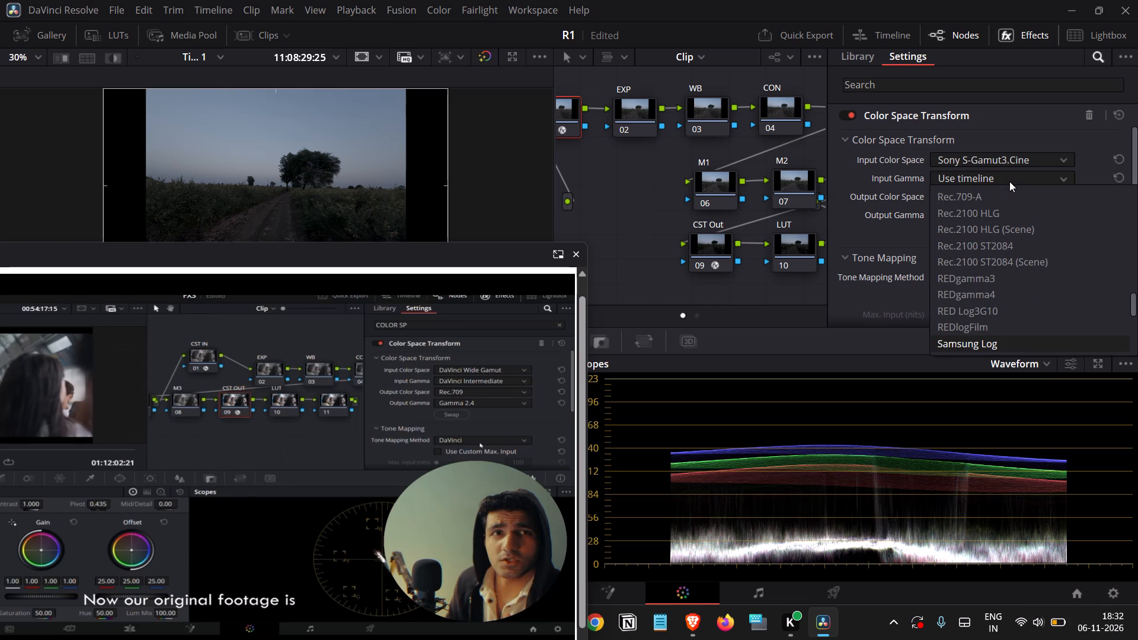
{"action": "key", "text": "Left"}
{"action": "key", "text": "Down"}
{"action": "key", "text": "Down"}
{"action": "key", "text": "Down"}
{"action": "key", "text": "Down"}
{"action": "key", "text": "Up"}
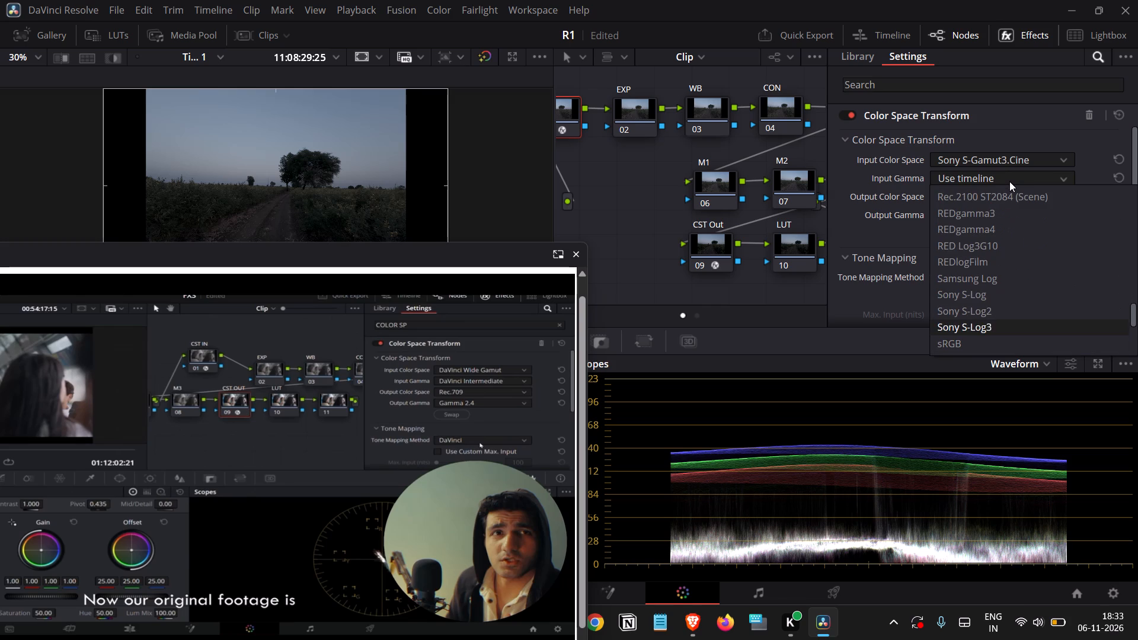
{"action": "key", "text": "Up"}
{"action": "key", "text": "Up"}
{"action": "key", "text": "Down"}
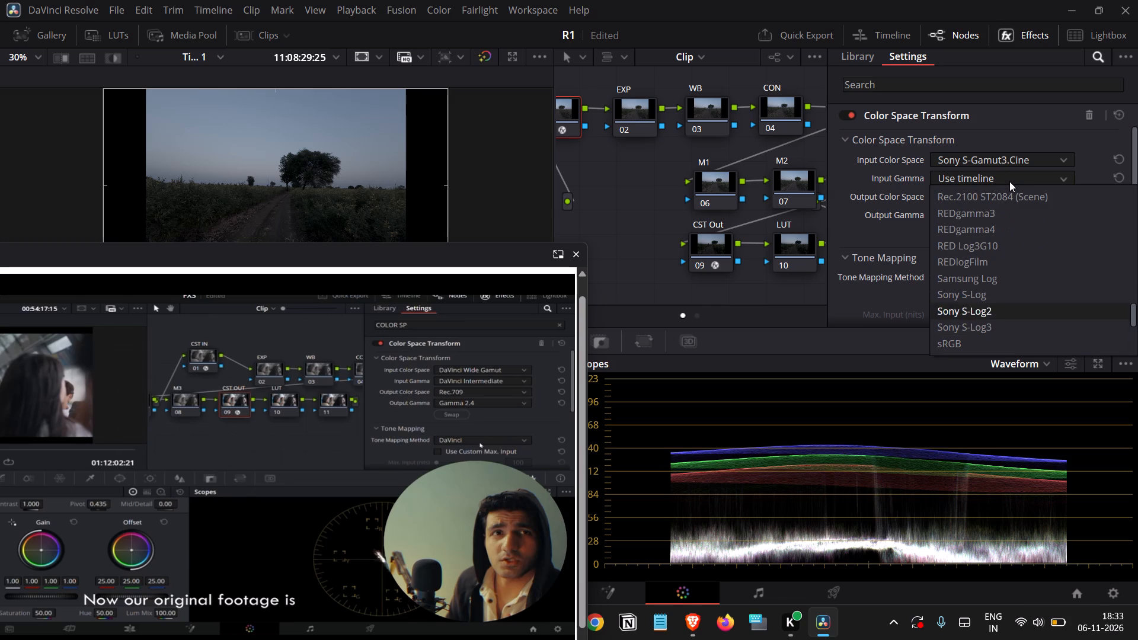
{"action": "key", "text": "Down"}
{"action": "key", "text": "Return"}
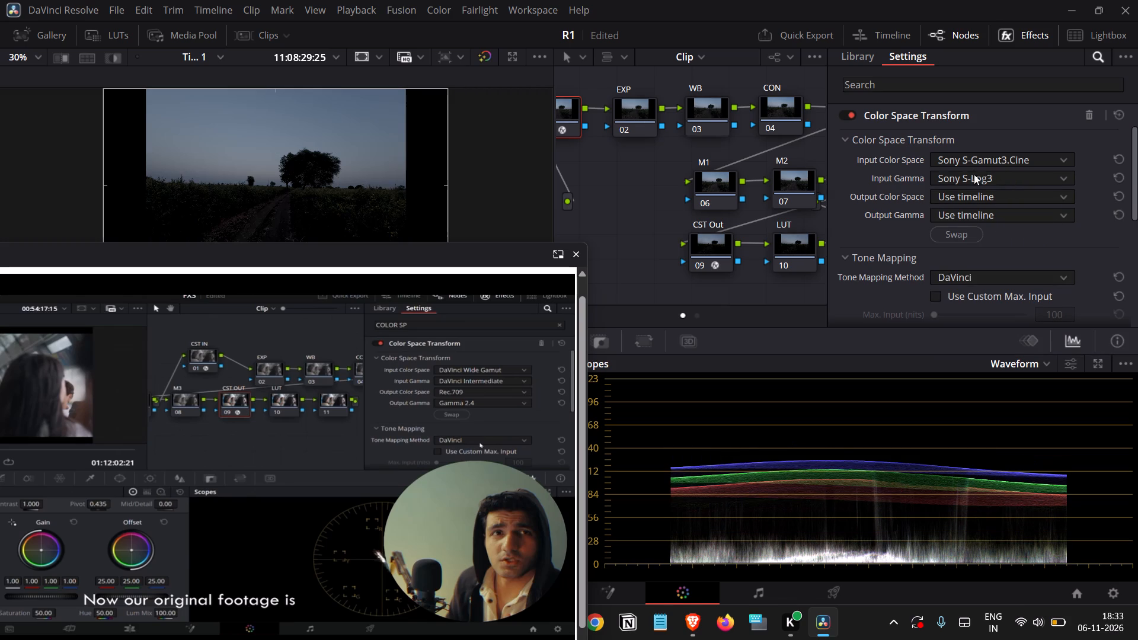
Compare both CST nodes' settings, and set the first one's output color space to DaVinci Wide Gamut and output gamma to DaVinci Intermediate.
{"action": "left_click", "coordinate": [722, 258]}
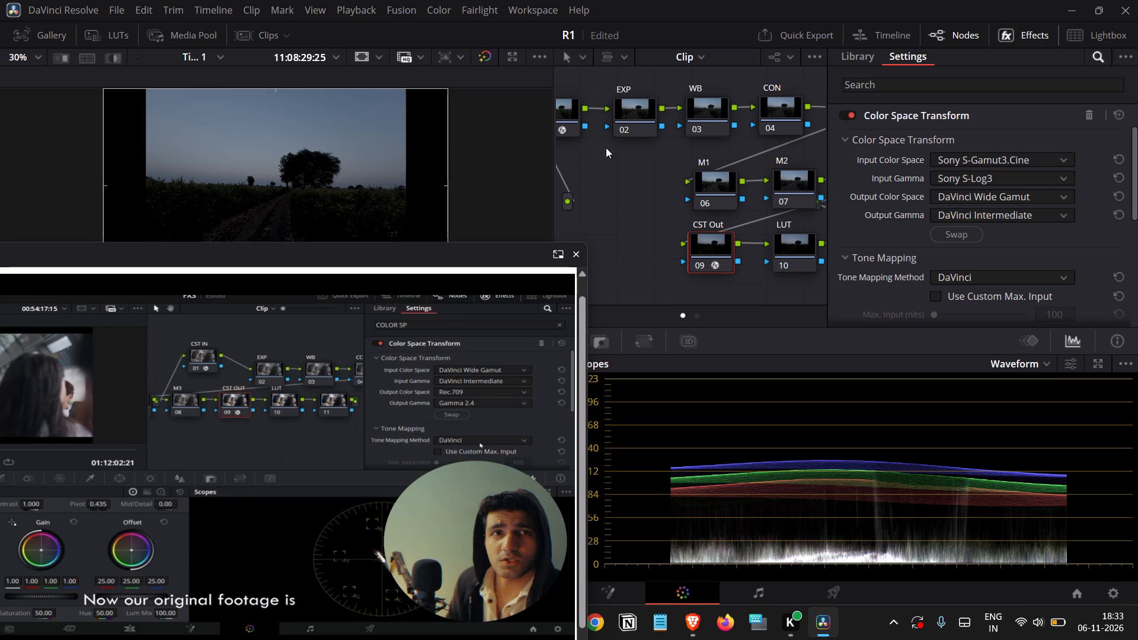
{"action": "left_click", "coordinate": [569, 124]}
{"action": "left_click", "coordinate": [707, 242]}
{"action": "left_click", "coordinate": [561, 109]}
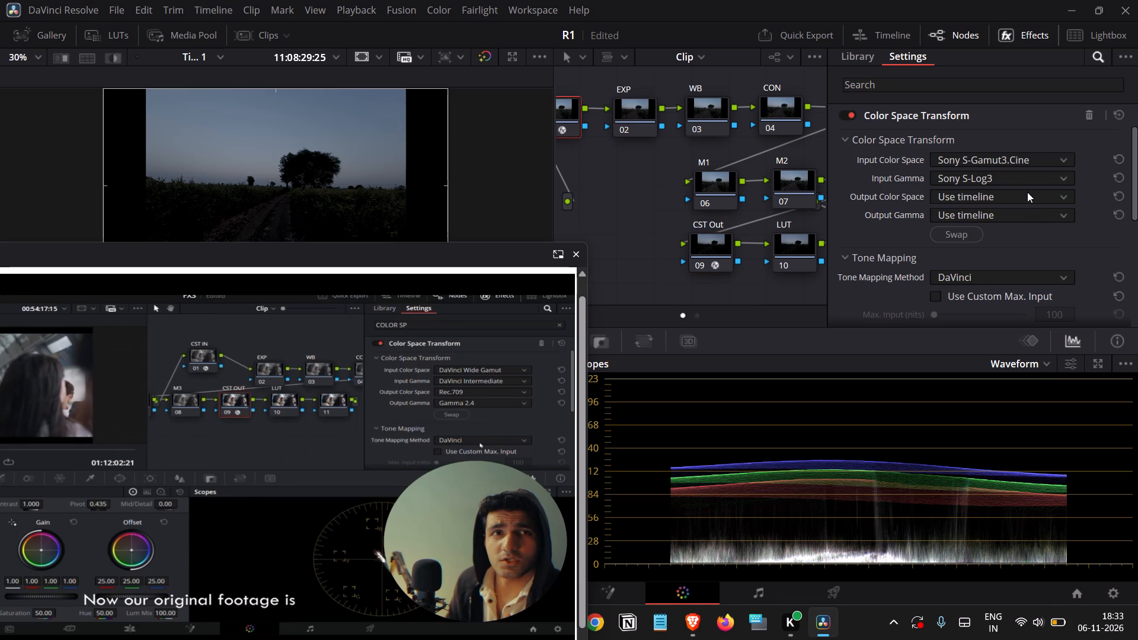
{"action": "left_click", "coordinate": [1027, 194]}
{"action": "key", "text": "d"}
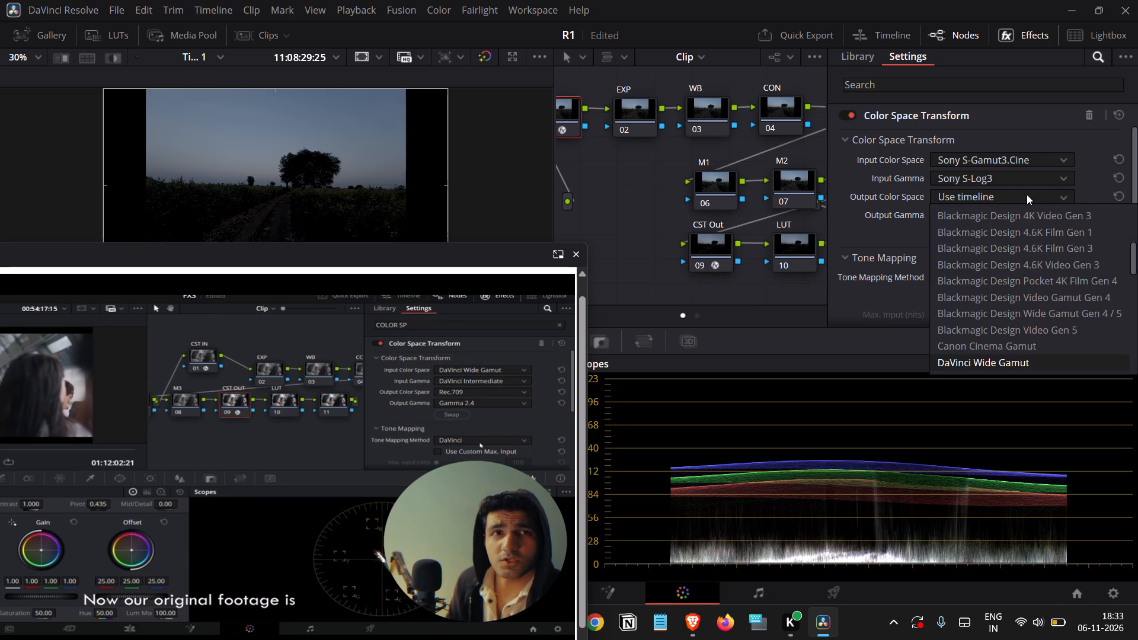
{"action": "key", "text": "Return"}
{"action": "left_click", "coordinate": [1025, 210]}
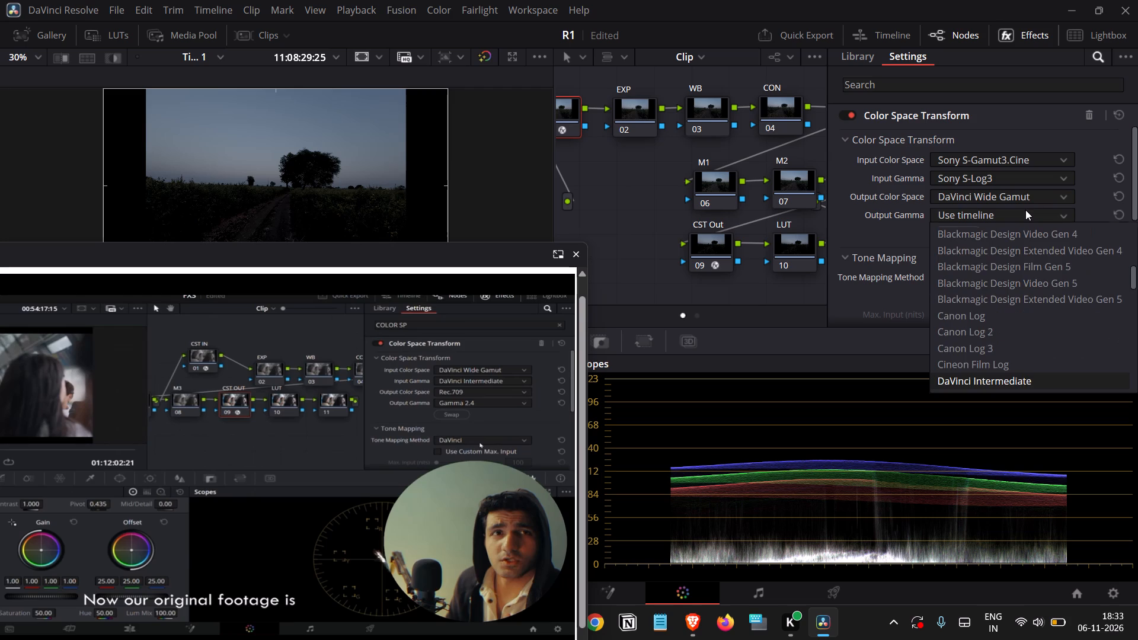
{"action": "key", "text": "d"}
{"action": "key", "text": "Left"}
{"action": "key", "text": "Down"}
{"action": "key", "text": "Up"}
{"action": "key", "text": "Return"}
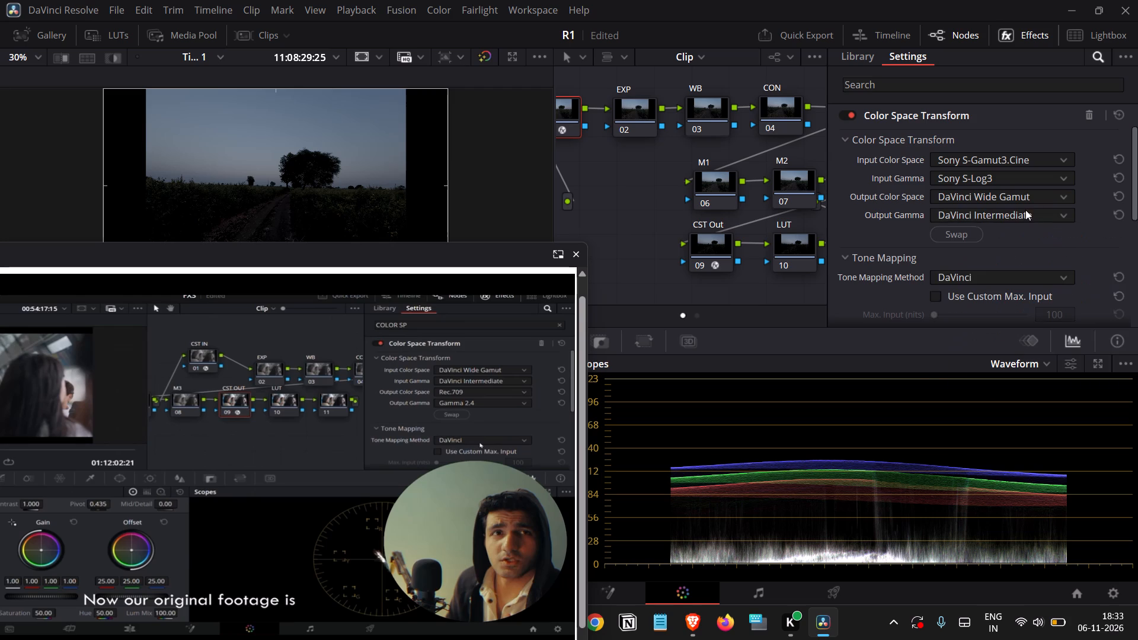
Set the CST Out node's input color space to DaVinci Wide Gamut and its input gamma to DaVinci Intermediate.
{"action": "left_click", "coordinate": [695, 247]}
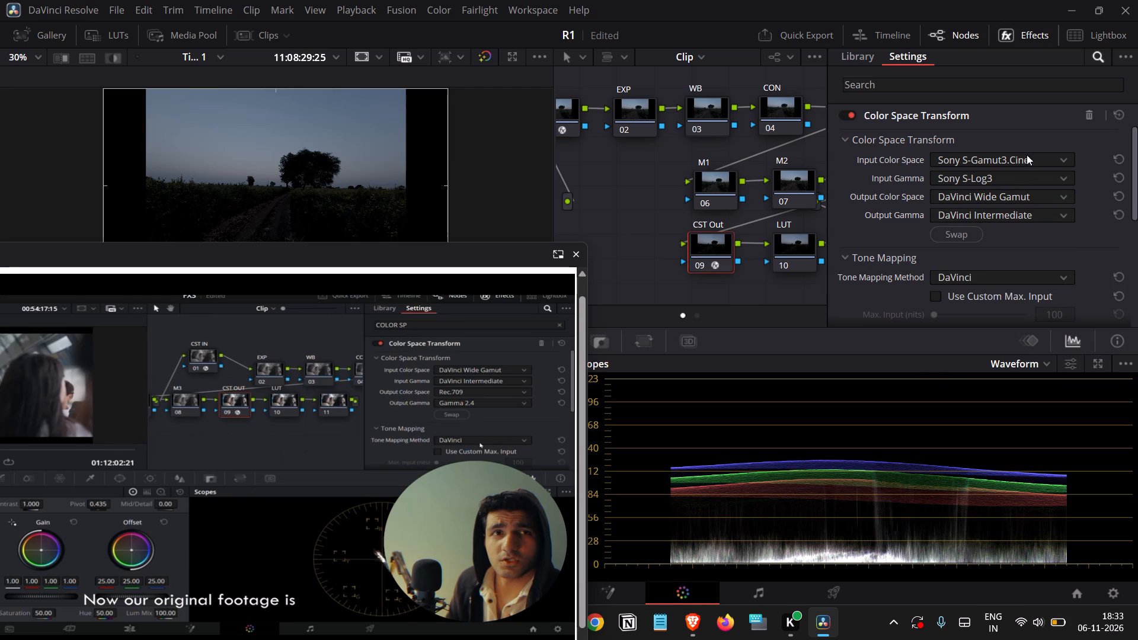
{"action": "left_click", "coordinate": [1022, 156]}
{"action": "key", "text": "d"}
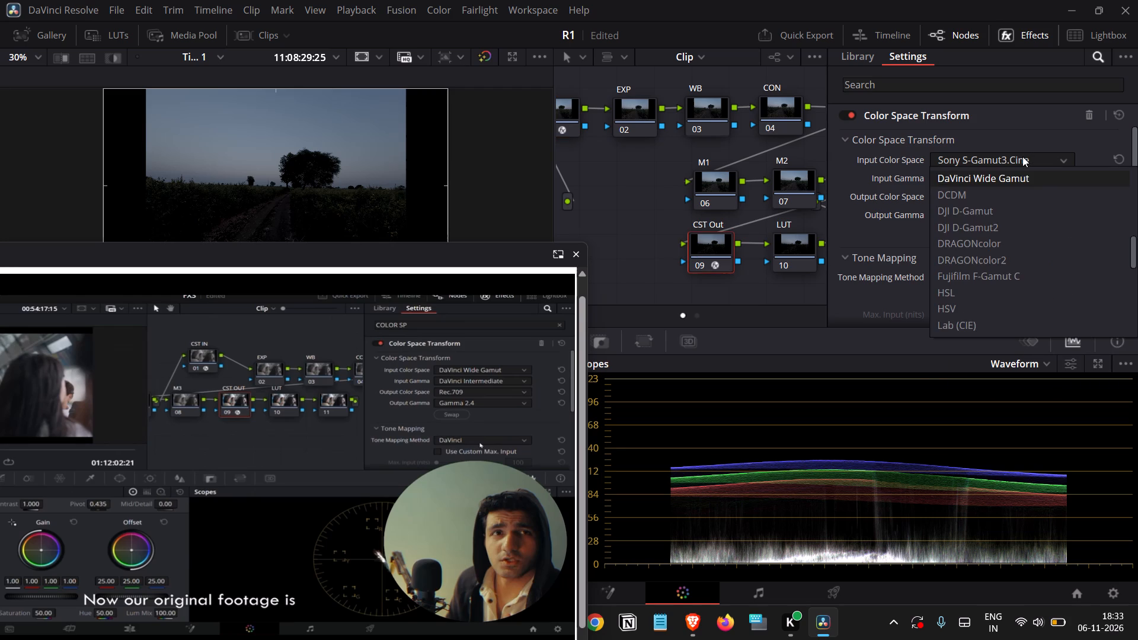
{"action": "key", "text": "Return"}
{"action": "left_click", "coordinate": [1023, 170]}
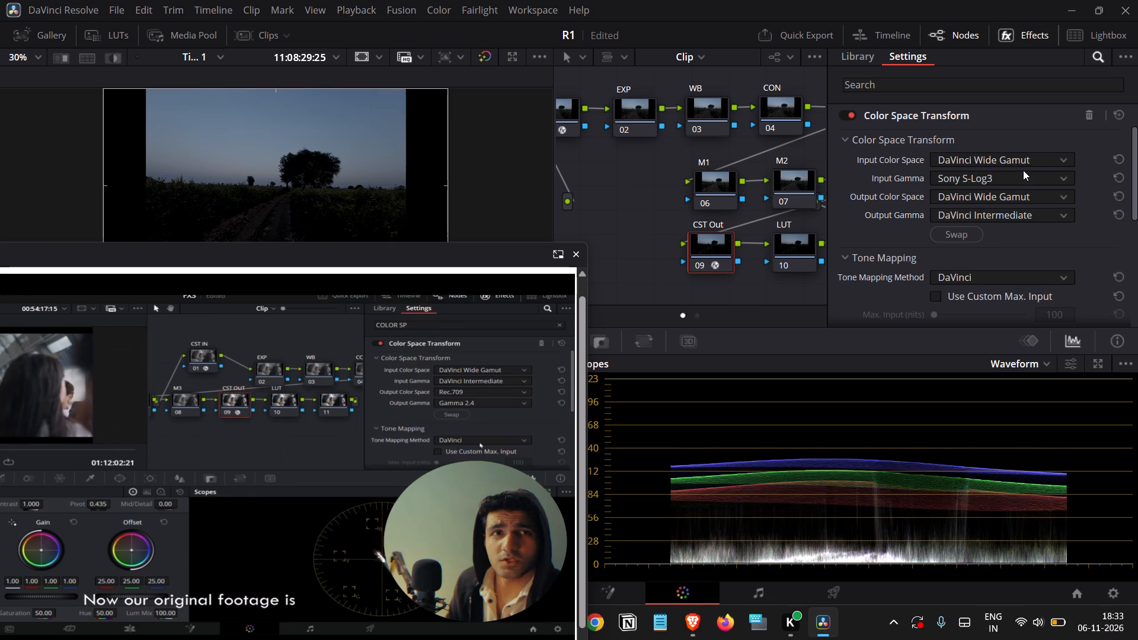
{"action": "left_click", "coordinate": [1024, 178]}
{"action": "key", "text": "d"}
{"action": "key", "text": "Return"}
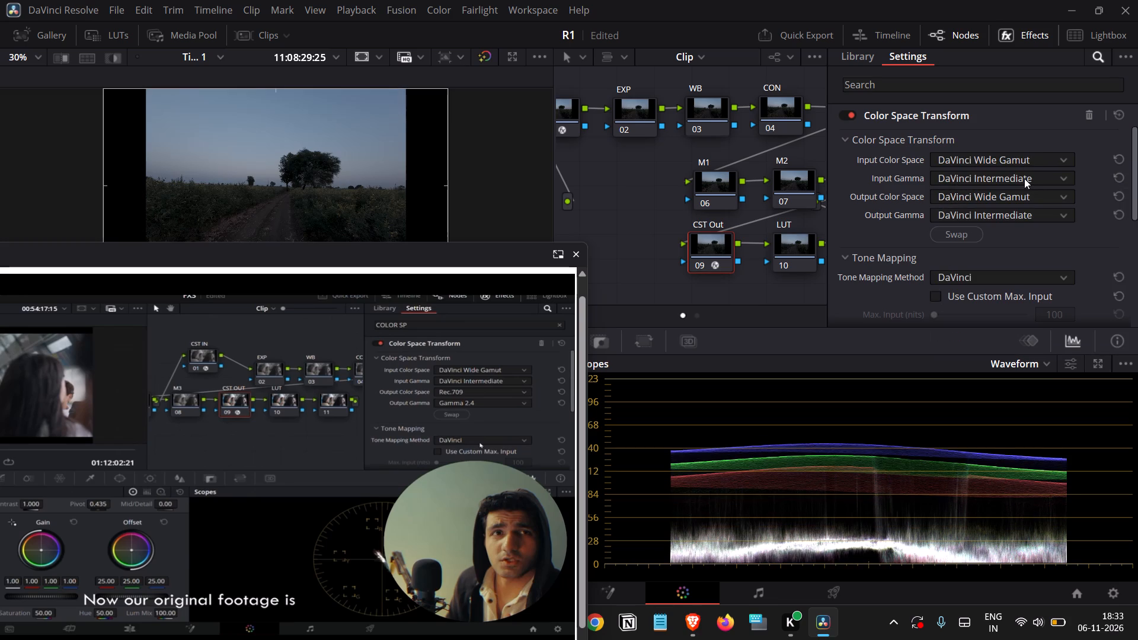
Set the CST Out node's output color space to Rec.709 and its output gamma to Gamma 2.4.
{"action": "left_click", "coordinate": [1016, 195]}
{"action": "key", "text": "r"}
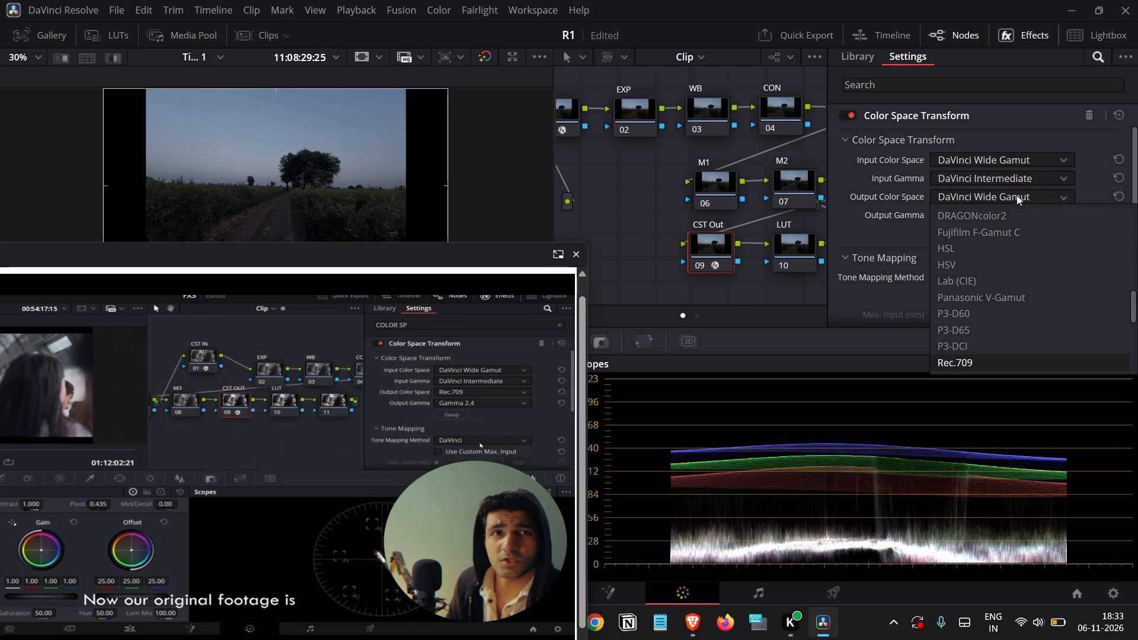
{"action": "key", "text": "Return"}
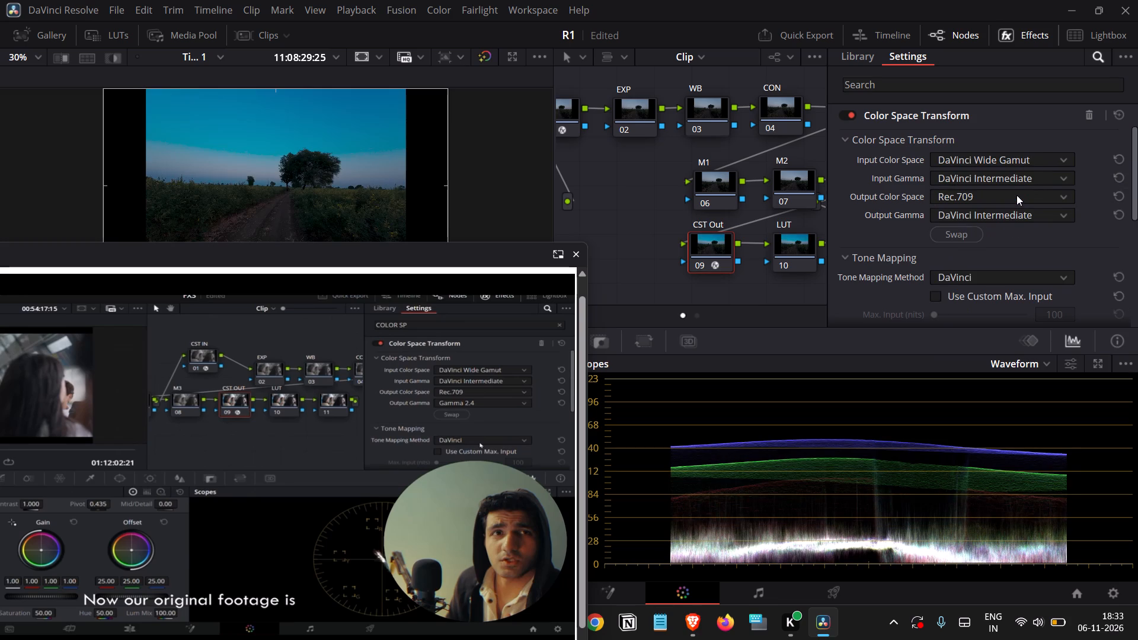
{"action": "left_click", "coordinate": [1015, 219]}
{"action": "key", "text": "g"}
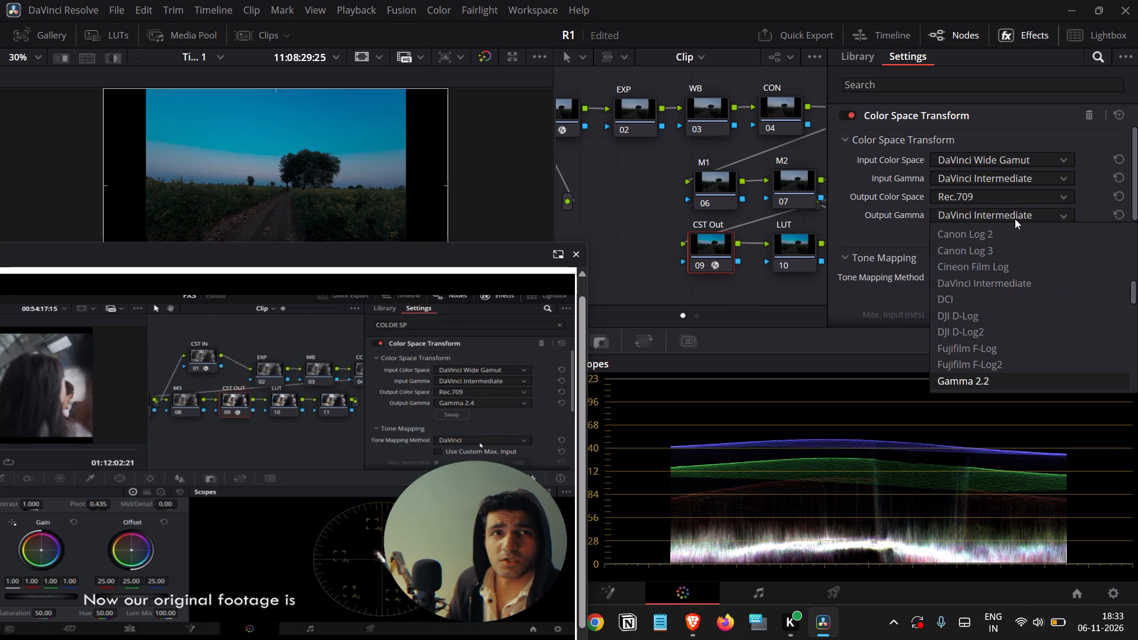
{"action": "key", "text": "Down"}
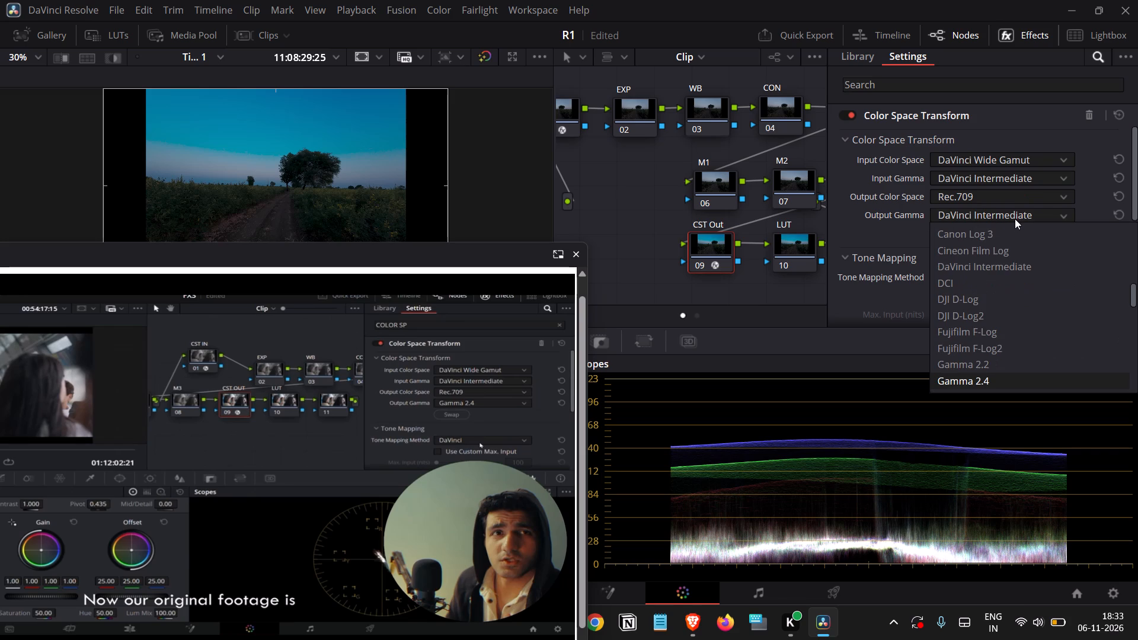
{"action": "key", "text": "Return"}
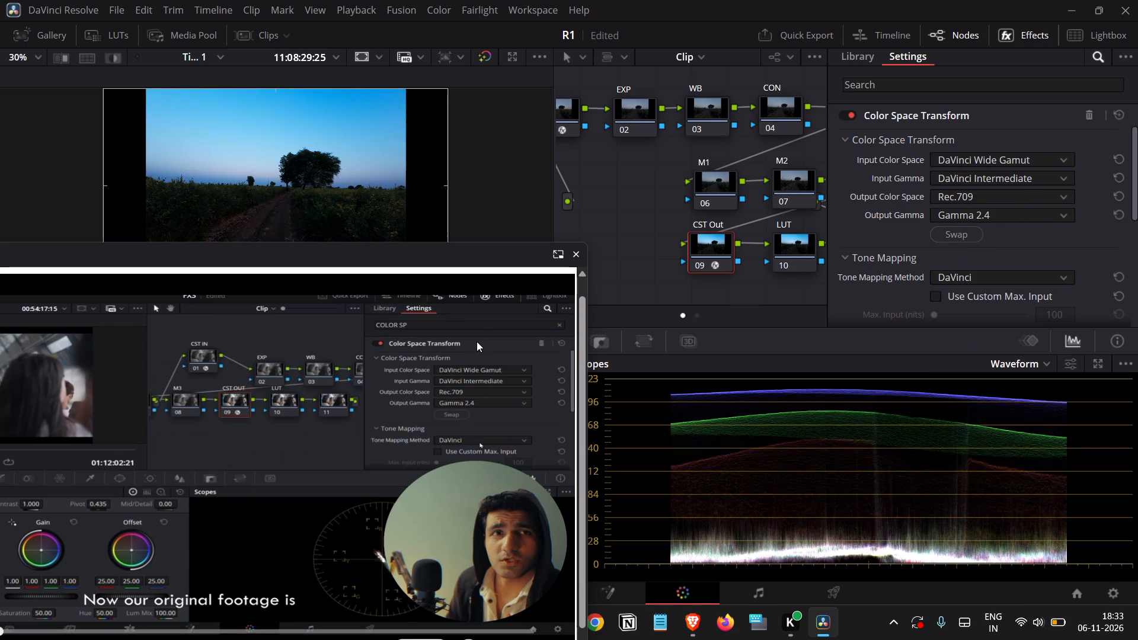
Resume the tutorial and watch through to its exposure section, hiding the effects library to reveal the whole node tree.
{"action": "left_click", "coordinate": [476, 341]}
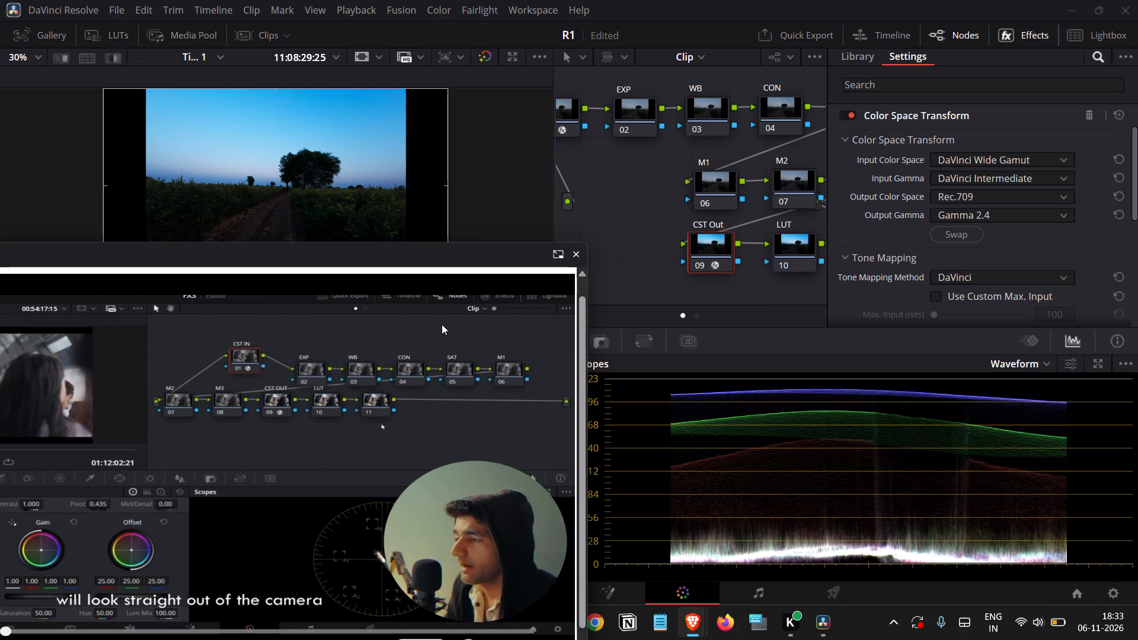
{"action": "left_click_drag", "start_coordinate": [394, 250], "coordinate": [493, 242]}
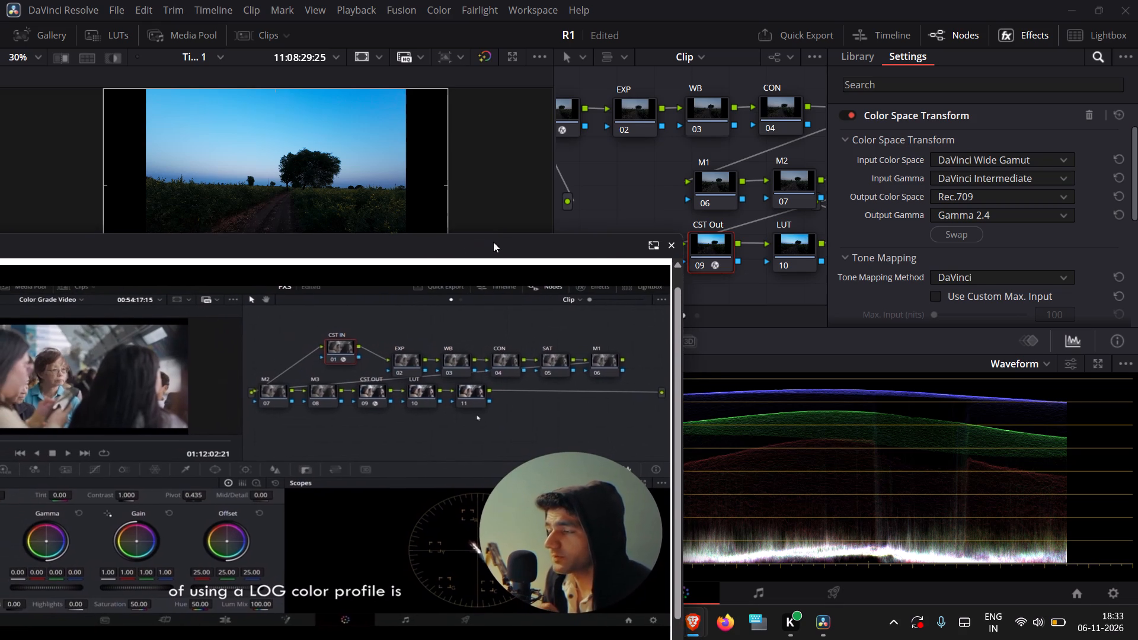
{"action": "left_click_drag", "start_coordinate": [493, 242], "coordinate": [573, 235]}
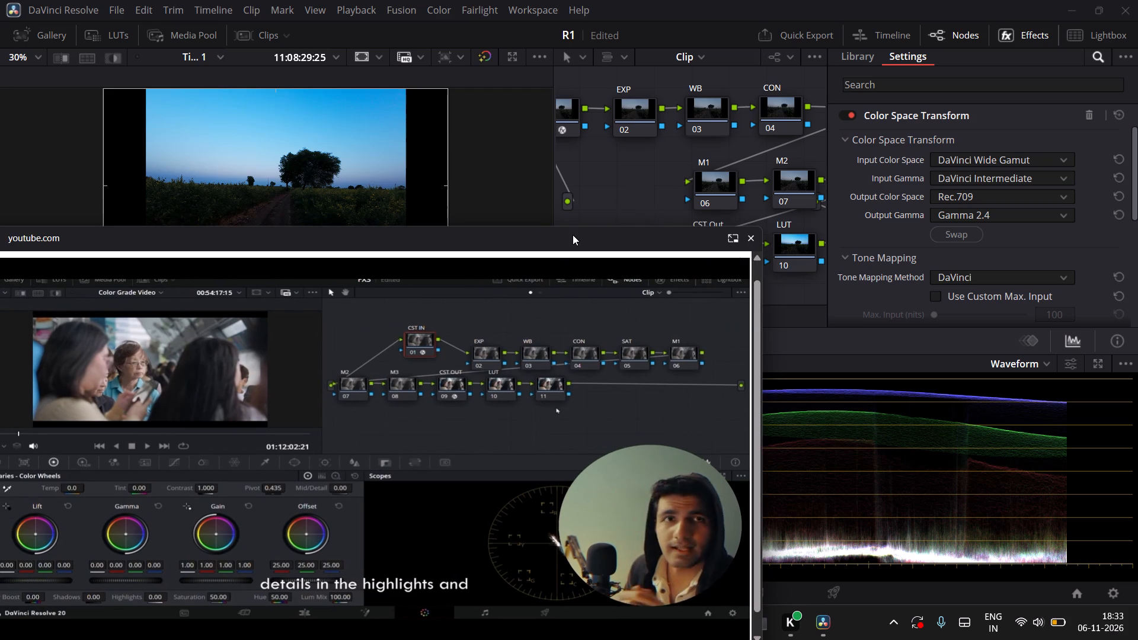
{"action": "left_click_drag", "start_coordinate": [573, 235], "coordinate": [562, 223]}
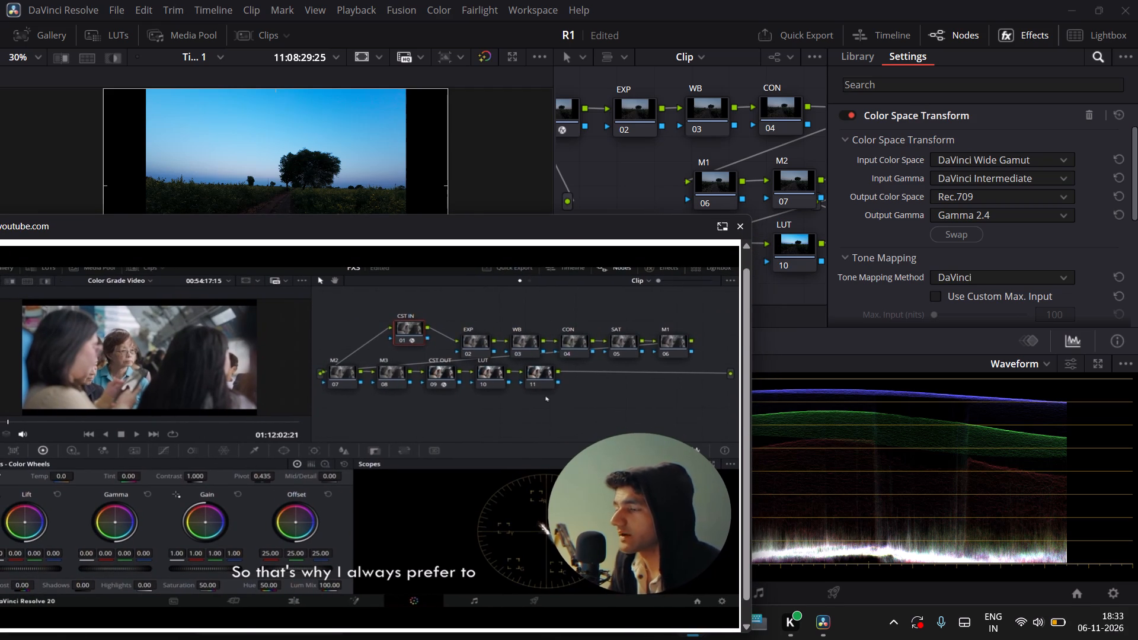
{"action": "left_click", "coordinate": [1000, 31]}
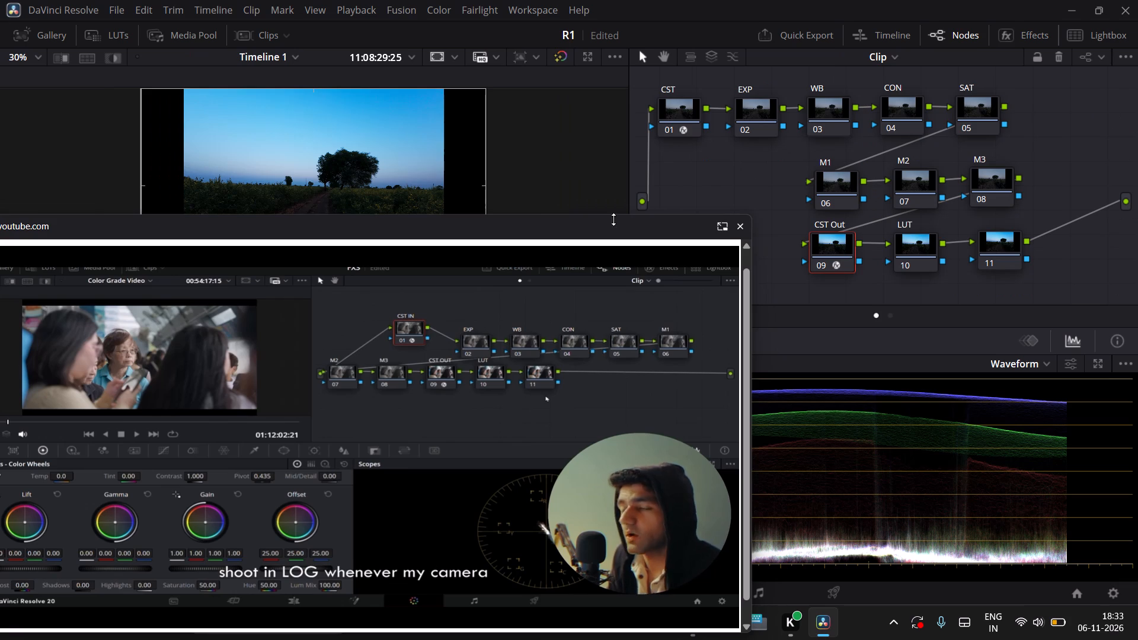
{"action": "left_click_drag", "start_coordinate": [586, 228], "coordinate": [648, 219]}
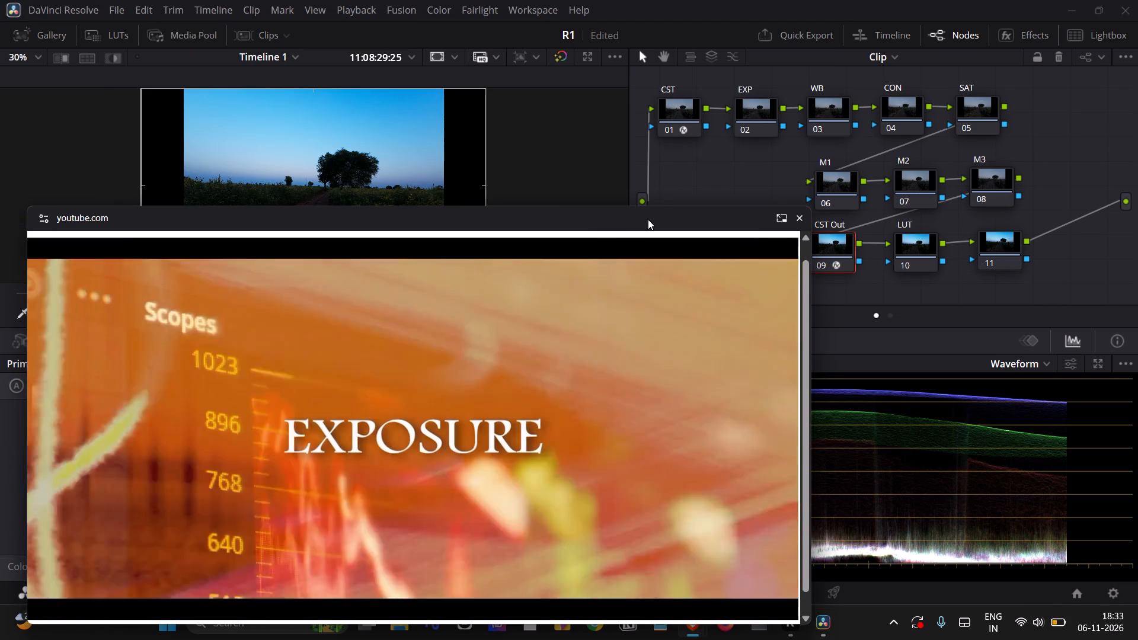
{"action": "left_click_drag", "start_coordinate": [648, 219], "coordinate": [638, 222]}
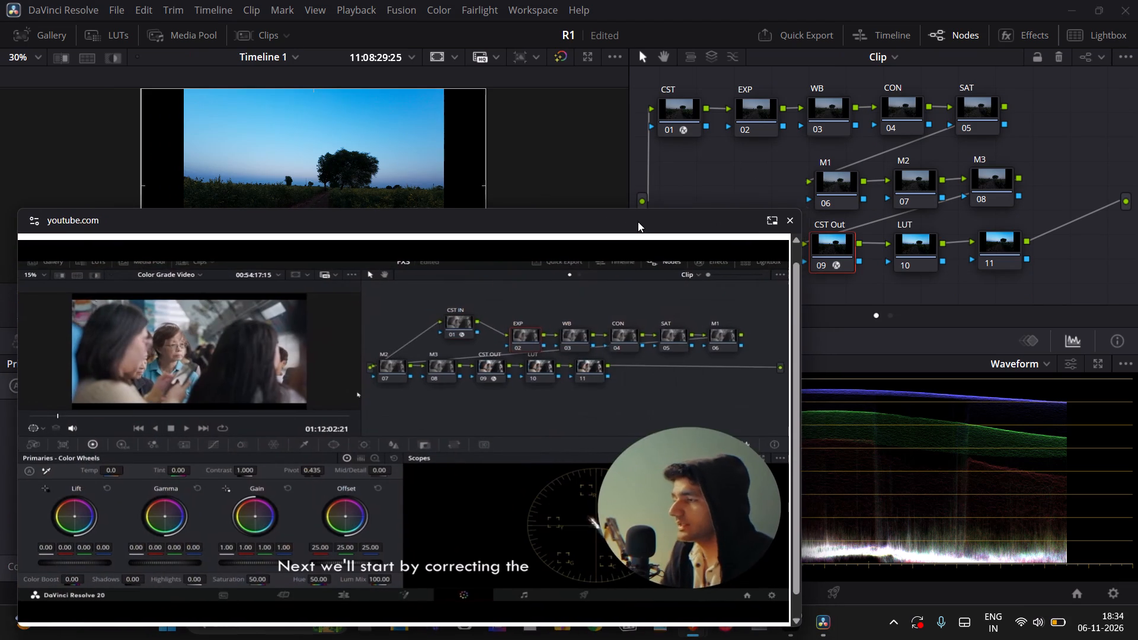
{"action": "left_click_drag", "start_coordinate": [638, 222], "coordinate": [637, 225]}
Select the EXP node, watch the tutorial's black-and-white exposure trick, and set the node's saturation to 0.
{"action": "left_click", "coordinate": [759, 98]}
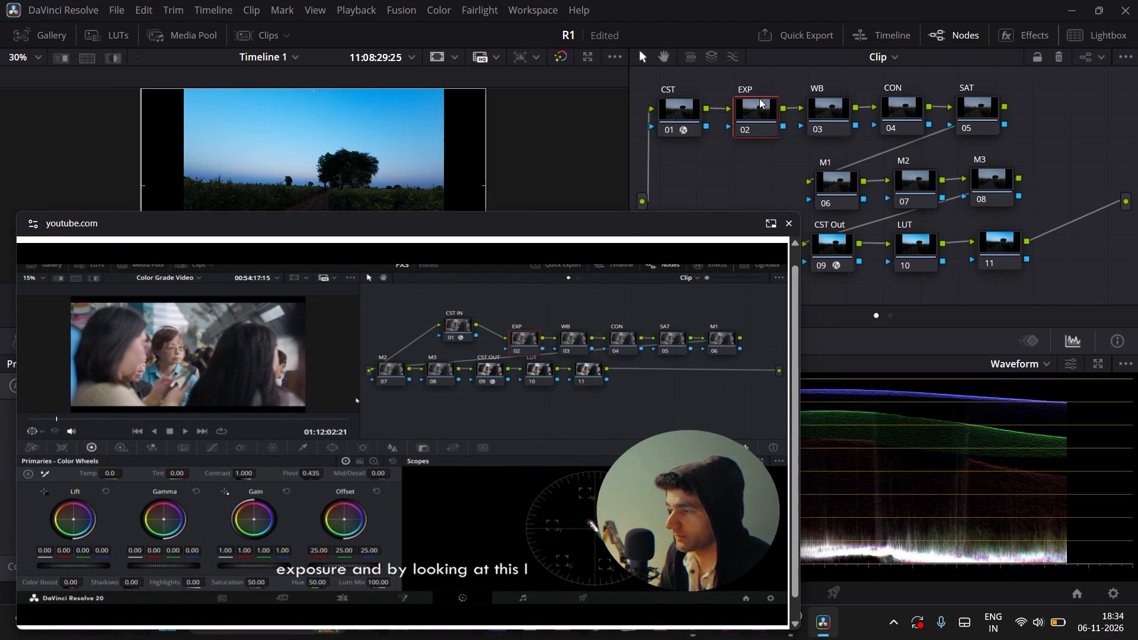
{"action": "left_click_drag", "start_coordinate": [516, 231], "coordinate": [890, 180]}
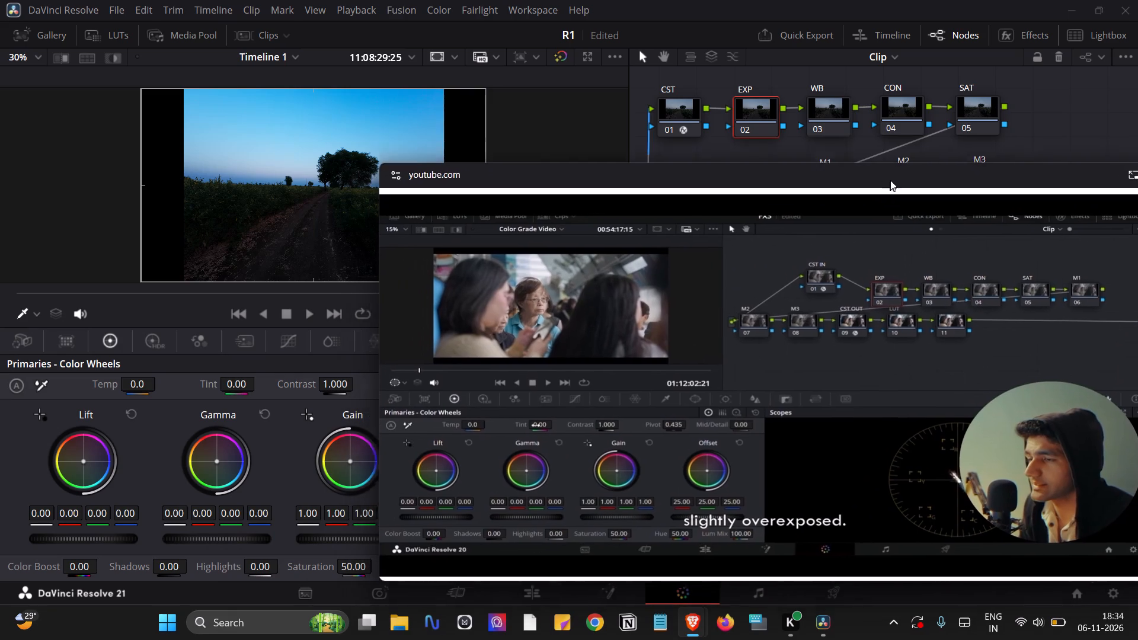
{"action": "left_click_drag", "start_coordinate": [890, 180], "coordinate": [852, 113]}
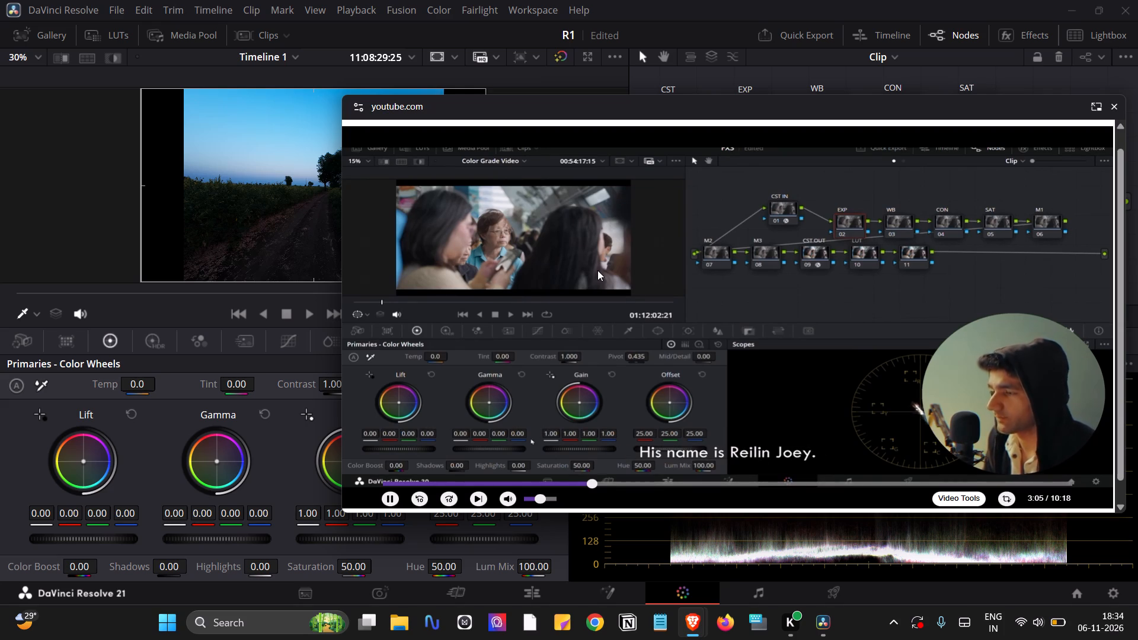
{"action": "left_click_drag", "start_coordinate": [619, 105], "coordinate": [667, 77]}
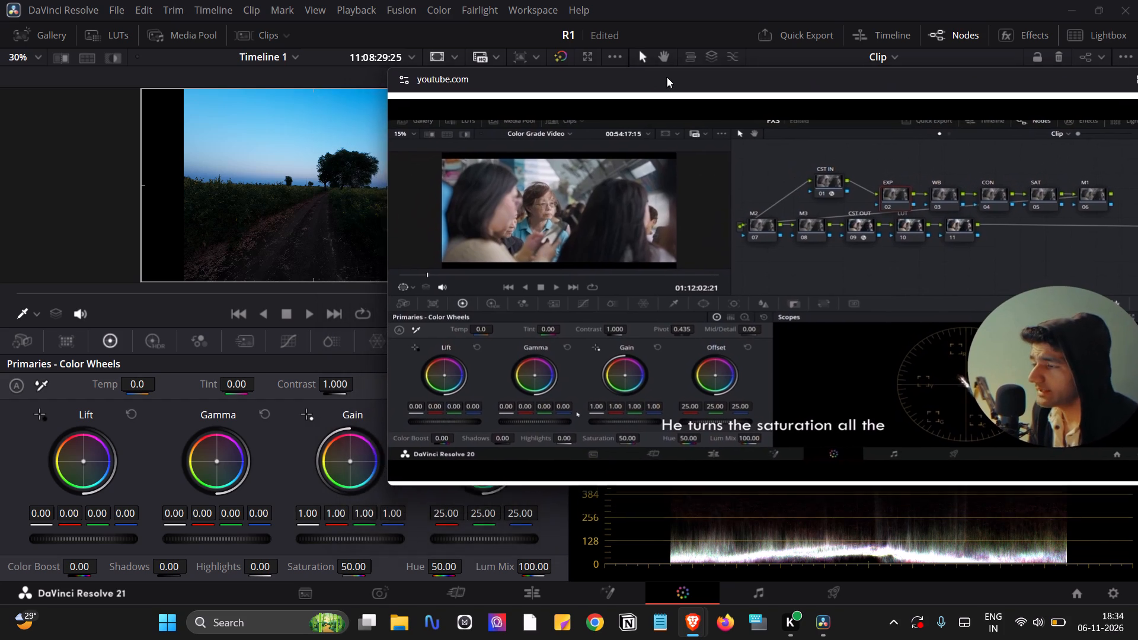
{"action": "left_click_drag", "start_coordinate": [667, 77], "coordinate": [689, 51]}
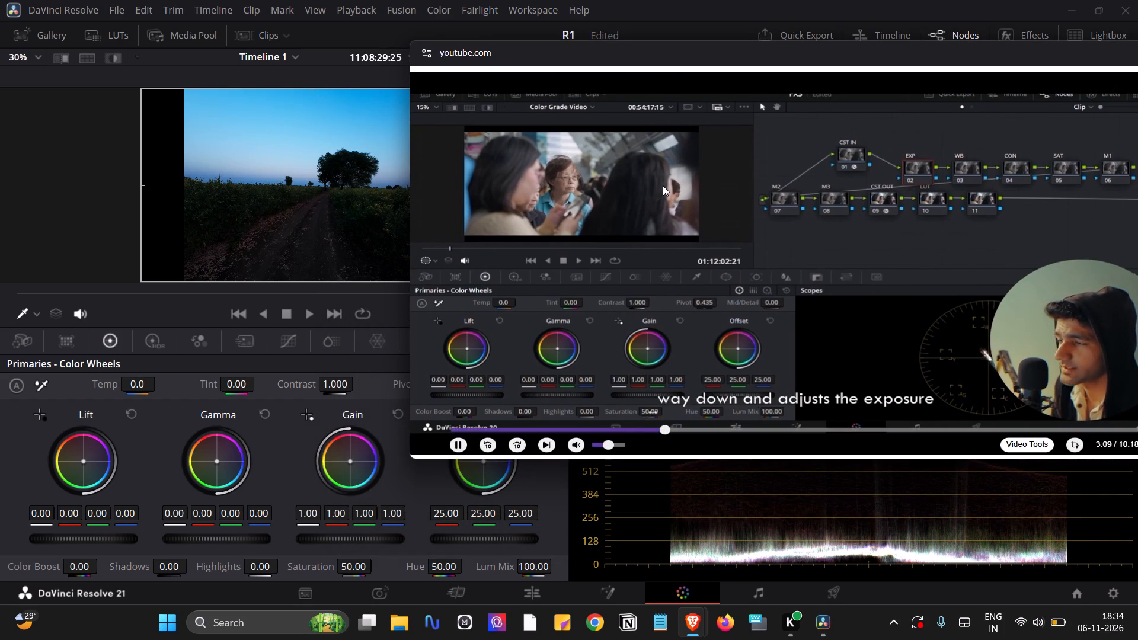
{"action": "left_click", "coordinate": [638, 219]}
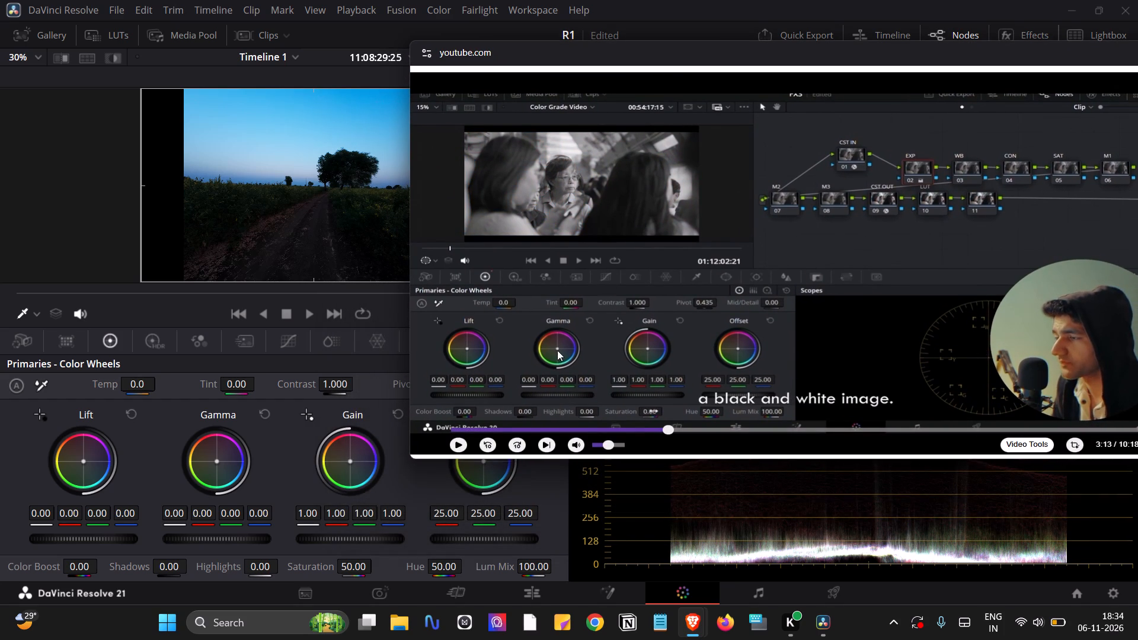
{"action": "left_click_drag", "start_coordinate": [347, 572], "coordinate": [775, 590]}
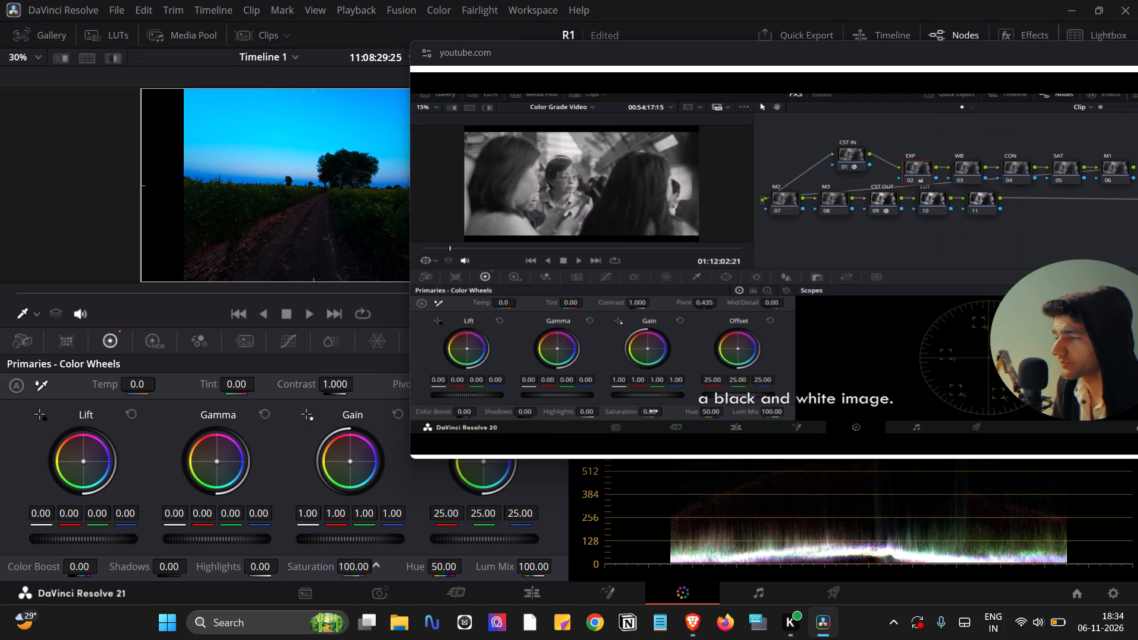
{"action": "left_click_drag", "start_coordinate": [775, 590], "coordinate": [171, 529]}
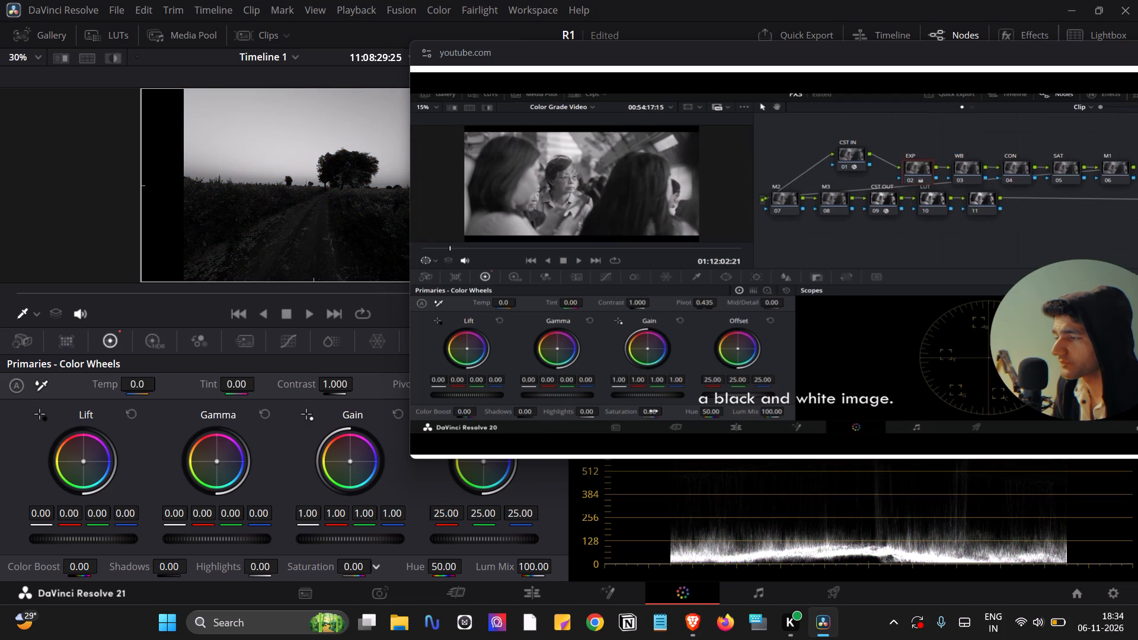
{"action": "left_click_drag", "start_coordinate": [171, 529], "coordinate": [132, 530]}
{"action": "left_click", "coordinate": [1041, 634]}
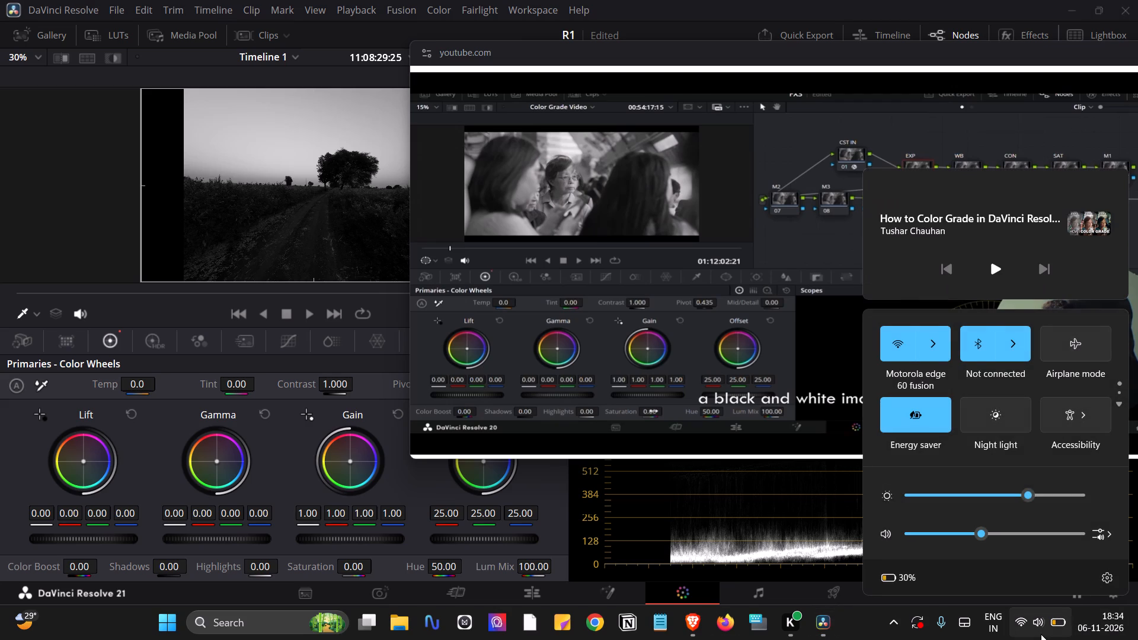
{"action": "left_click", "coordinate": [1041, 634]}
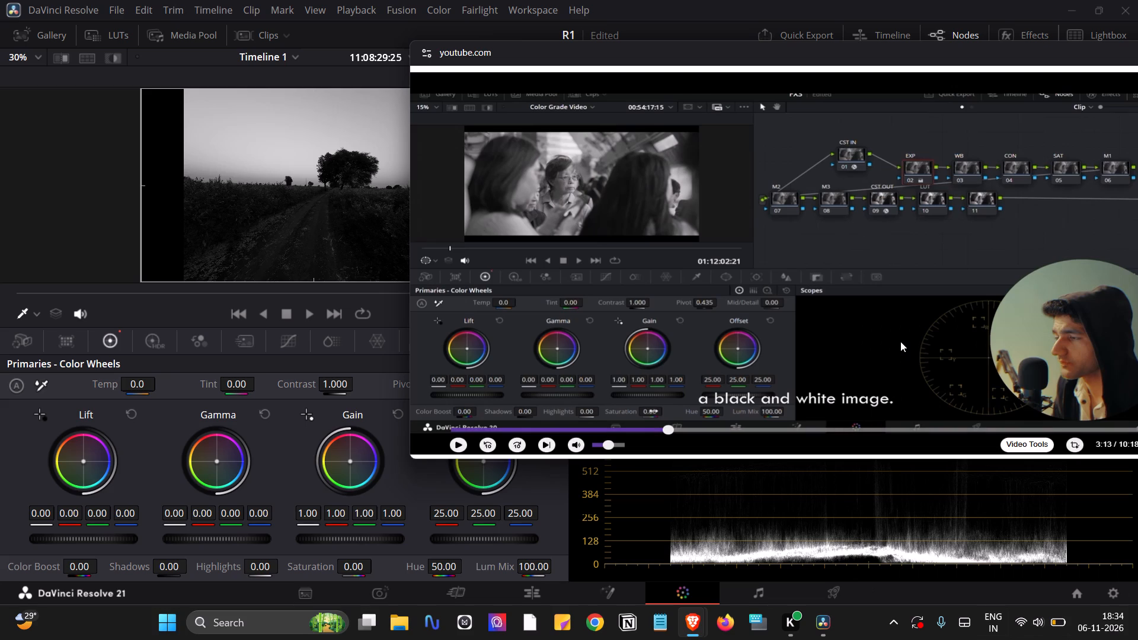
Watch the tutorial's exposure correction demonstration, pause it, and move the video aside to uncover the color wheels.
{"action": "left_click", "coordinate": [831, 314]}
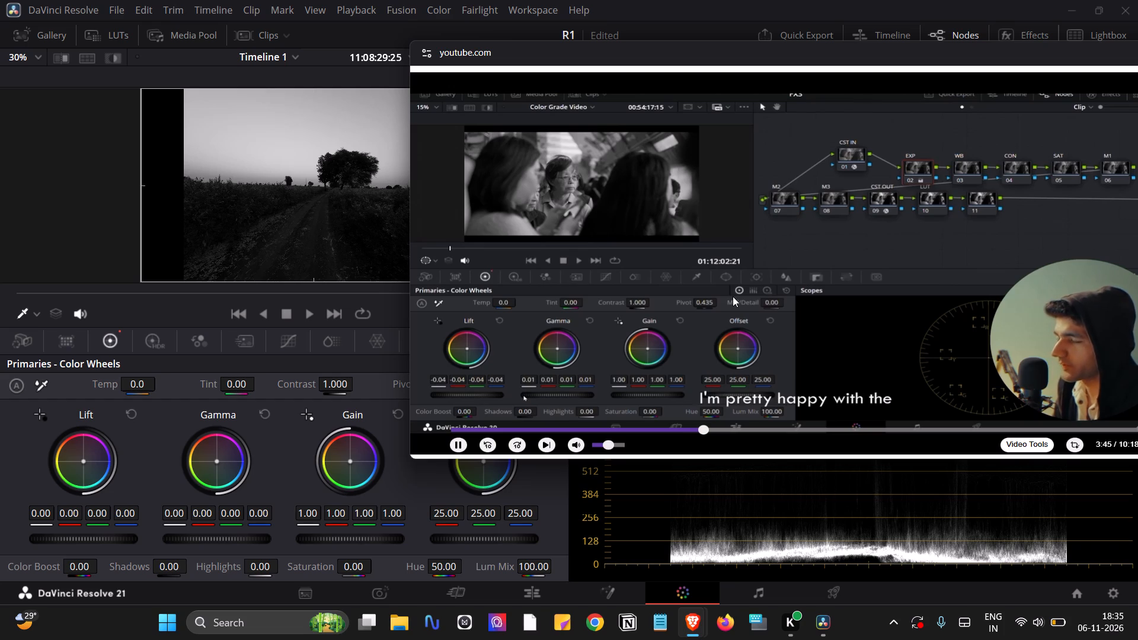
{"action": "left_click", "coordinate": [702, 288]}
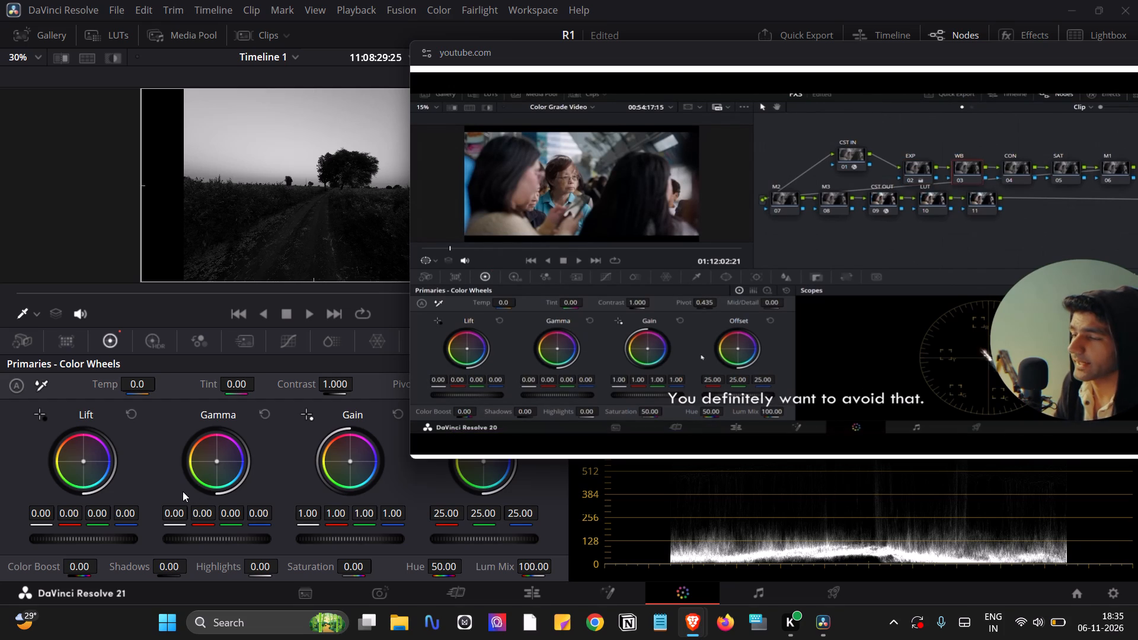
{"action": "left_click", "coordinate": [105, 215]}
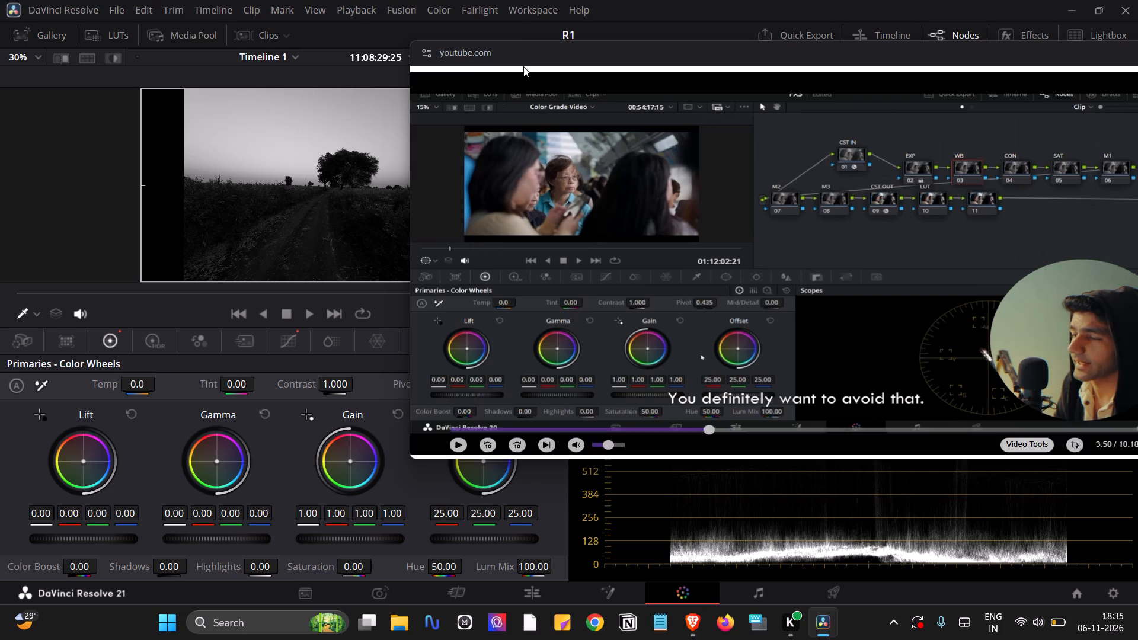
{"action": "left_click_drag", "start_coordinate": [517, 48], "coordinate": [860, 188]}
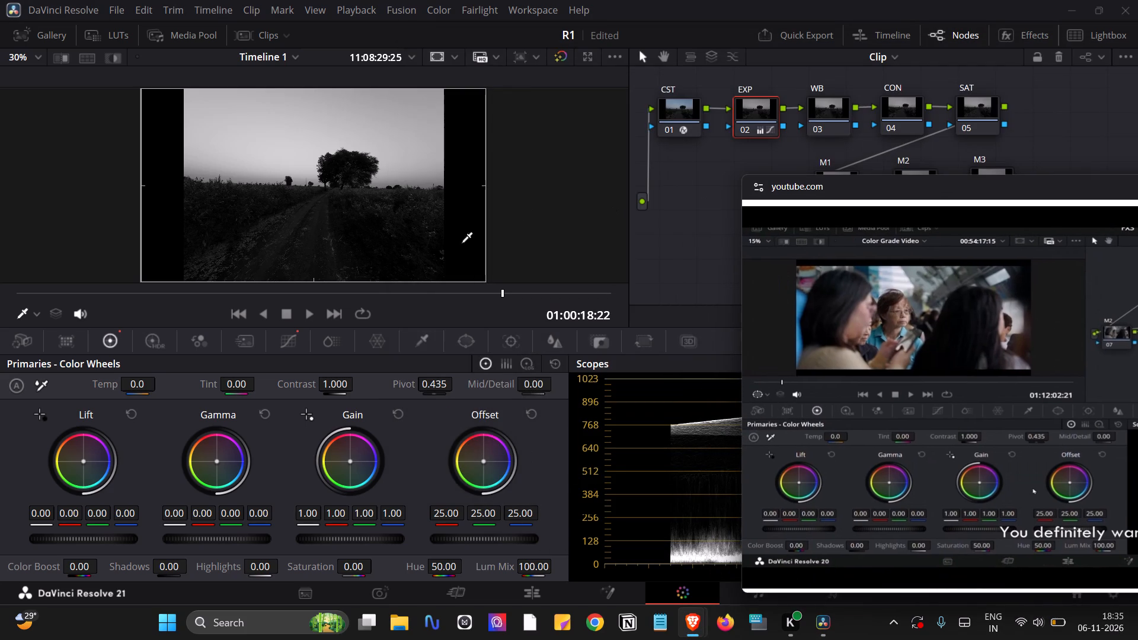
Raise the EXP node's lift to 0.03 and its gamma to 0.01 with the primaries color wheels.
{"action": "left_click_drag", "start_coordinate": [87, 541], "coordinate": [92, 541]}
{"action": "left_click_drag", "start_coordinate": [92, 541], "coordinate": [151, 540]}
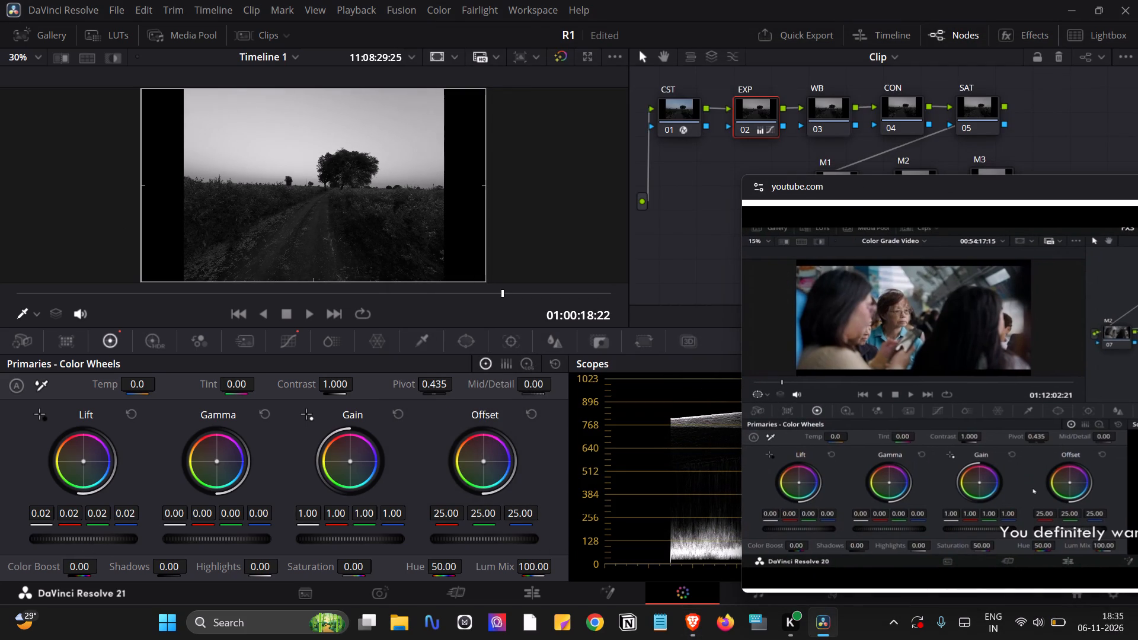
{"action": "left_click_drag", "start_coordinate": [151, 540], "coordinate": [153, 541]}
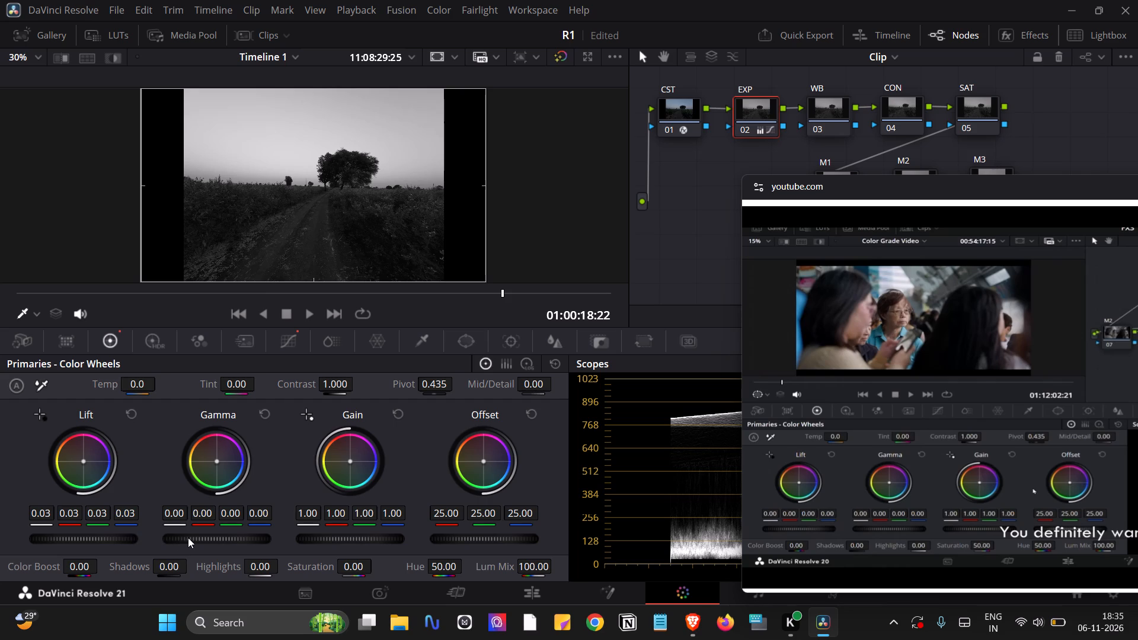
{"action": "left_click_drag", "start_coordinate": [188, 537], "coordinate": [138, 539]}
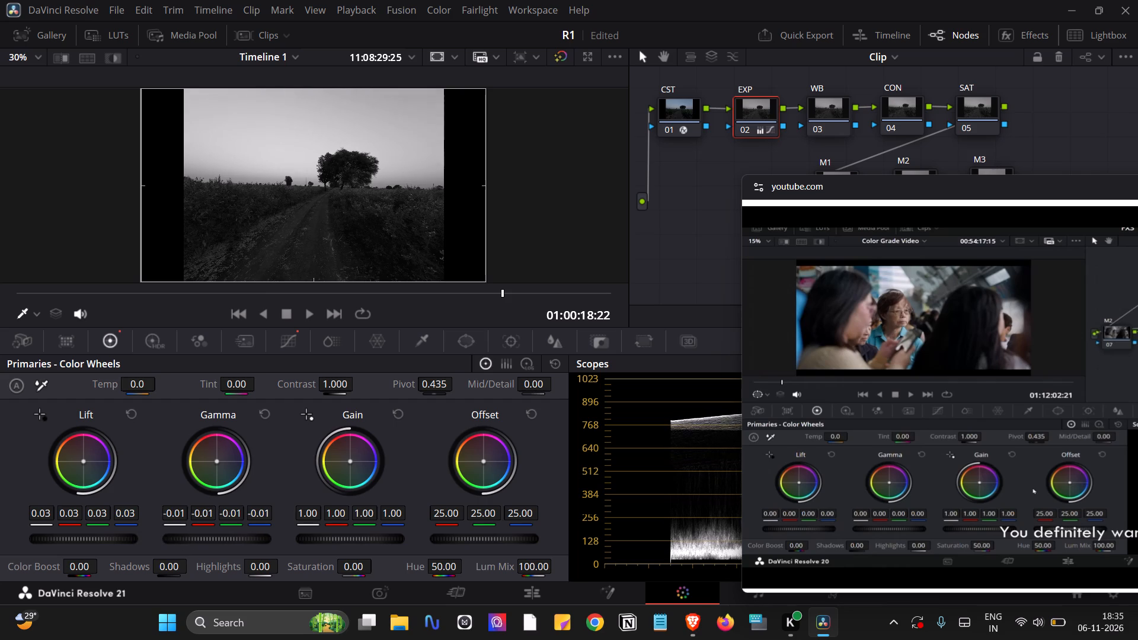
{"action": "left_click_drag", "start_coordinate": [138, 539], "coordinate": [154, 545]}
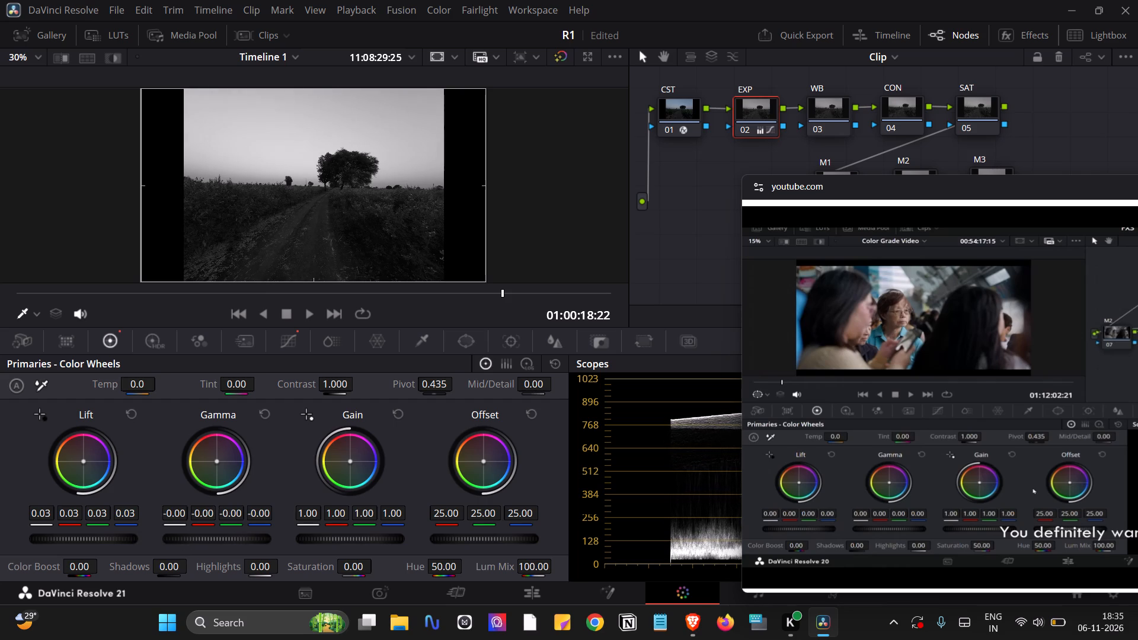
{"action": "left_click_drag", "start_coordinate": [154, 545], "coordinate": [199, 552]}
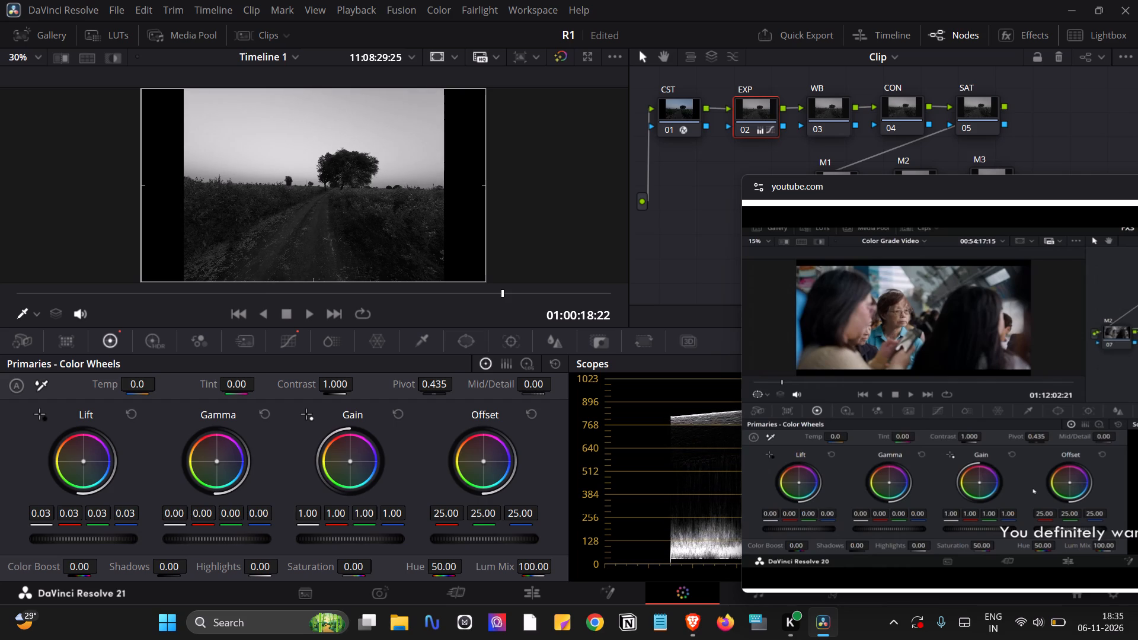
{"action": "left_click_drag", "start_coordinate": [199, 552], "coordinate": [241, 558]}
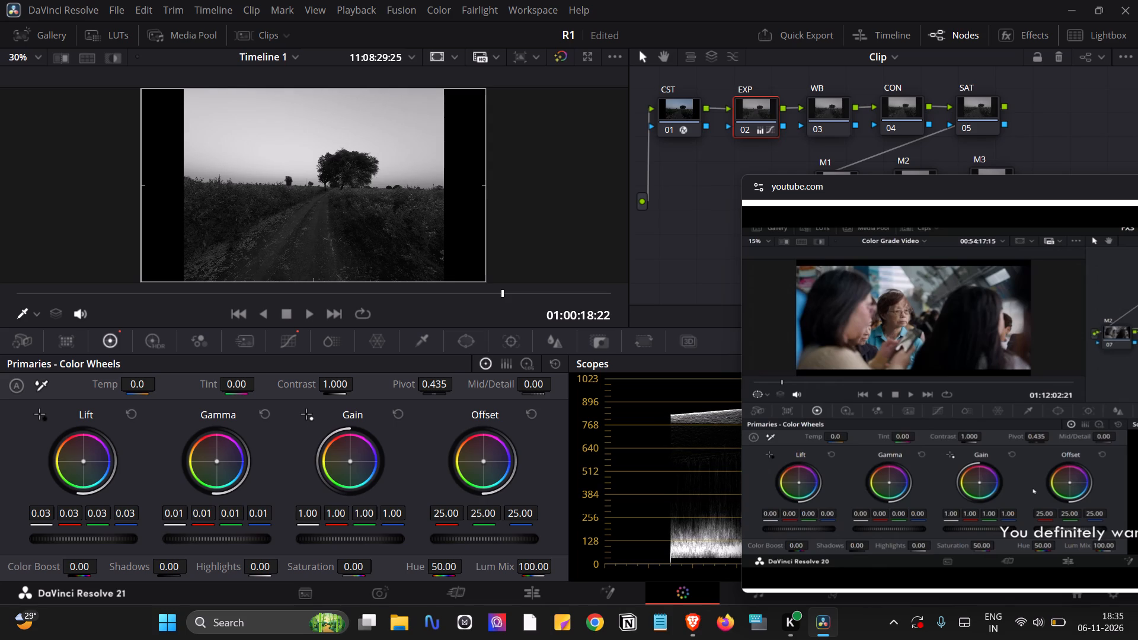
{"action": "left_click_drag", "start_coordinate": [241, 558], "coordinate": [245, 560]}
Rewind the tutorial to its black-and-white exposure example and fine-tune the EXP node's lift to 0.03 and gamma to 0.03.
{"action": "left_click_drag", "start_coordinate": [829, 190], "coordinate": [719, 128]}
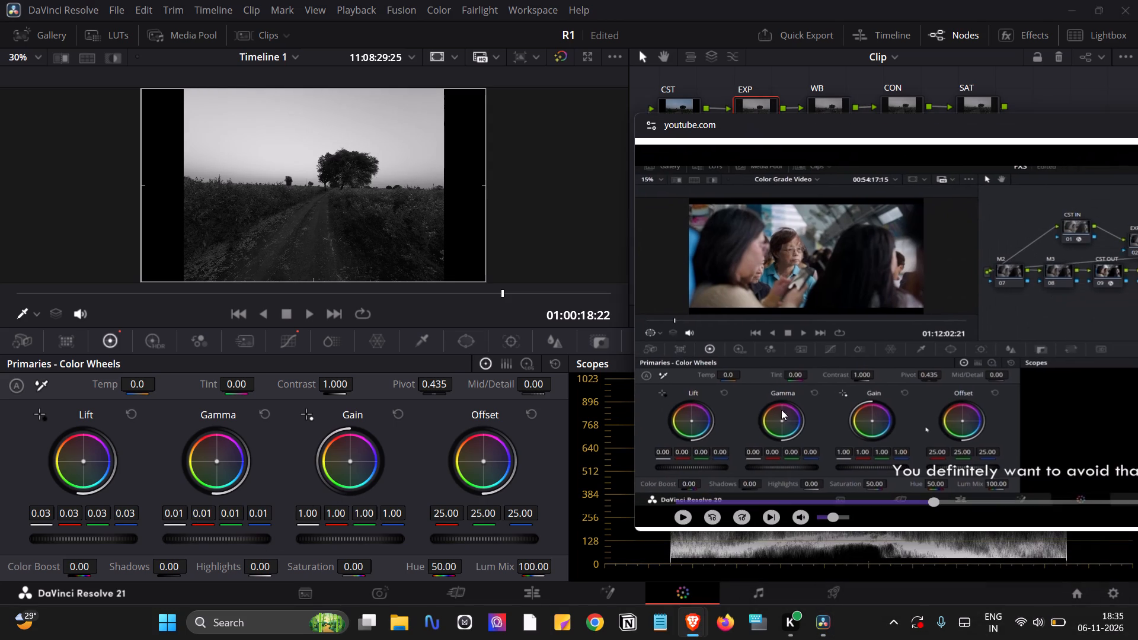
{"action": "left_click", "coordinate": [717, 517]}
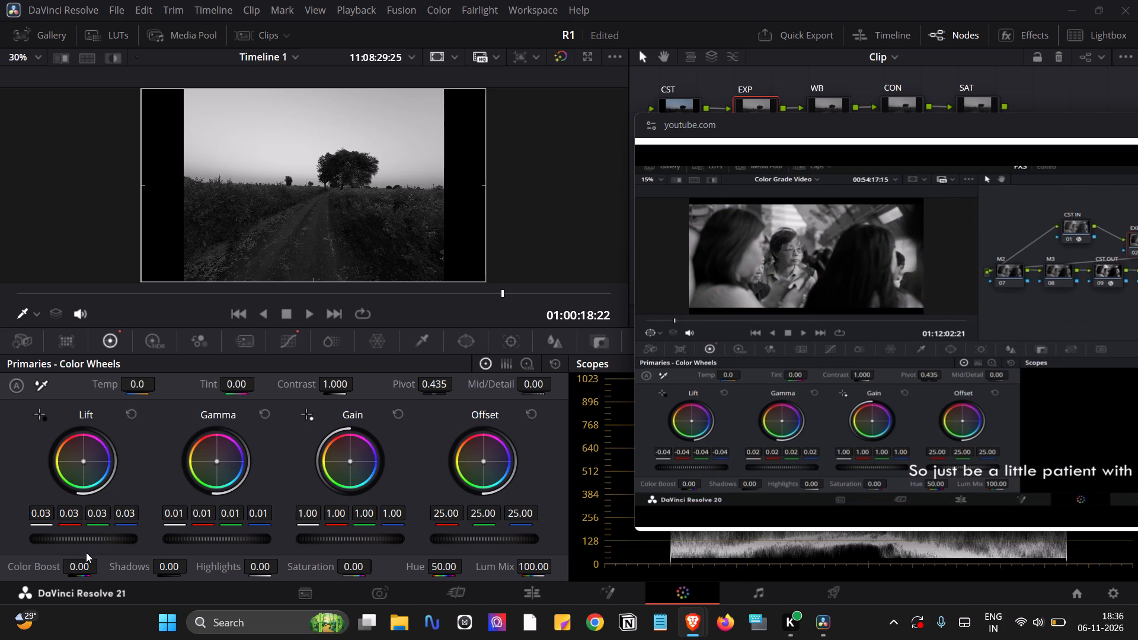
{"action": "left_click_drag", "start_coordinate": [69, 541], "coordinate": [37, 540]}
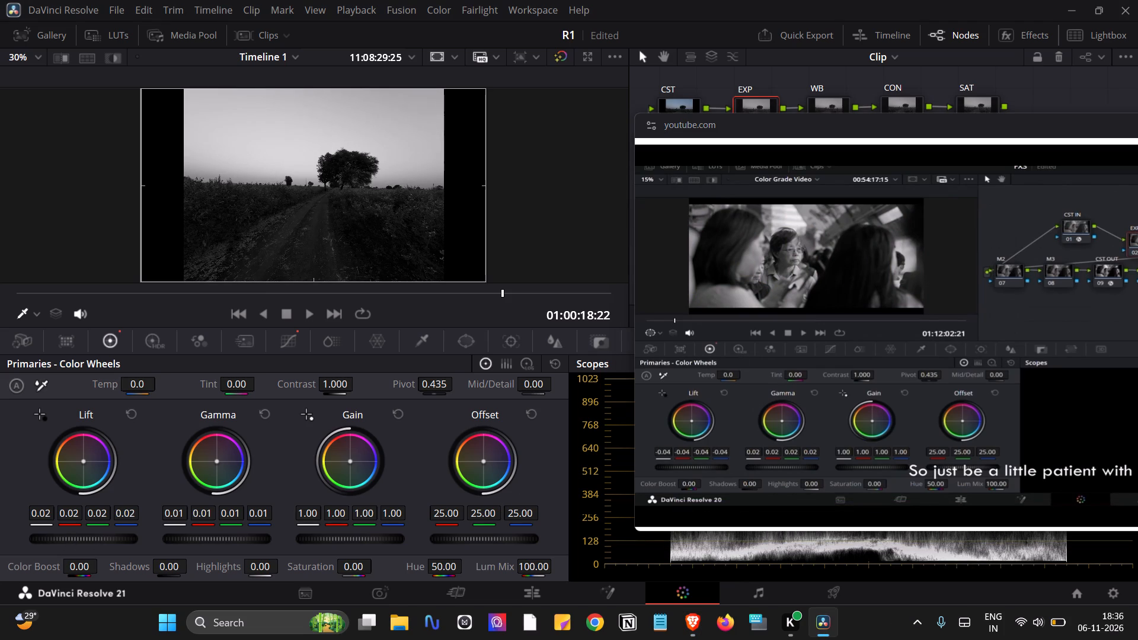
{"action": "left_click_drag", "start_coordinate": [37, 540], "coordinate": [562, 318]}
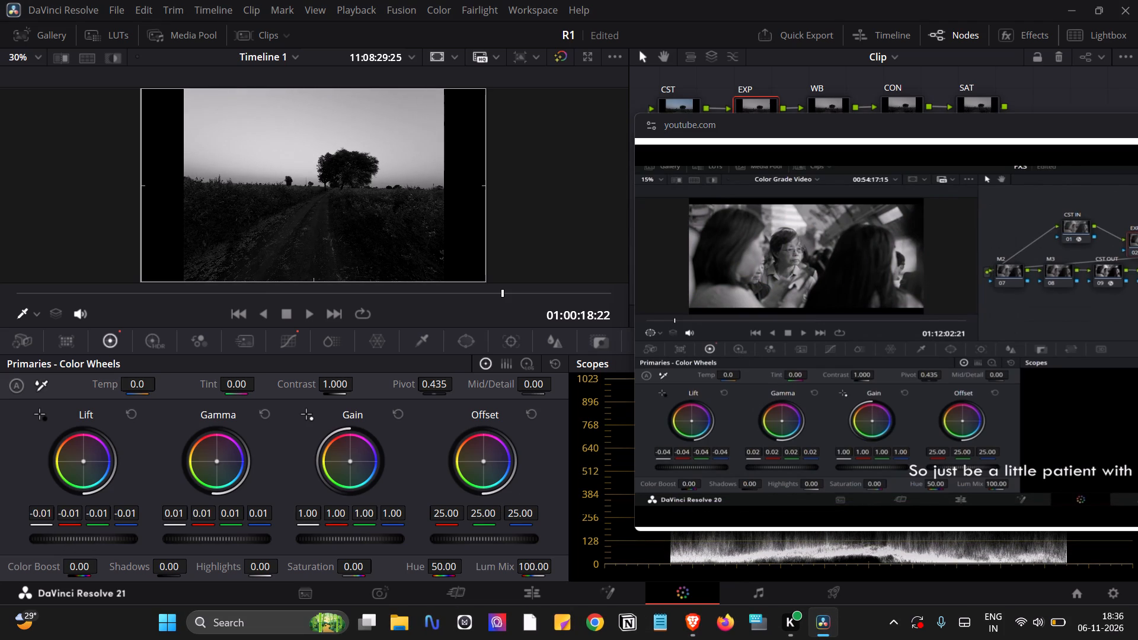
{"action": "left_click_drag", "start_coordinate": [562, 318], "coordinate": [602, 322]}
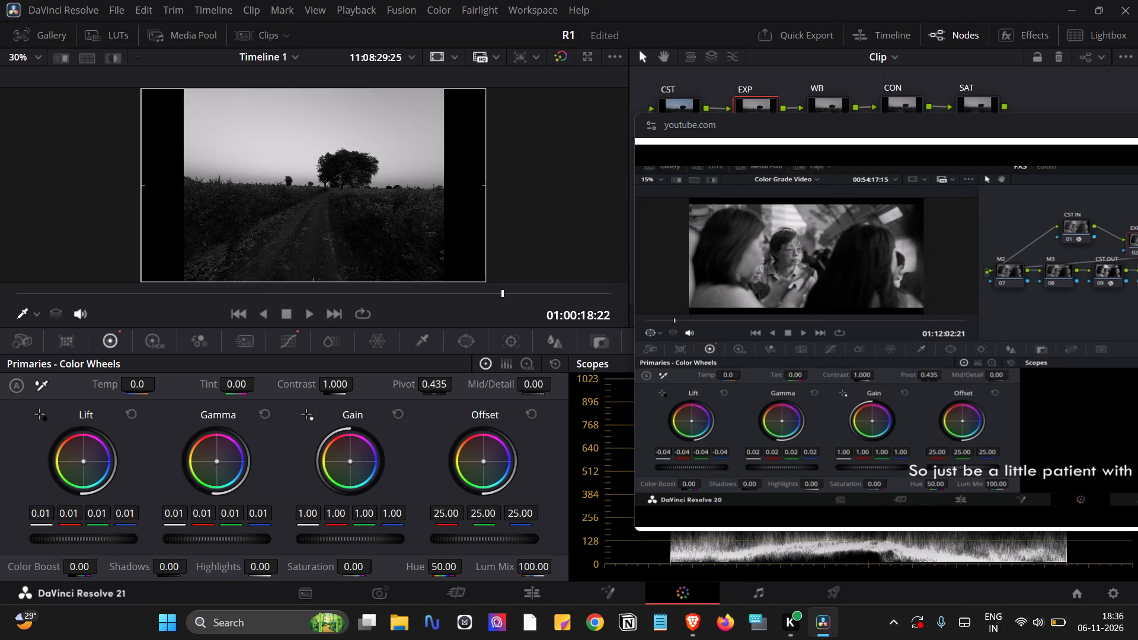
{"action": "left_click_drag", "start_coordinate": [602, 322], "coordinate": [624, 327]}
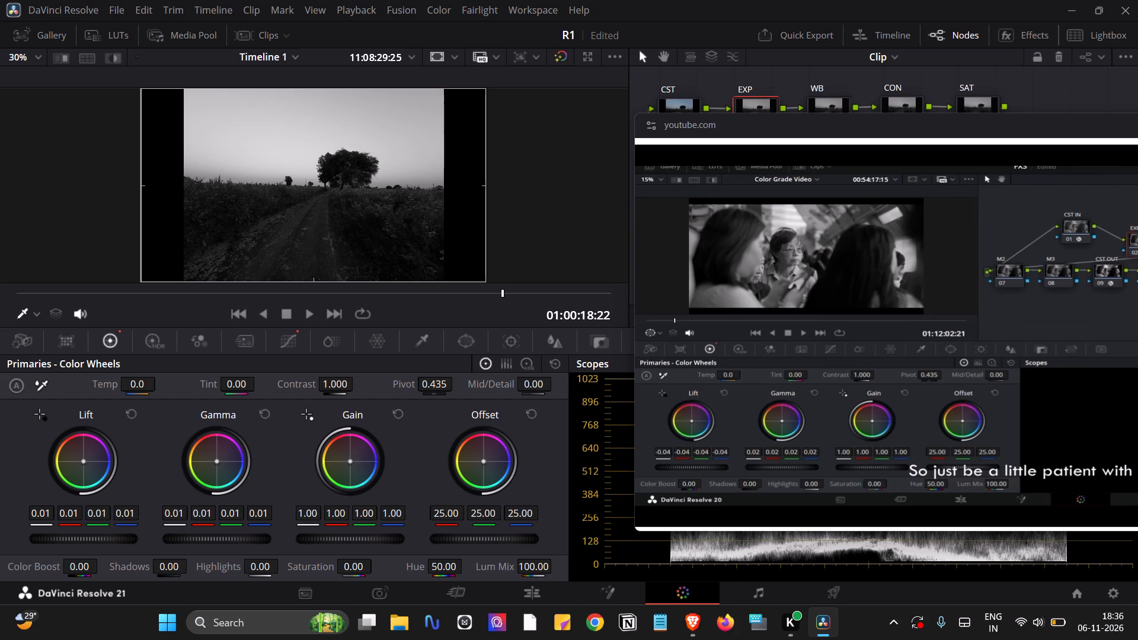
{"action": "left_click_drag", "start_coordinate": [624, 327], "coordinate": [639, 329]}
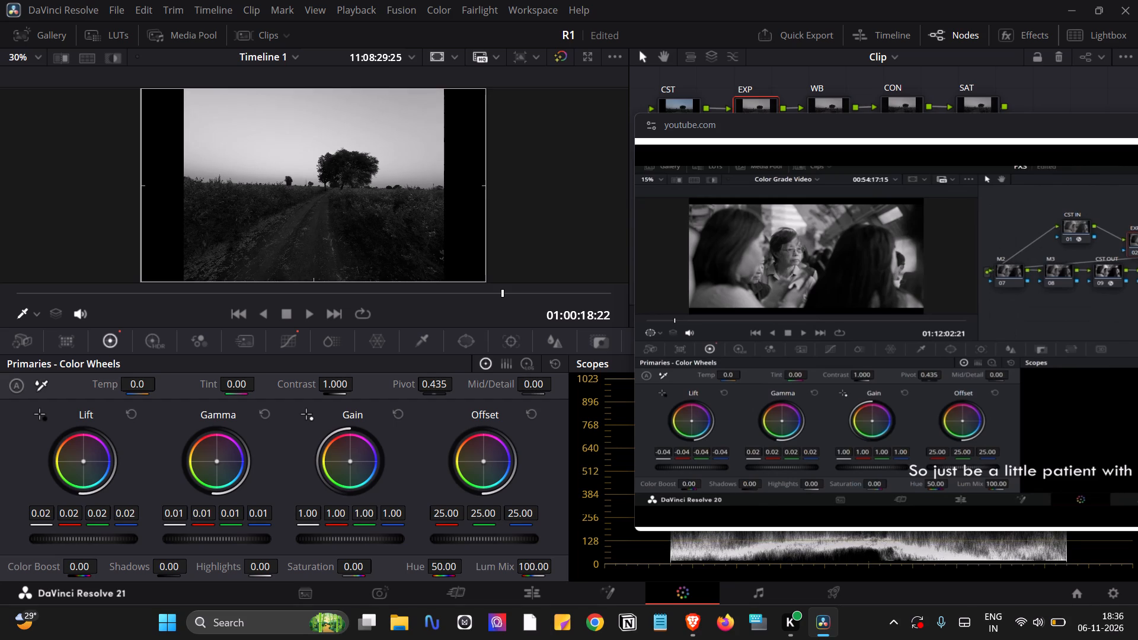
{"action": "left_click_drag", "start_coordinate": [639, 329], "coordinate": [635, 330]}
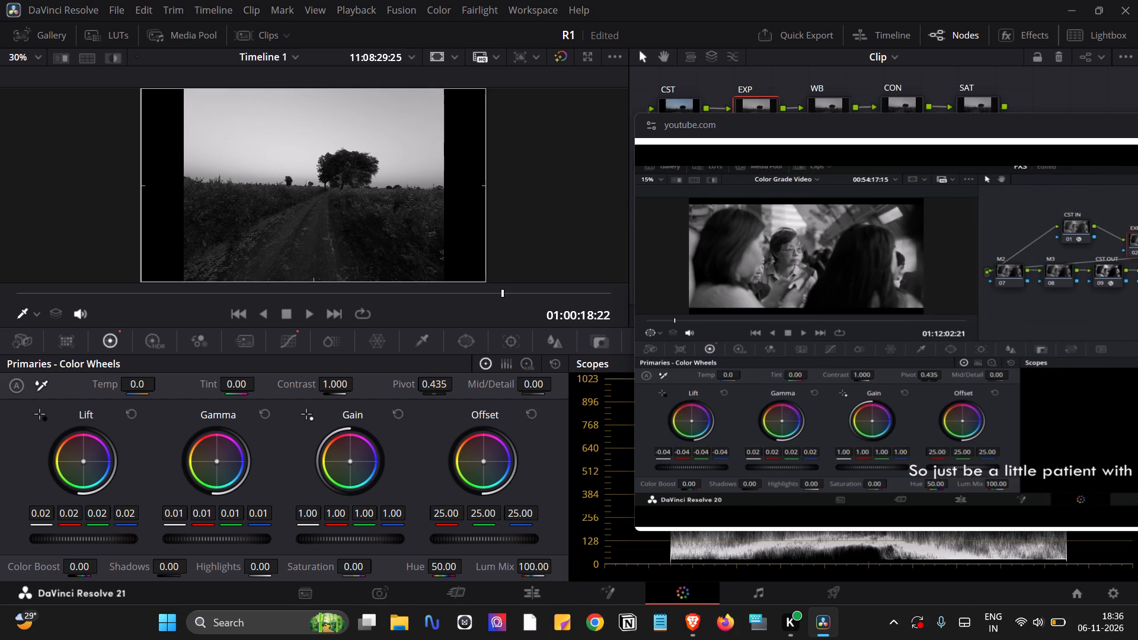
{"action": "left_click_drag", "start_coordinate": [635, 330], "coordinate": [653, 330]}
{"action": "left_click_drag", "start_coordinate": [175, 542], "coordinate": [221, 541]}
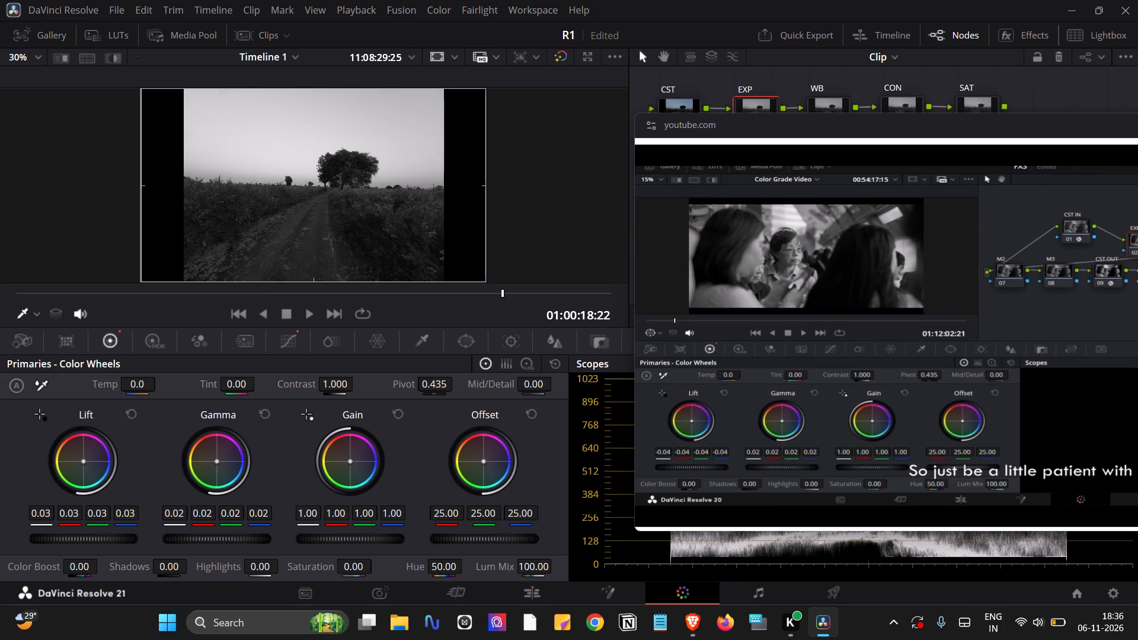
{"action": "left_click_drag", "start_coordinate": [221, 541], "coordinate": [270, 546]}
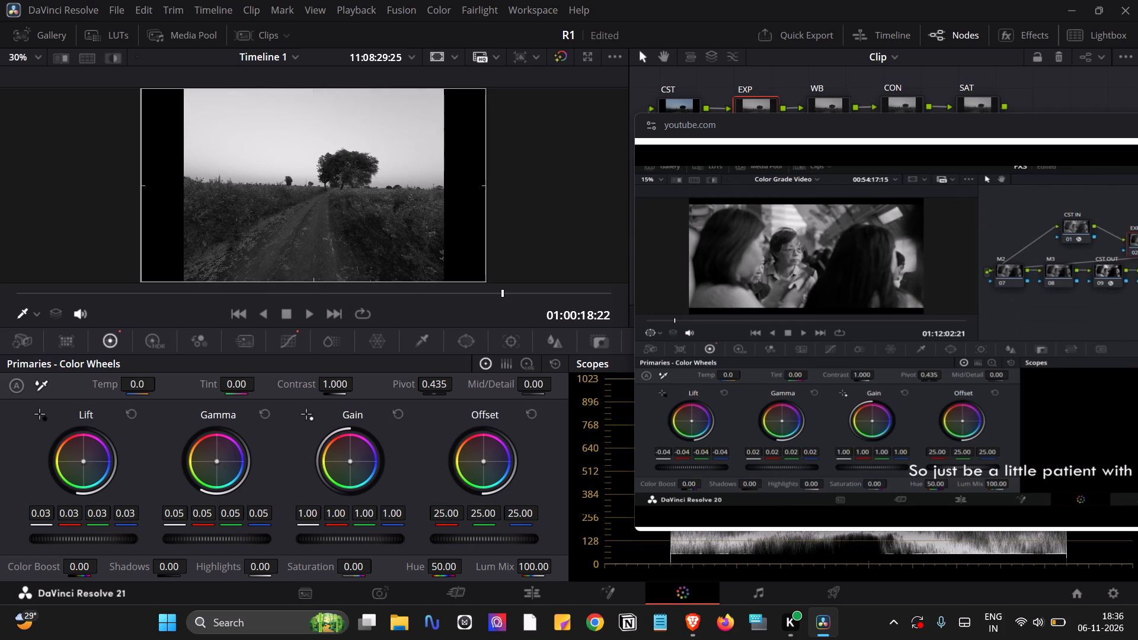
{"action": "left_click_drag", "start_coordinate": [270, 546], "coordinate": [218, 536]}
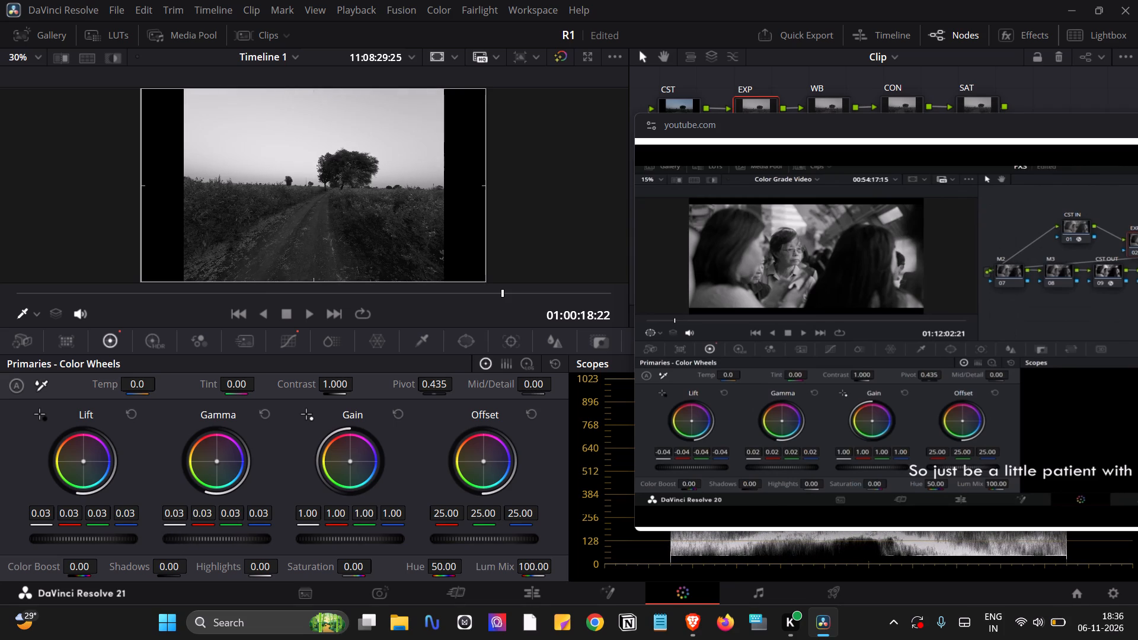
{"action": "left_click_drag", "start_coordinate": [218, 536], "coordinate": [213, 536]}
Resume the tutorial and watch until its white balance section starts, shifting the video slightly and pausing it there.
{"action": "left_click", "coordinate": [845, 297]}
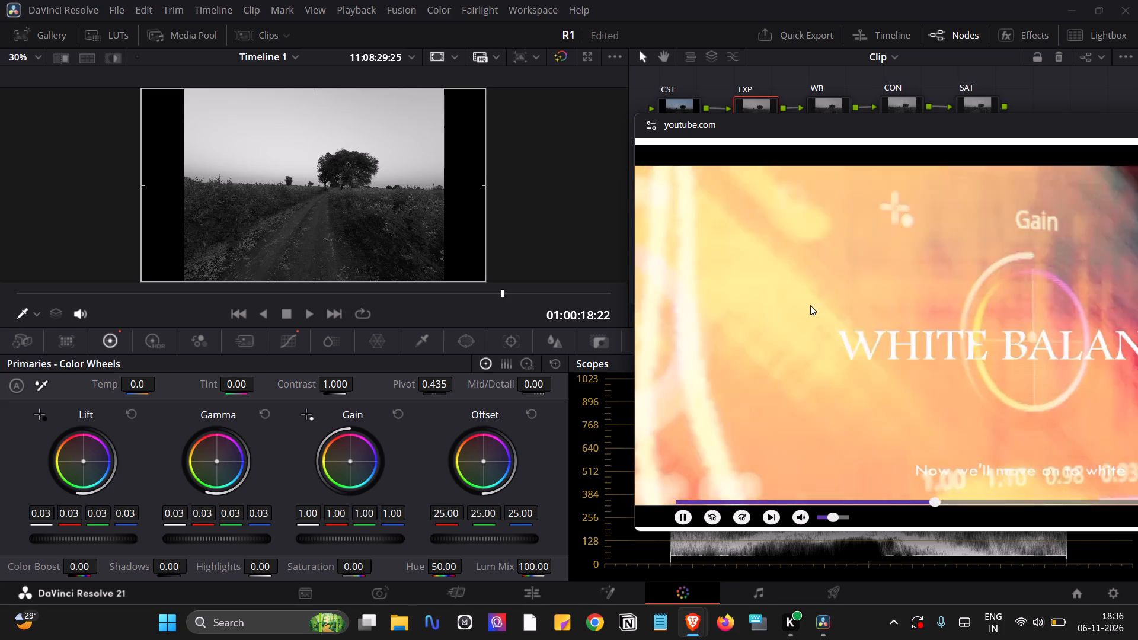
{"action": "left_click_drag", "start_coordinate": [832, 125], "coordinate": [801, 119]}
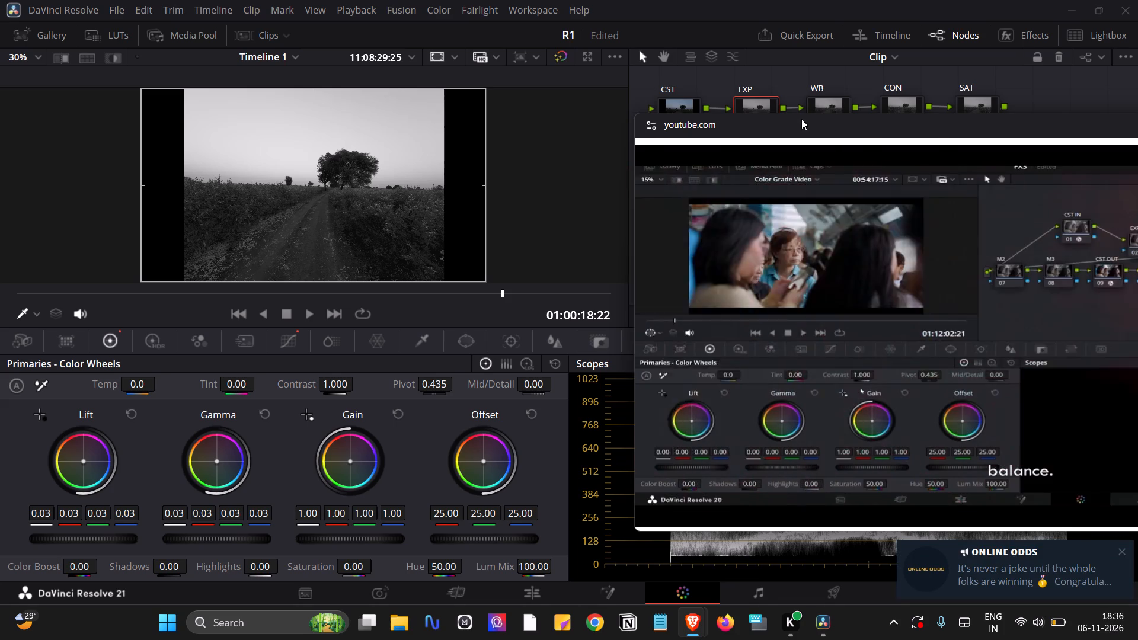
{"action": "left_click_drag", "start_coordinate": [801, 119], "coordinate": [788, 113]}
{"action": "left_click", "coordinate": [809, 263]}
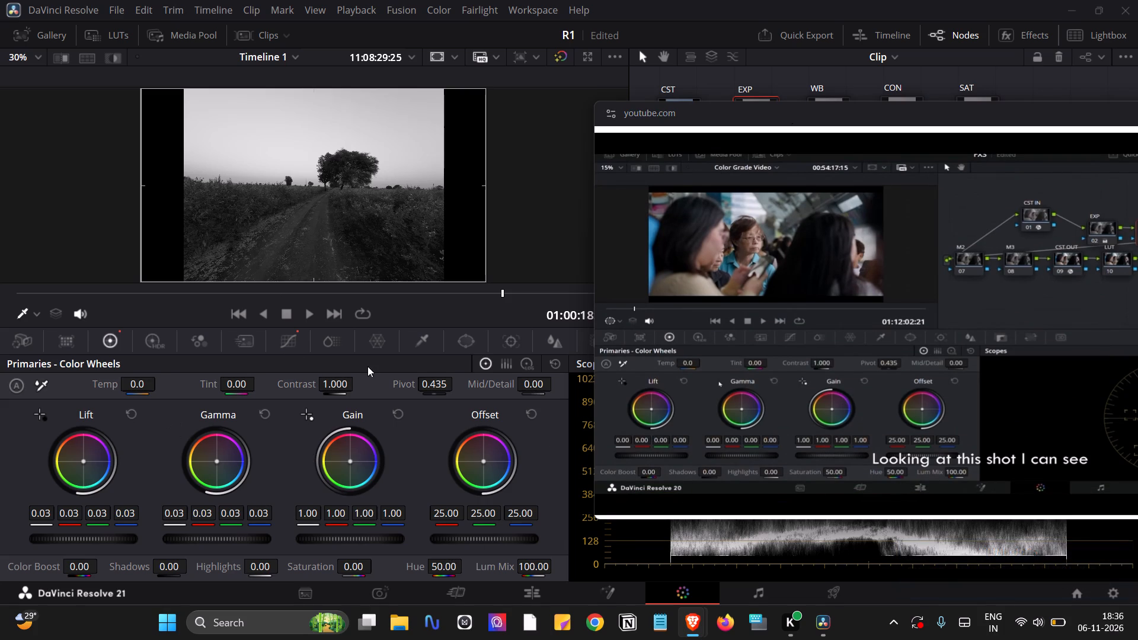
Restore the EXP node's saturation to 50 to bring the footage back to color.
{"action": "left_click", "coordinate": [347, 561]}
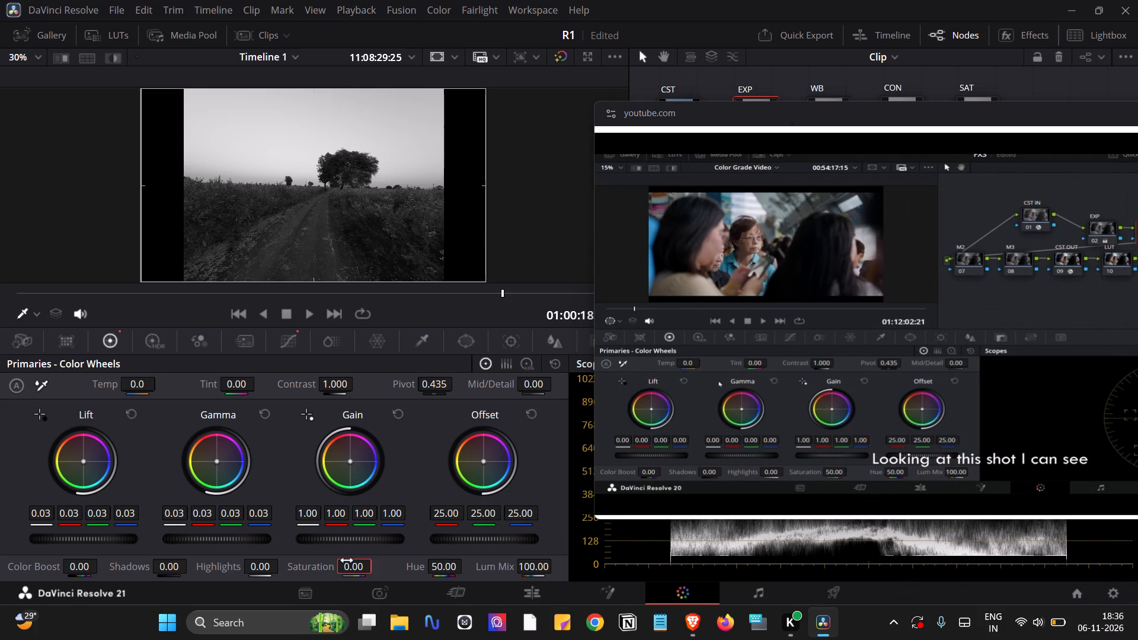
{"action": "left_click_drag", "start_coordinate": [347, 567], "coordinate": [558, 575]}
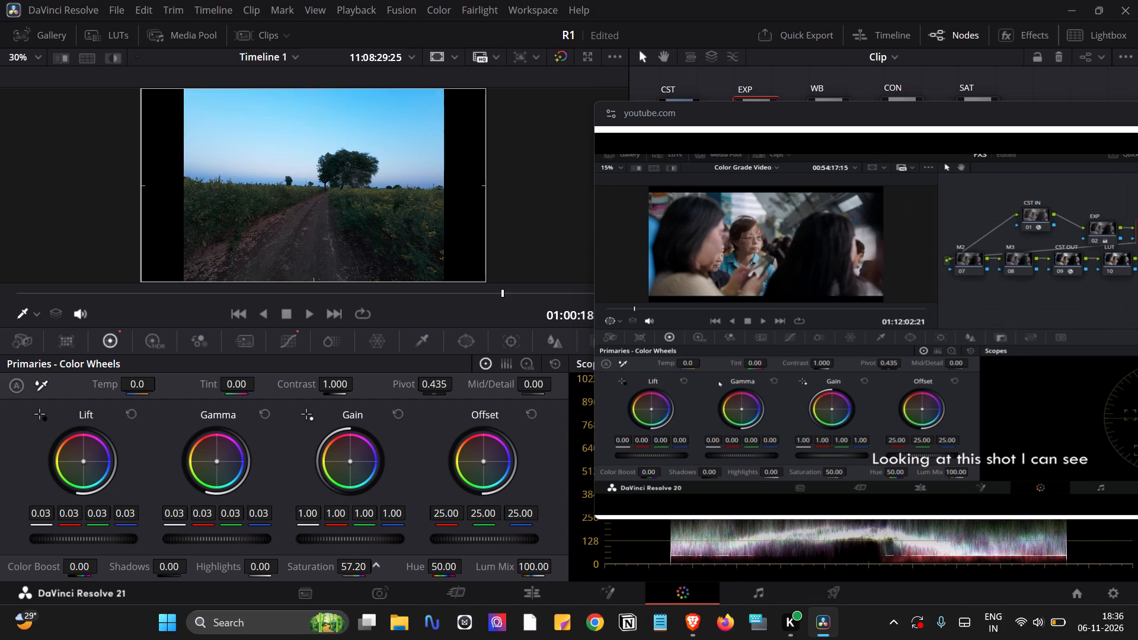
{"action": "left_click_drag", "start_coordinate": [558, 575], "coordinate": [628, 576]}
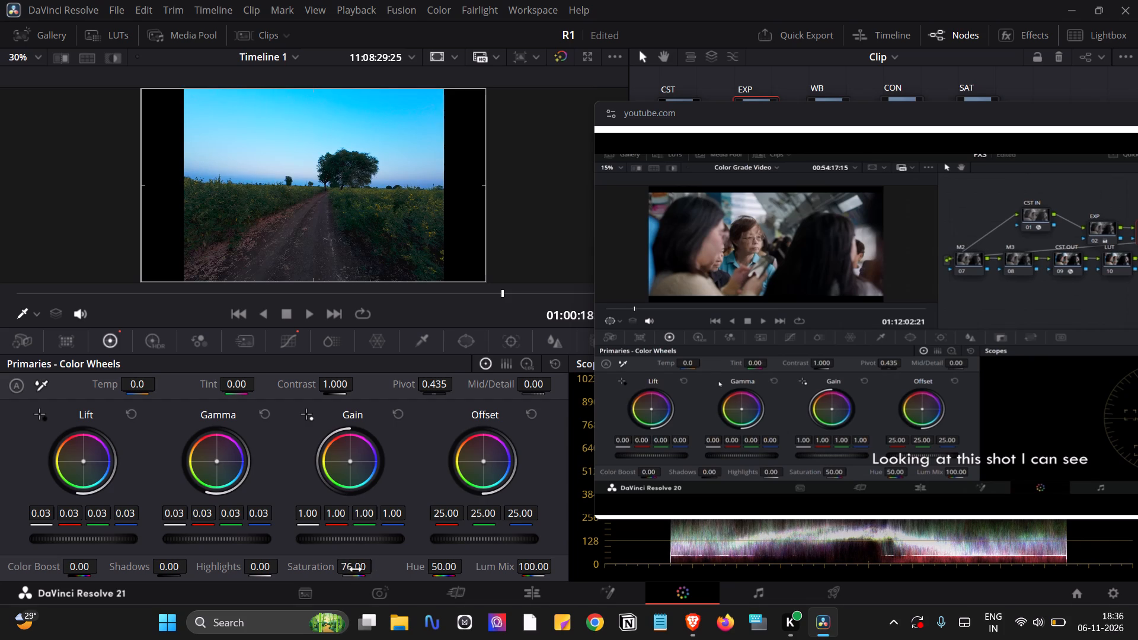
{"action": "double_click", "coordinate": [356, 569]}
{"action": "type", "text": "50"}
{"action": "key", "text": "Return"}
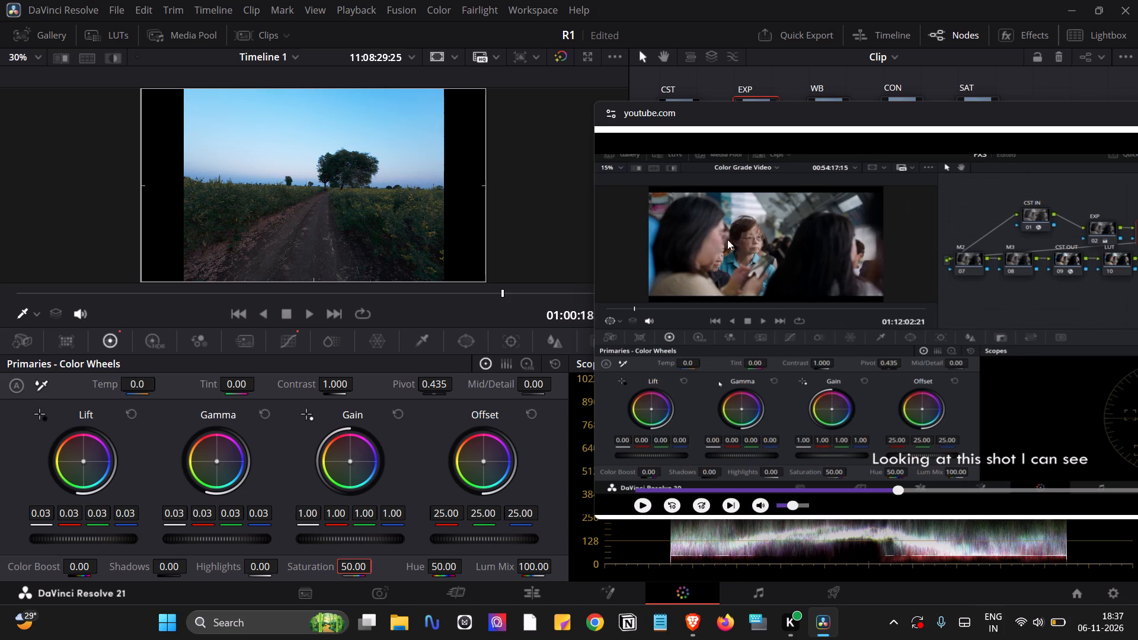
Watch the tutorial's white balance advice on the temperature slider, move the video clear of the upper node row, and select the WB node.
{"action": "left_click", "coordinate": [768, 255]}
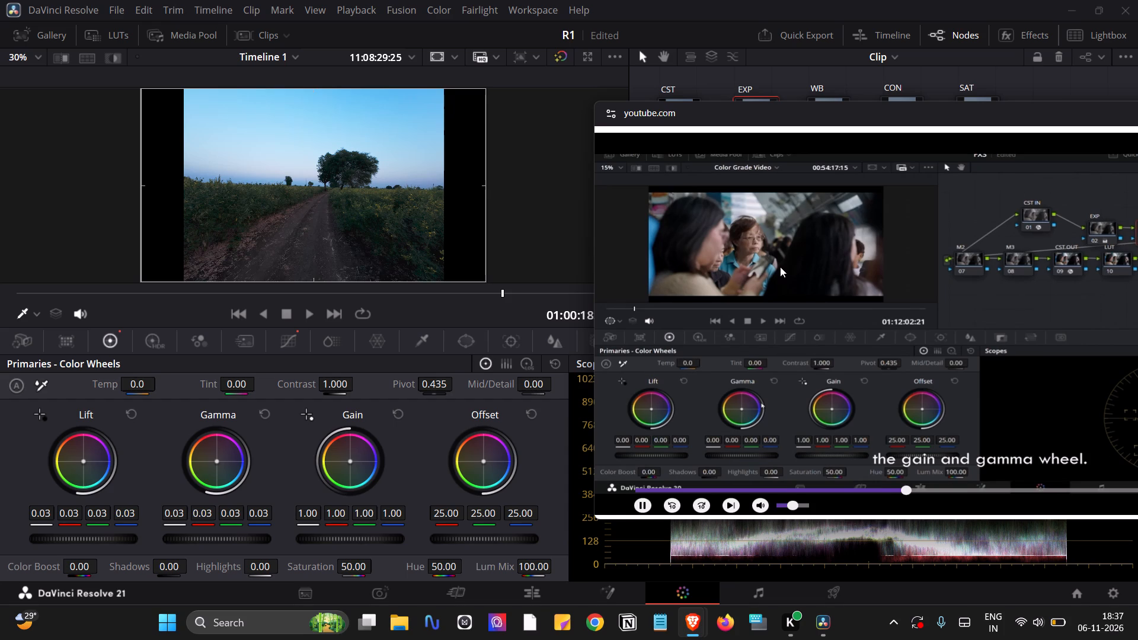
{"action": "left_click", "coordinate": [832, 265]}
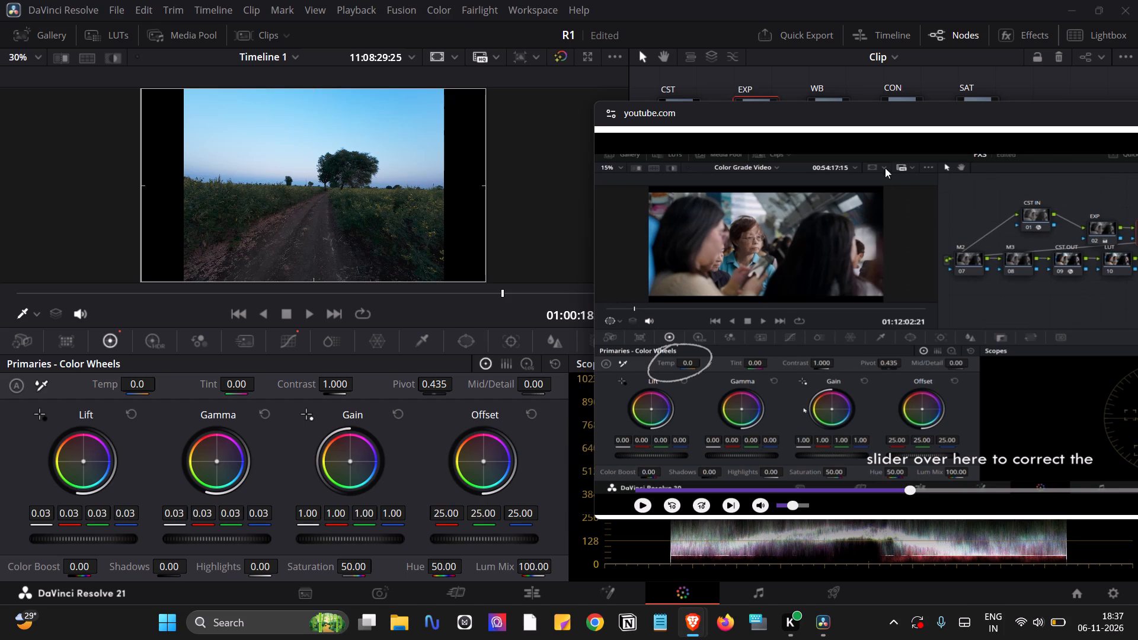
{"action": "left_click_drag", "start_coordinate": [862, 110], "coordinate": [669, 218]}
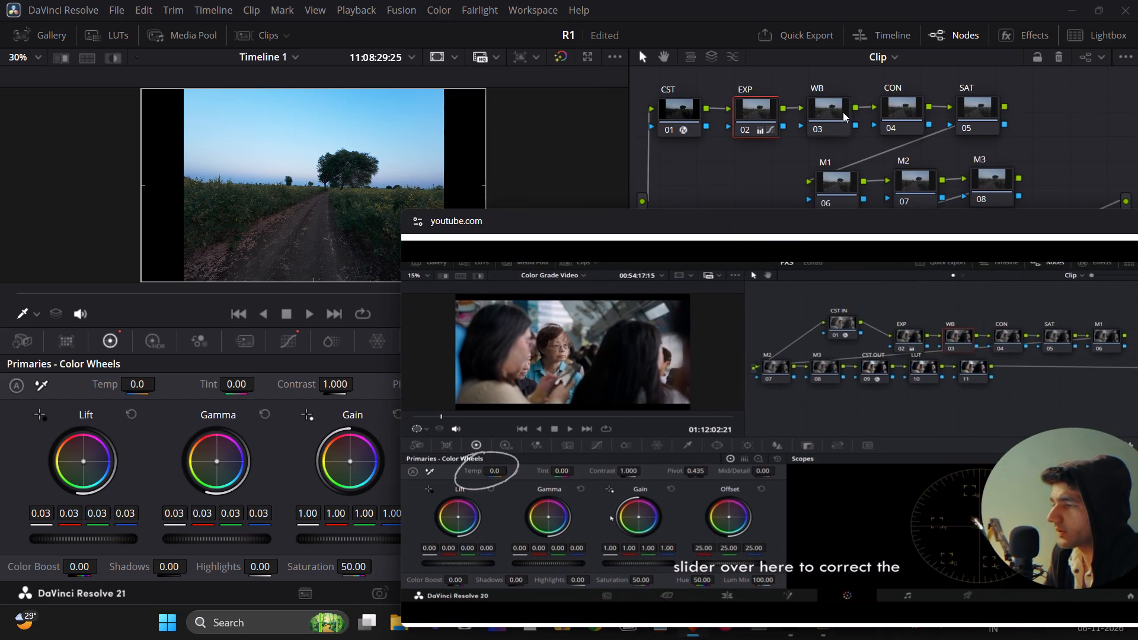
{"action": "left_click_drag", "start_coordinate": [724, 217], "coordinate": [1061, 210]}
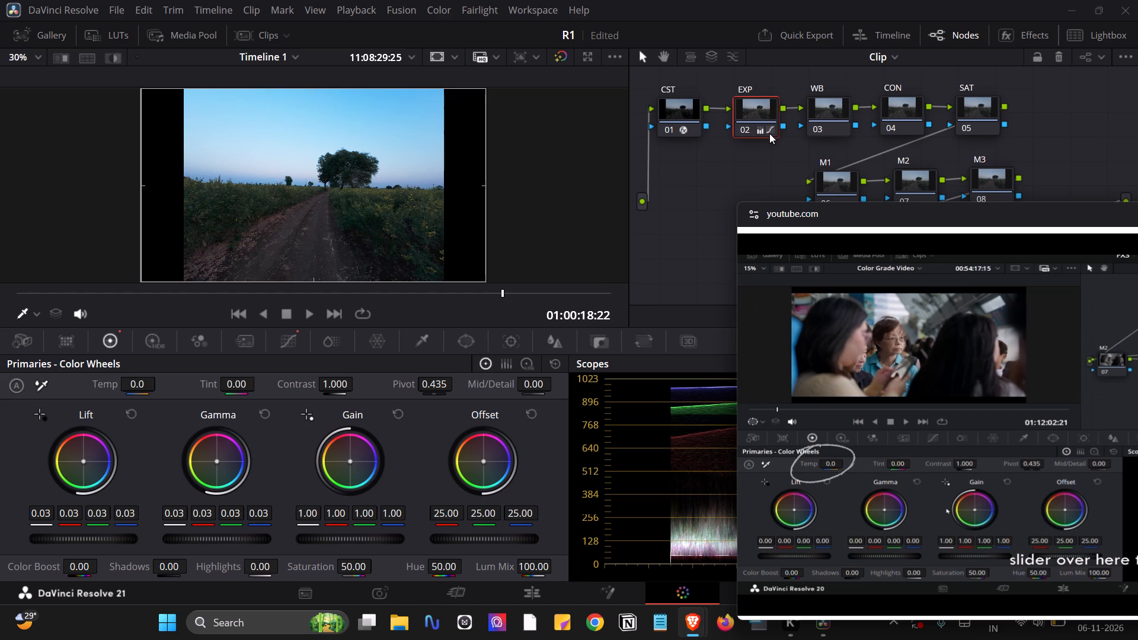
{"action": "left_click_drag", "start_coordinate": [787, 217], "coordinate": [559, 158]}
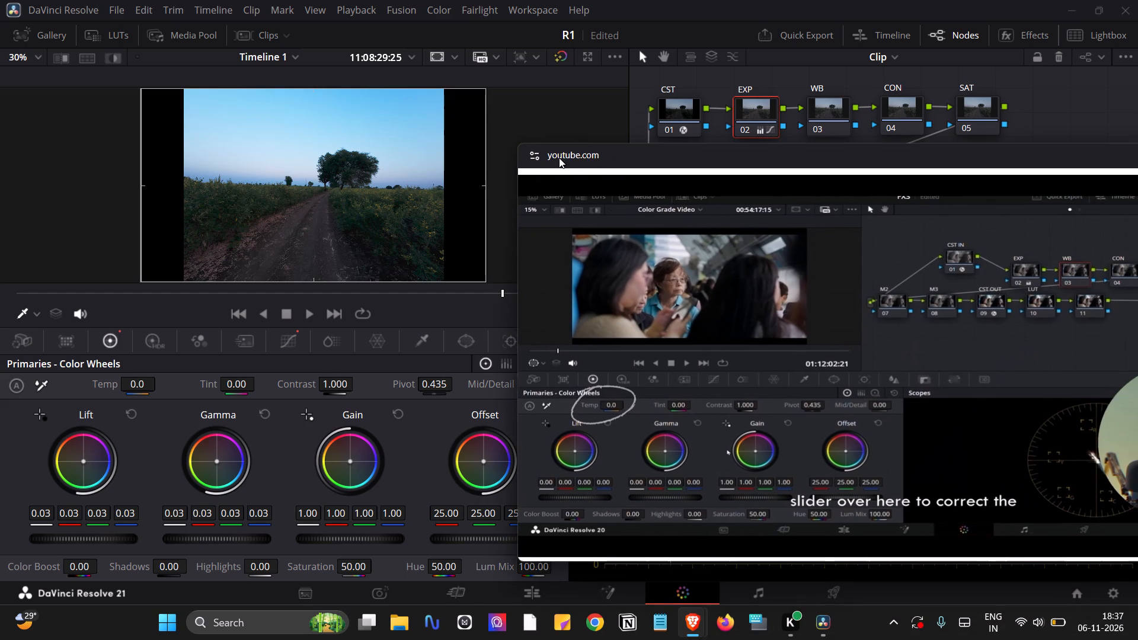
{"action": "left_click_drag", "start_coordinate": [559, 158], "coordinate": [699, 161]}
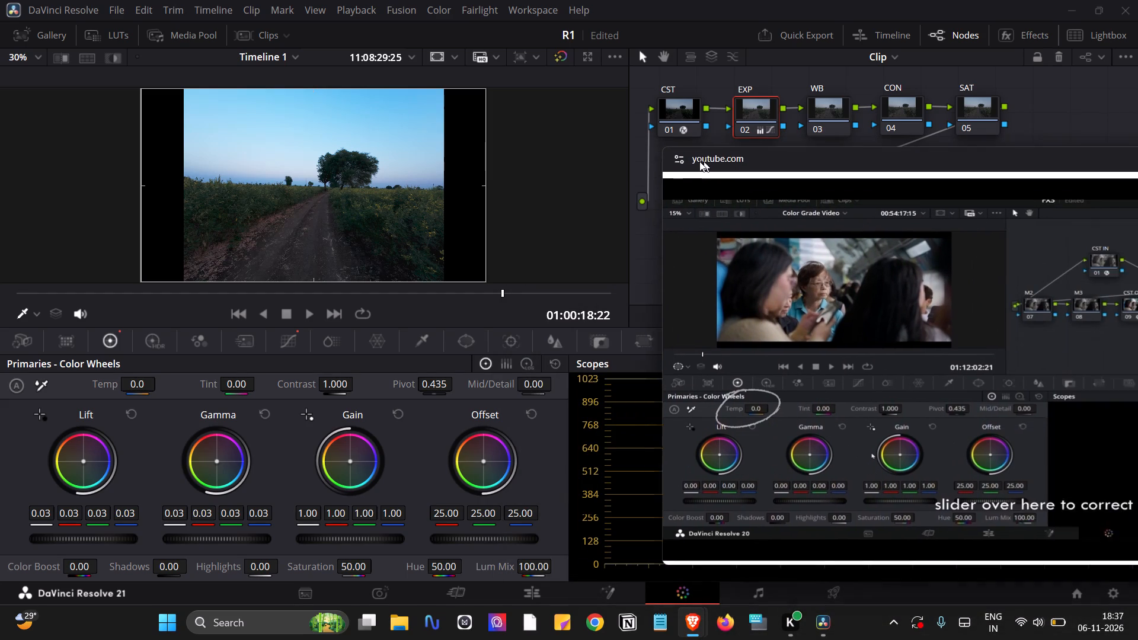
{"action": "left_click_drag", "start_coordinate": [699, 161], "coordinate": [442, 179]}
{"action": "left_click", "coordinate": [702, 239]}
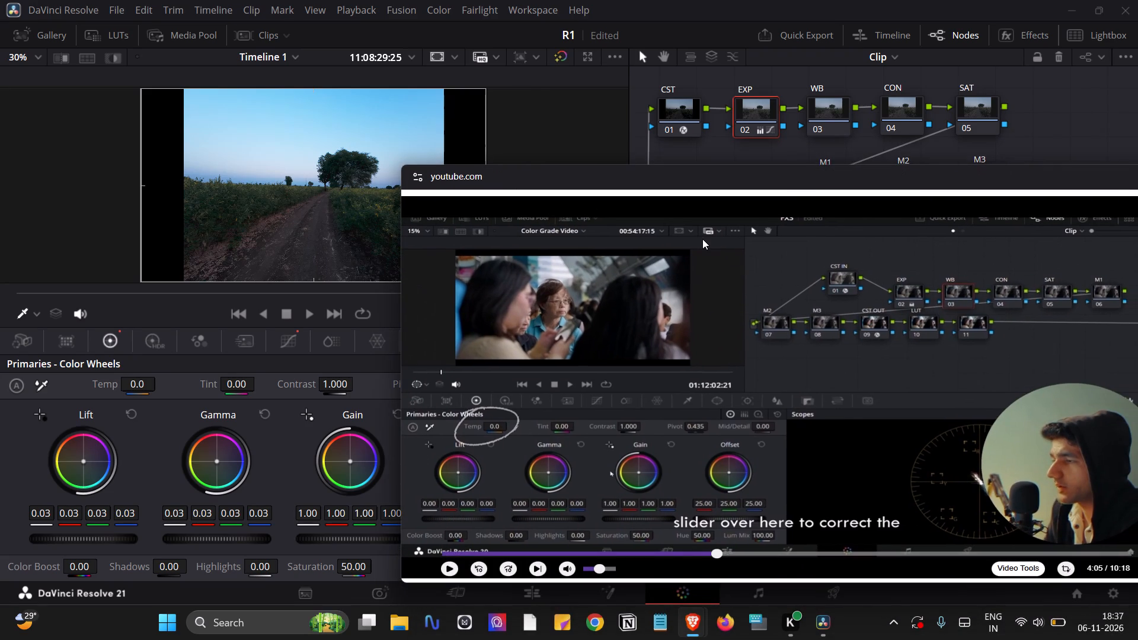
{"action": "left_click", "coordinate": [820, 118]}
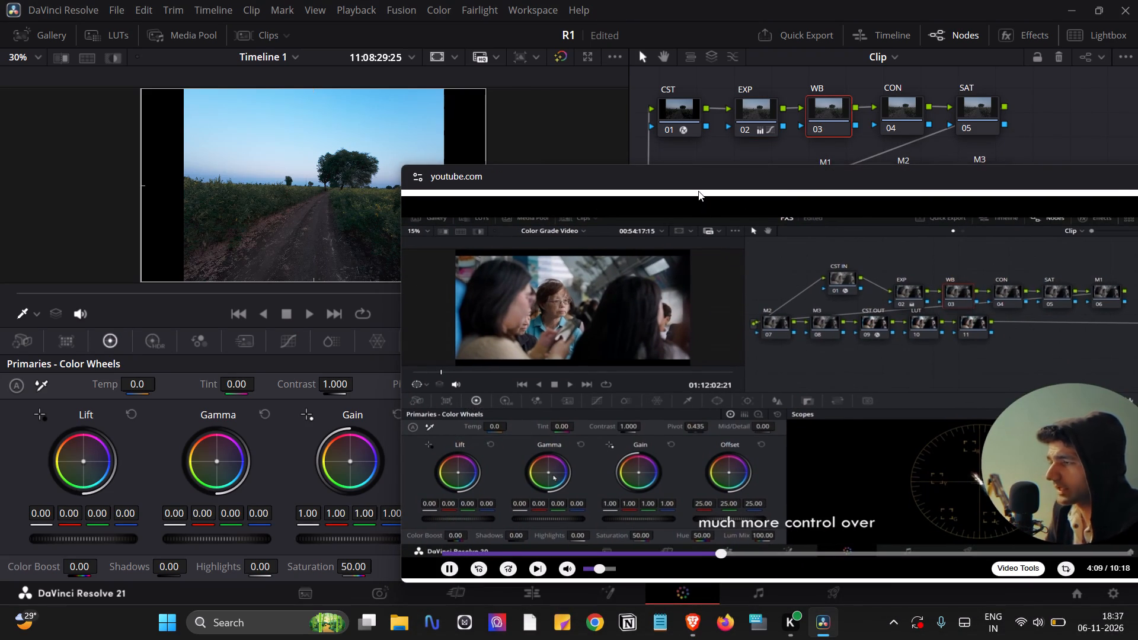
Watch and replay the tutorial's gain and gamma white balance demonstration, pause it, and move the video below the node tree.
{"action": "left_click_drag", "start_coordinate": [685, 183], "coordinate": [721, 169]}
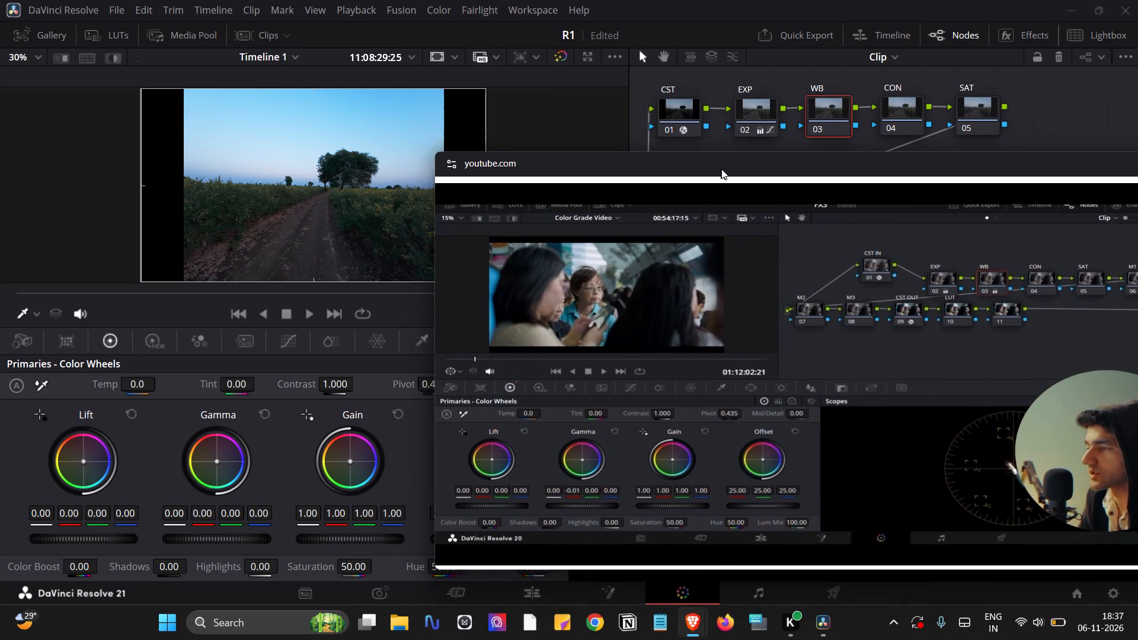
{"action": "left_click_drag", "start_coordinate": [721, 169], "coordinate": [753, 139]}
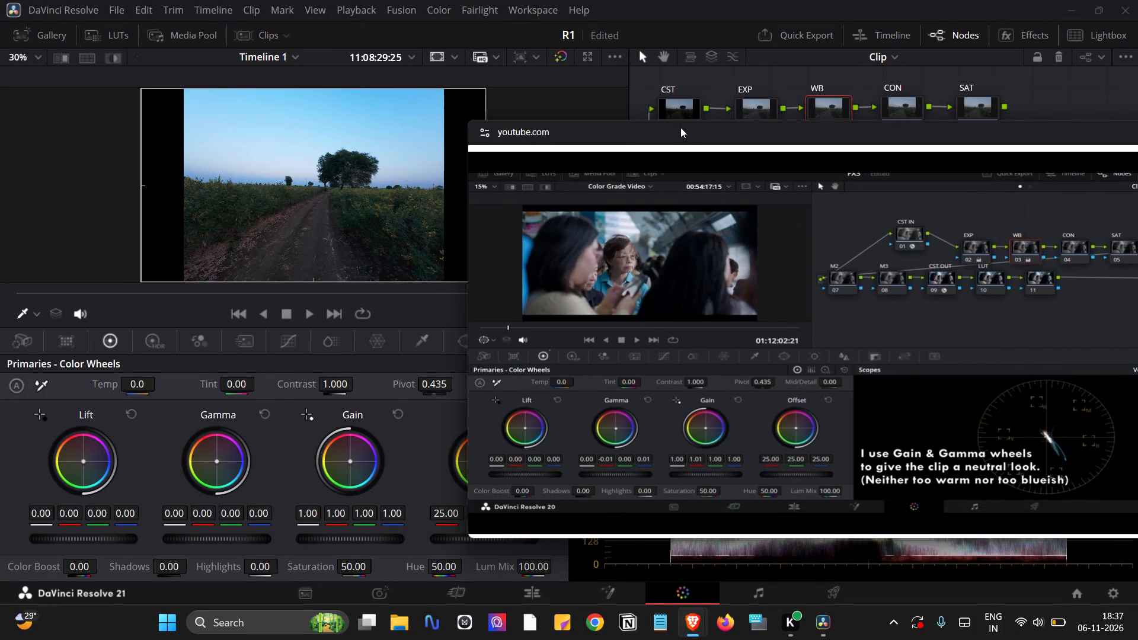
{"action": "left_click_drag", "start_coordinate": [680, 127], "coordinate": [491, 114]}
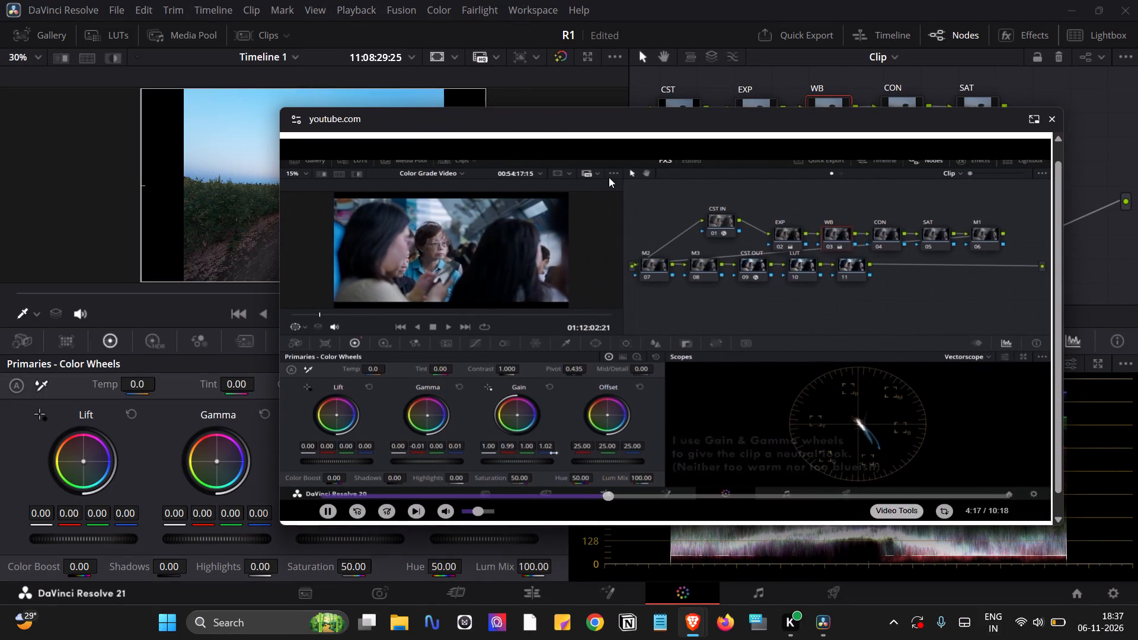
{"action": "left_click", "coordinate": [353, 515]}
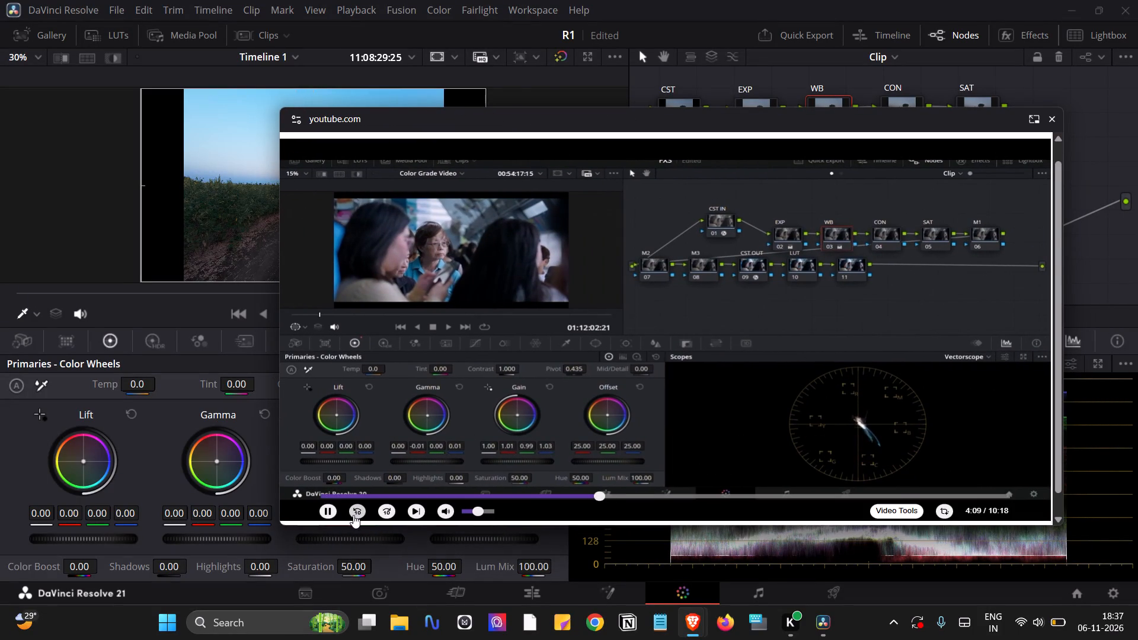
{"action": "left_click", "coordinate": [486, 417]}
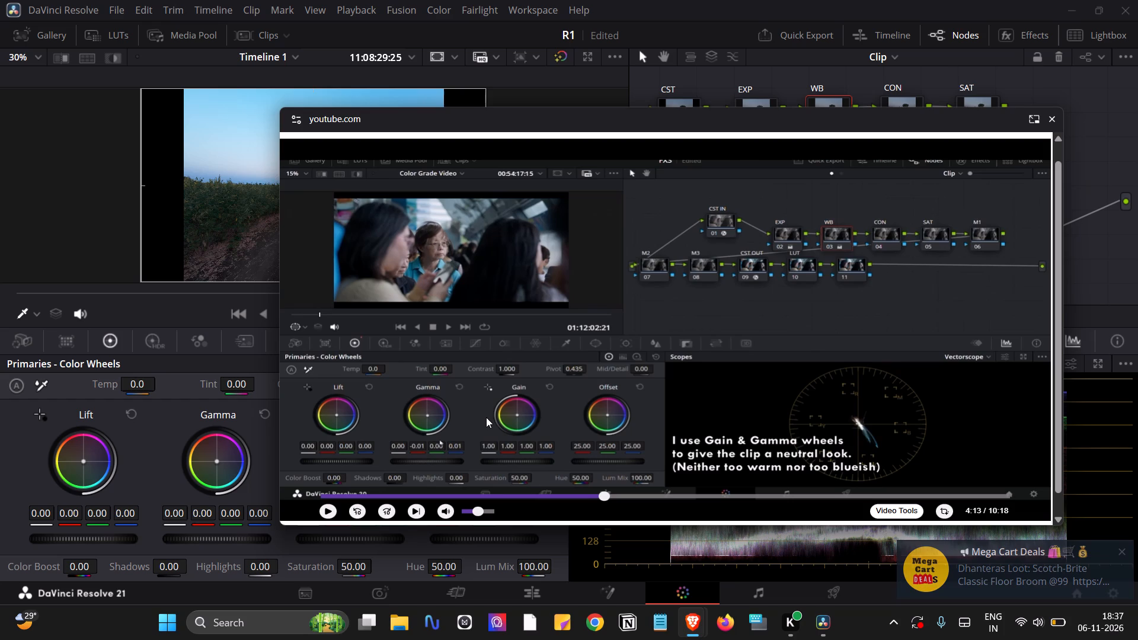
{"action": "left_click", "coordinate": [486, 417]}
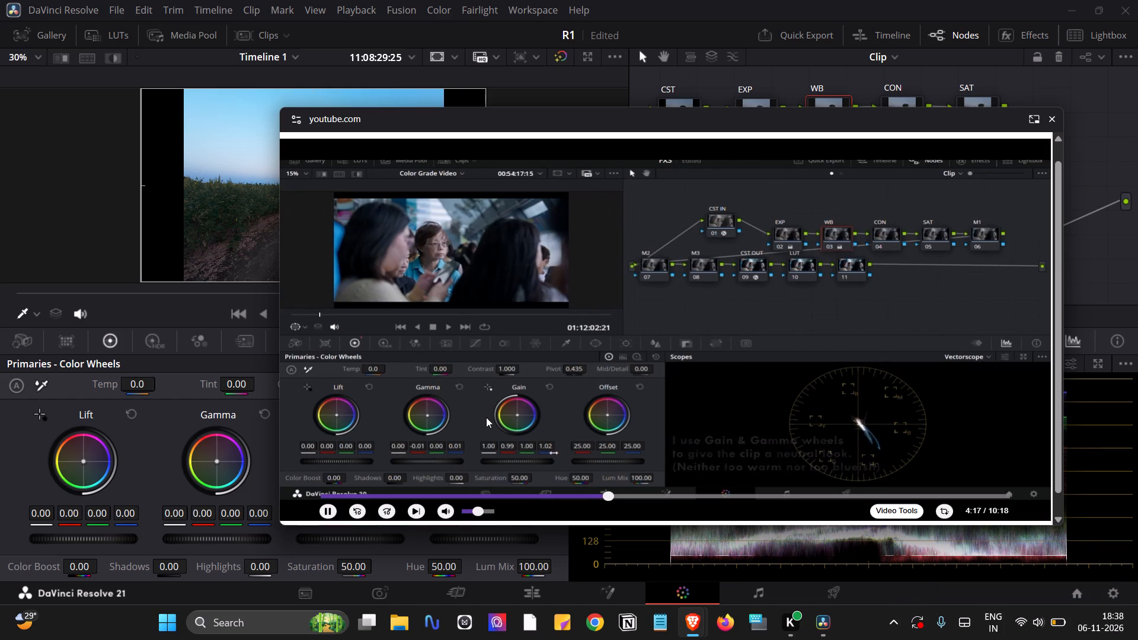
{"action": "left_click", "coordinate": [486, 417]}
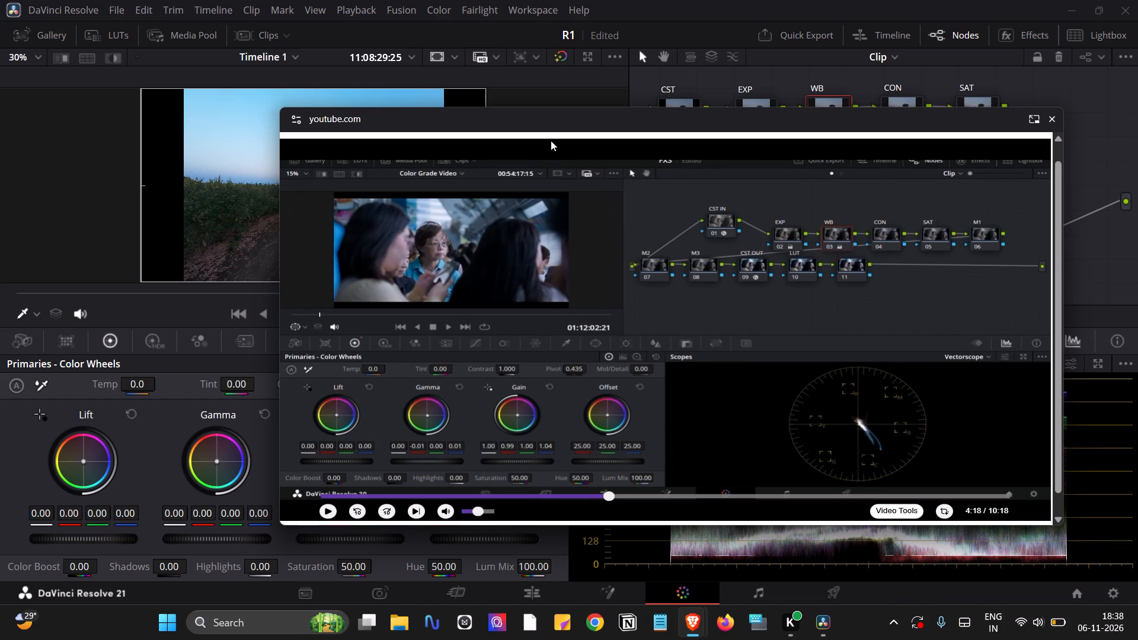
{"action": "left_click_drag", "start_coordinate": [549, 123], "coordinate": [701, 363]}
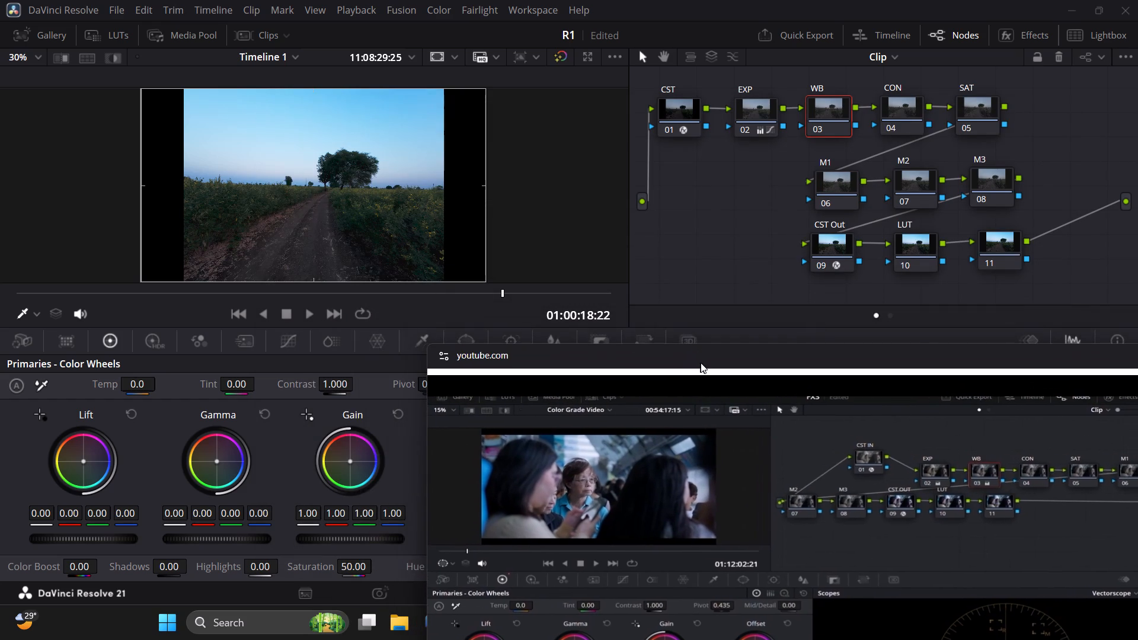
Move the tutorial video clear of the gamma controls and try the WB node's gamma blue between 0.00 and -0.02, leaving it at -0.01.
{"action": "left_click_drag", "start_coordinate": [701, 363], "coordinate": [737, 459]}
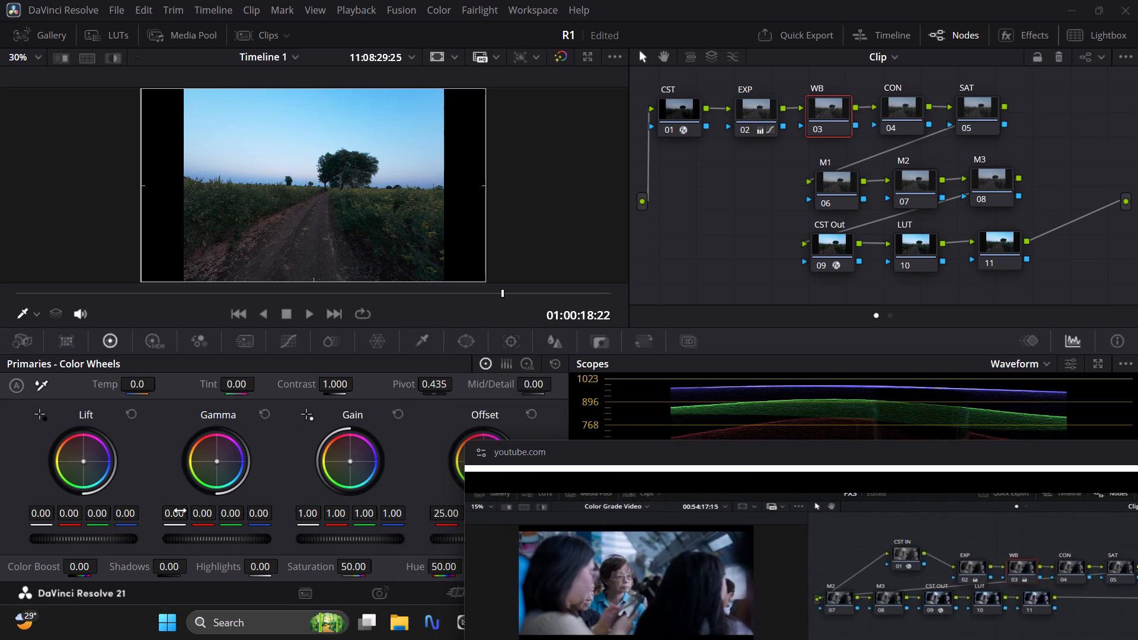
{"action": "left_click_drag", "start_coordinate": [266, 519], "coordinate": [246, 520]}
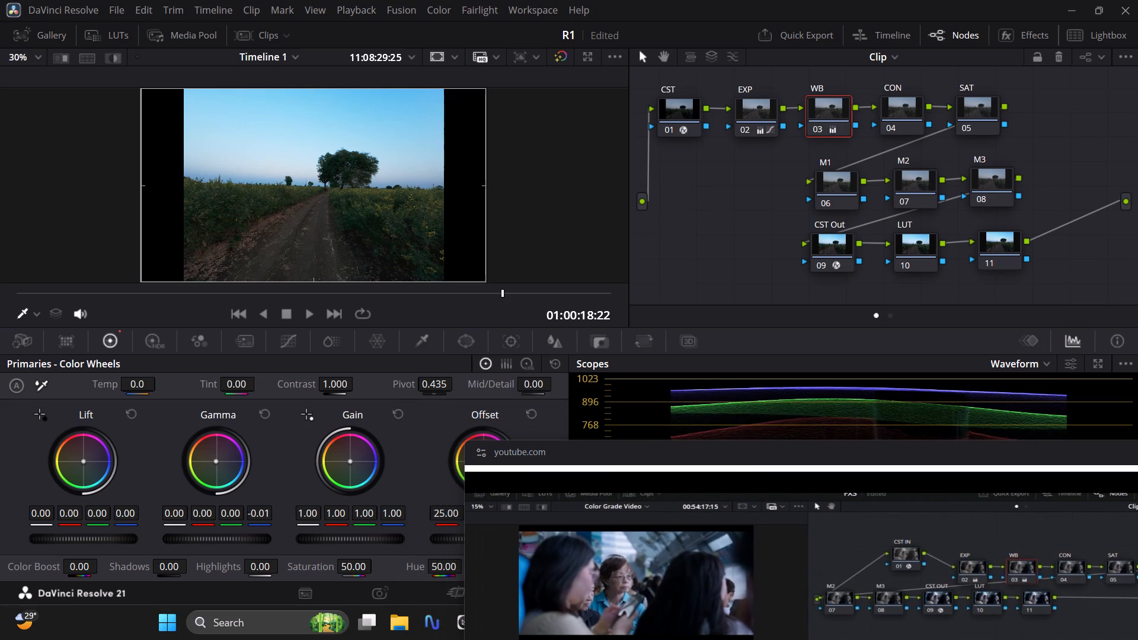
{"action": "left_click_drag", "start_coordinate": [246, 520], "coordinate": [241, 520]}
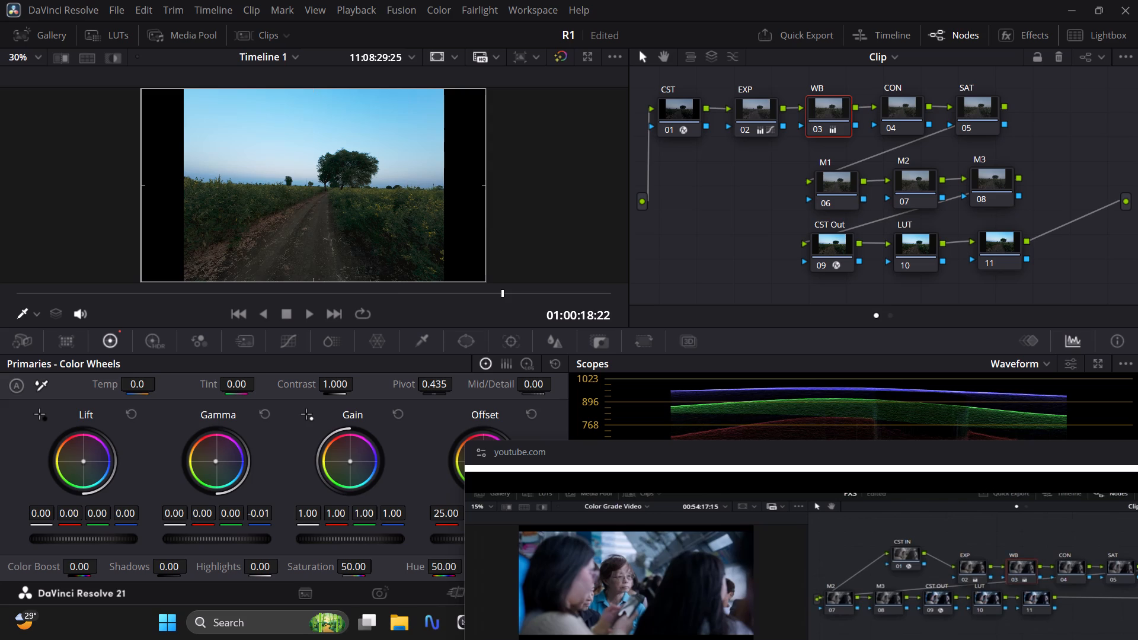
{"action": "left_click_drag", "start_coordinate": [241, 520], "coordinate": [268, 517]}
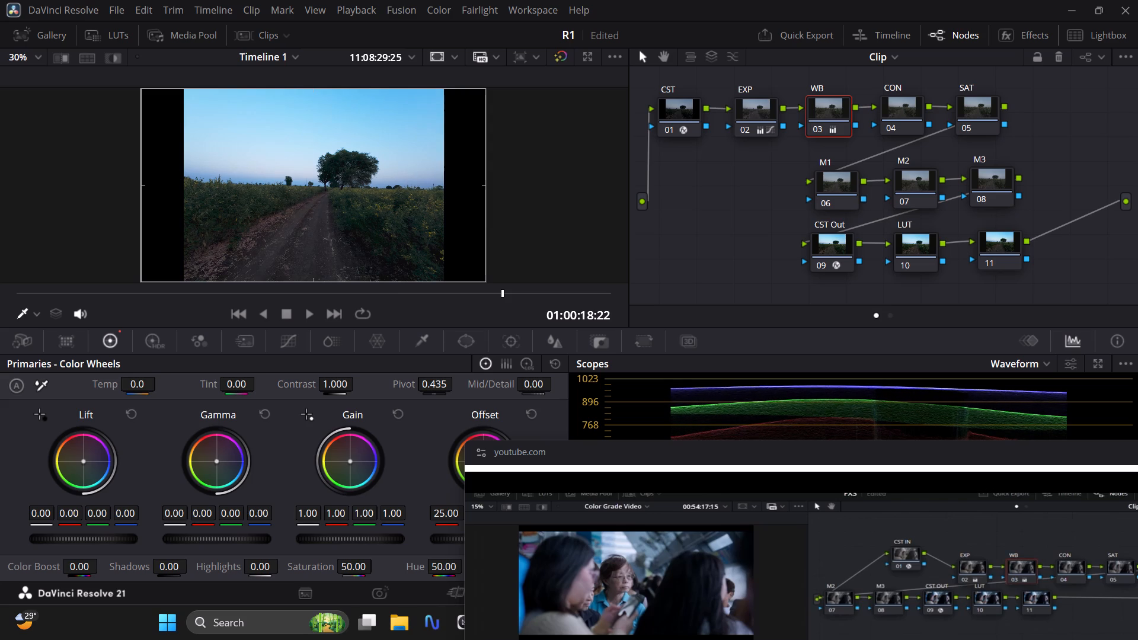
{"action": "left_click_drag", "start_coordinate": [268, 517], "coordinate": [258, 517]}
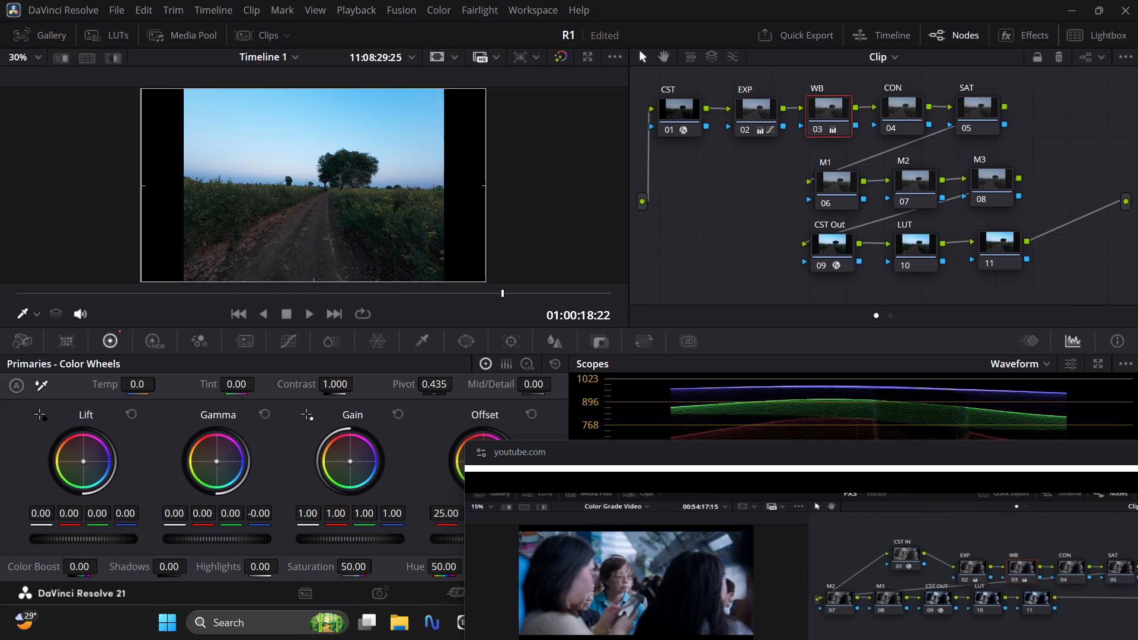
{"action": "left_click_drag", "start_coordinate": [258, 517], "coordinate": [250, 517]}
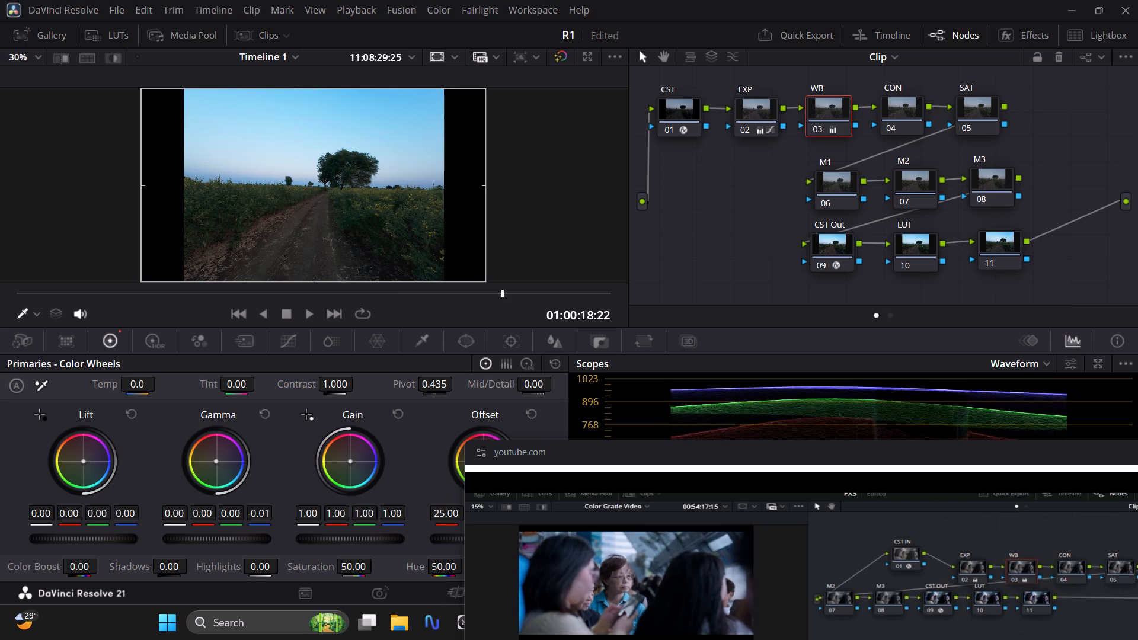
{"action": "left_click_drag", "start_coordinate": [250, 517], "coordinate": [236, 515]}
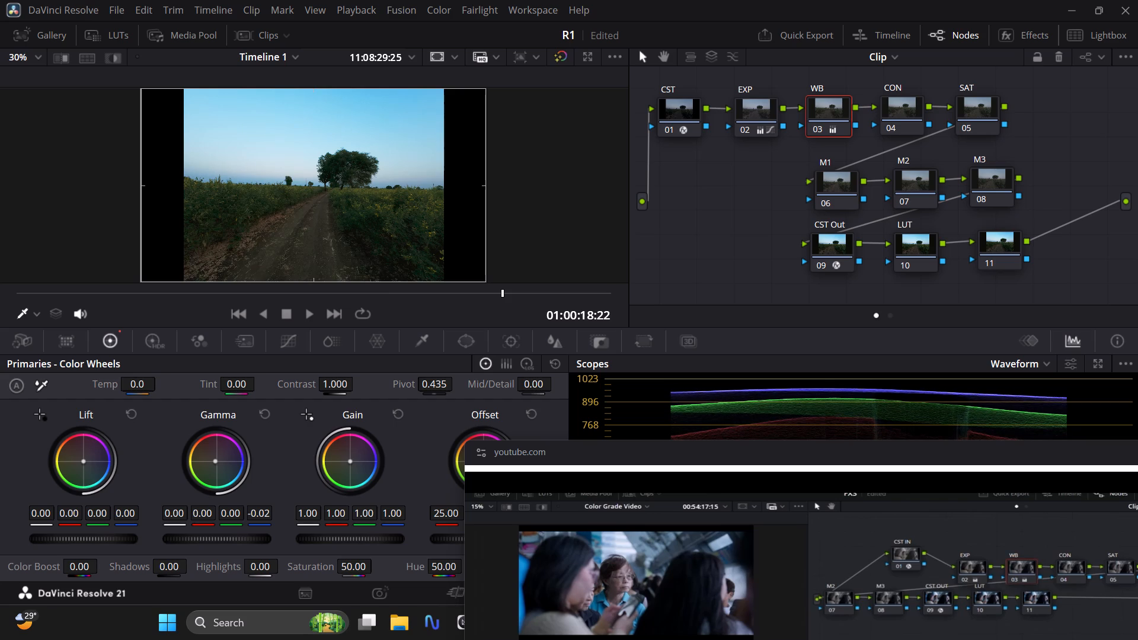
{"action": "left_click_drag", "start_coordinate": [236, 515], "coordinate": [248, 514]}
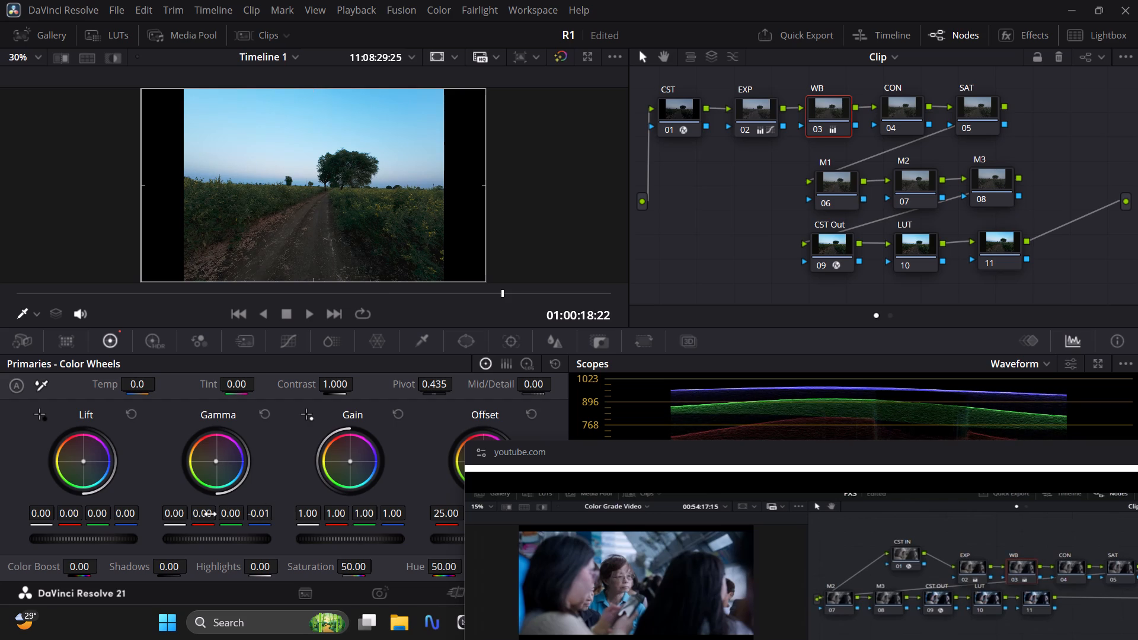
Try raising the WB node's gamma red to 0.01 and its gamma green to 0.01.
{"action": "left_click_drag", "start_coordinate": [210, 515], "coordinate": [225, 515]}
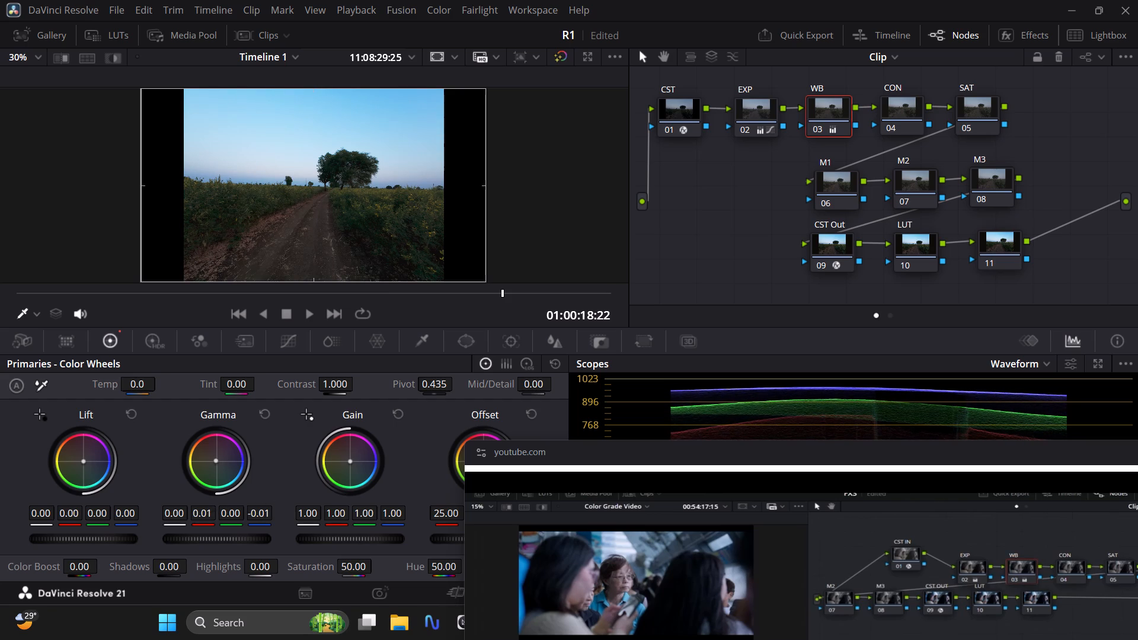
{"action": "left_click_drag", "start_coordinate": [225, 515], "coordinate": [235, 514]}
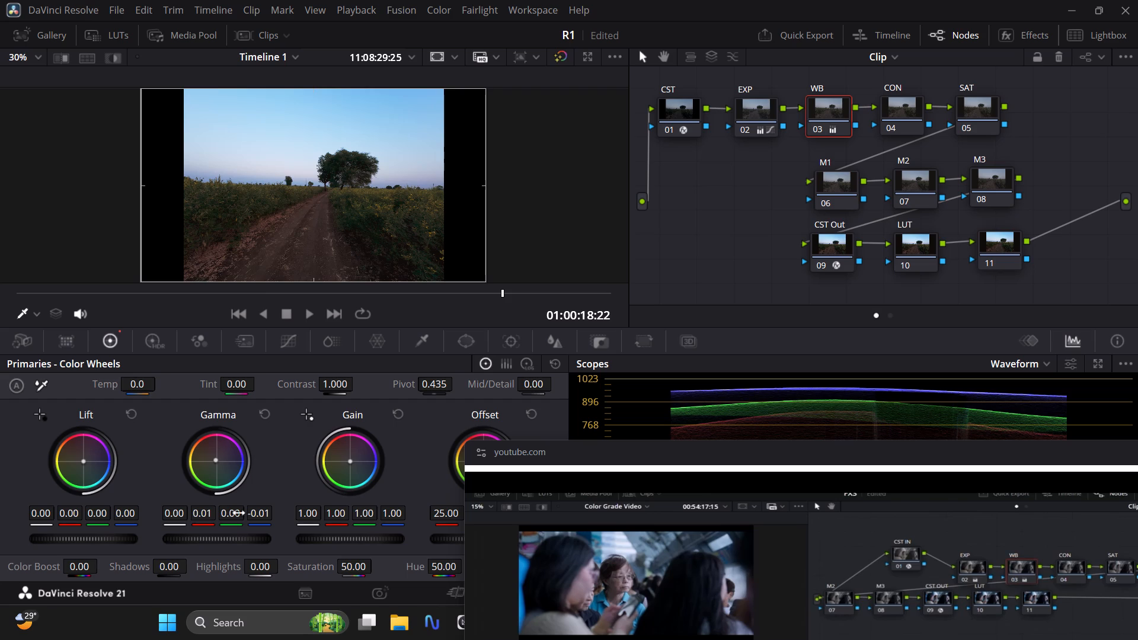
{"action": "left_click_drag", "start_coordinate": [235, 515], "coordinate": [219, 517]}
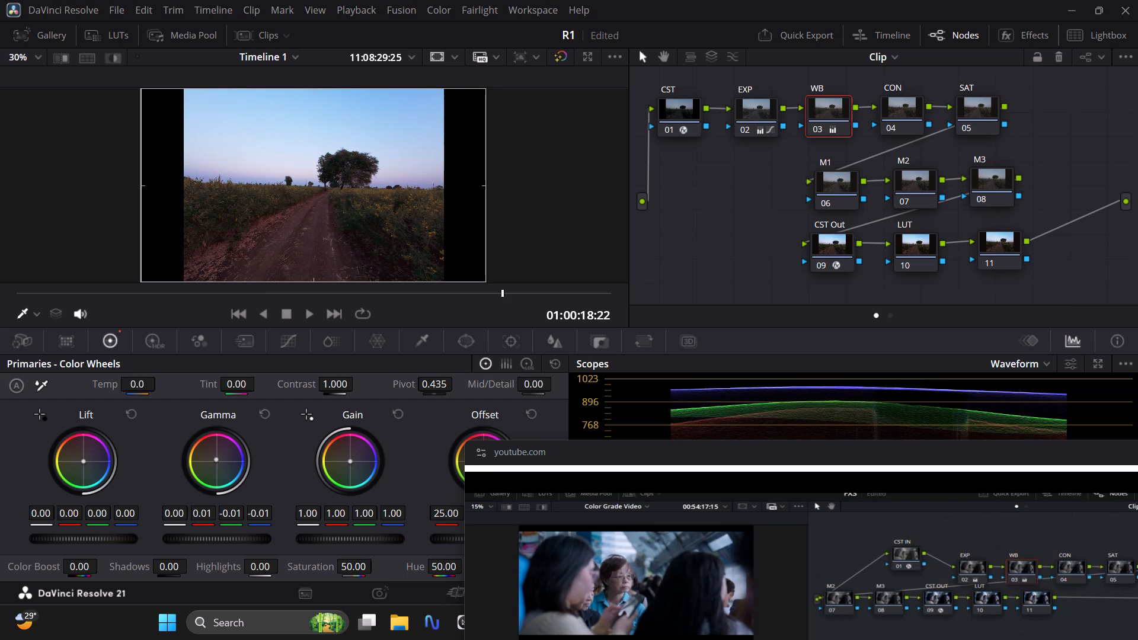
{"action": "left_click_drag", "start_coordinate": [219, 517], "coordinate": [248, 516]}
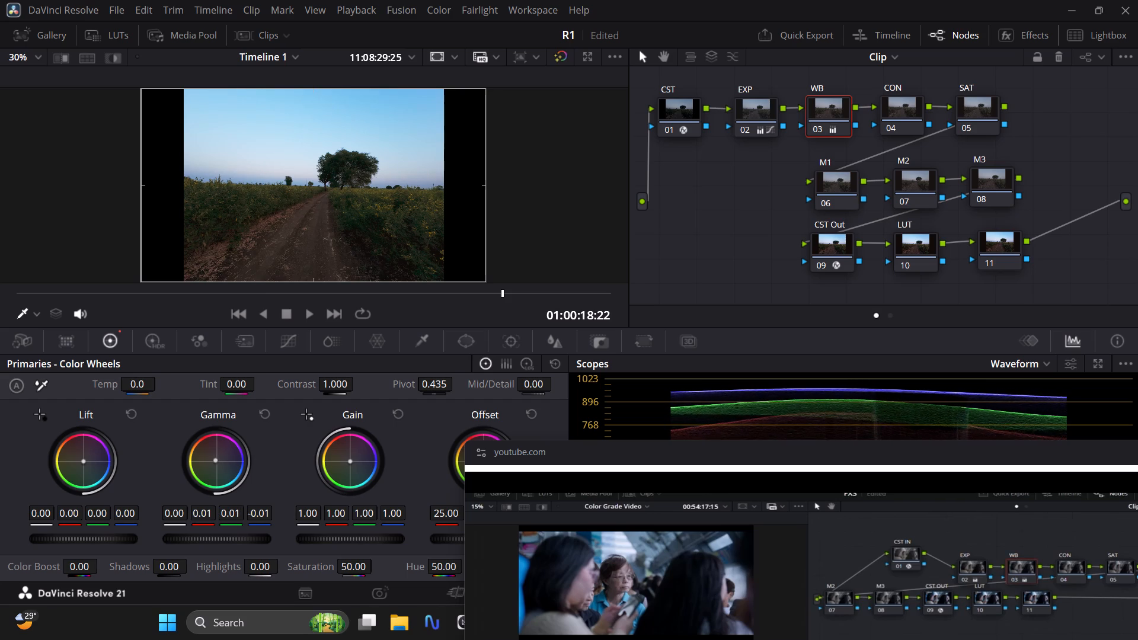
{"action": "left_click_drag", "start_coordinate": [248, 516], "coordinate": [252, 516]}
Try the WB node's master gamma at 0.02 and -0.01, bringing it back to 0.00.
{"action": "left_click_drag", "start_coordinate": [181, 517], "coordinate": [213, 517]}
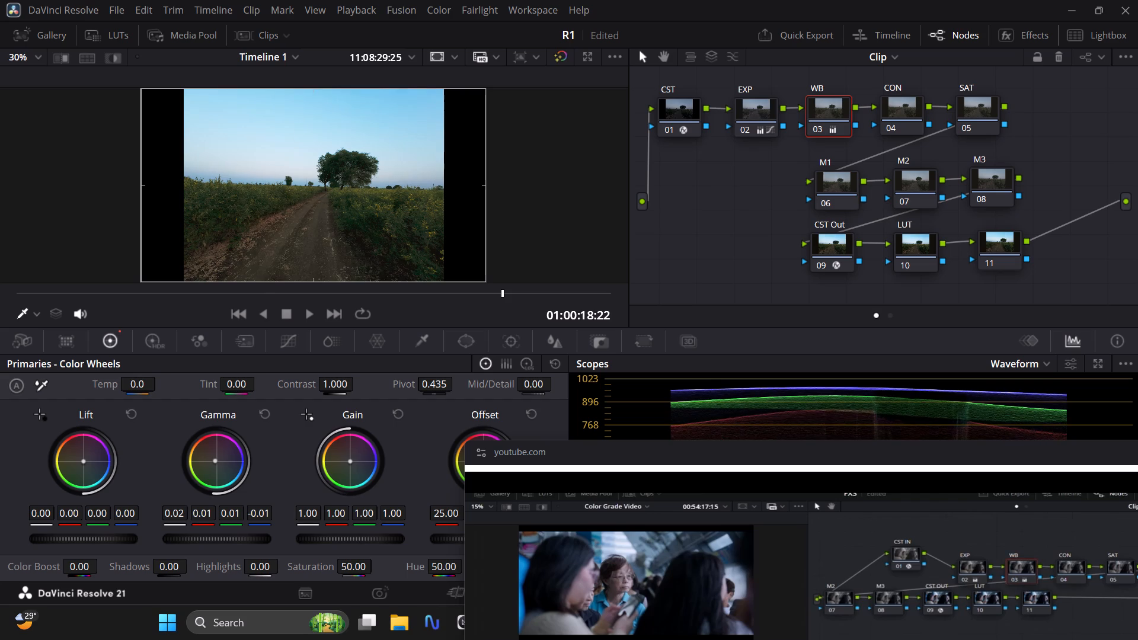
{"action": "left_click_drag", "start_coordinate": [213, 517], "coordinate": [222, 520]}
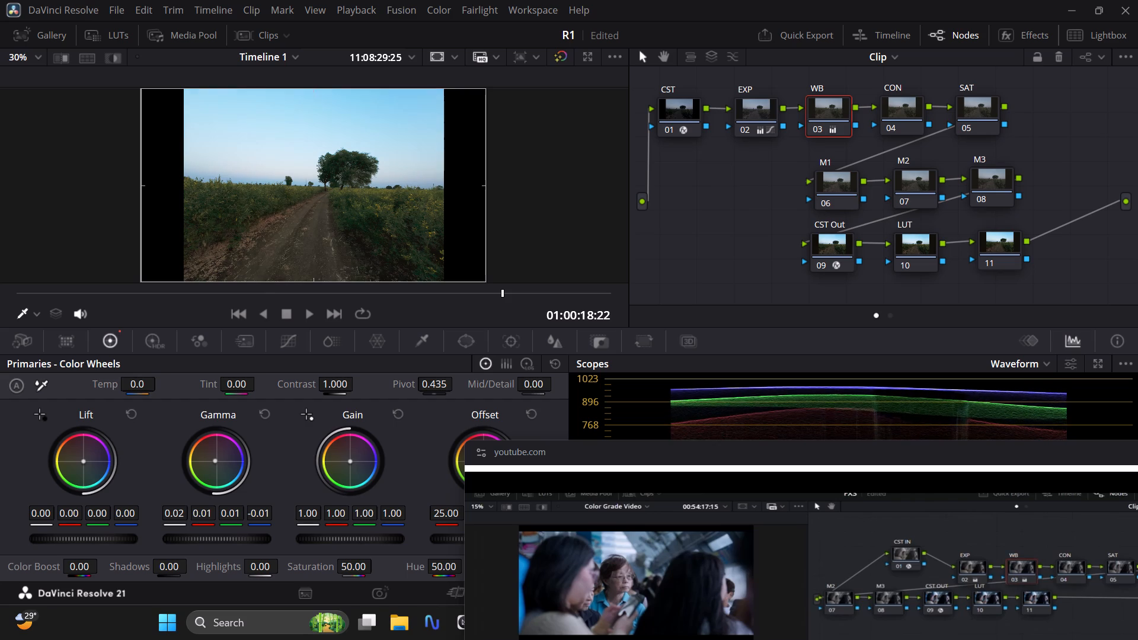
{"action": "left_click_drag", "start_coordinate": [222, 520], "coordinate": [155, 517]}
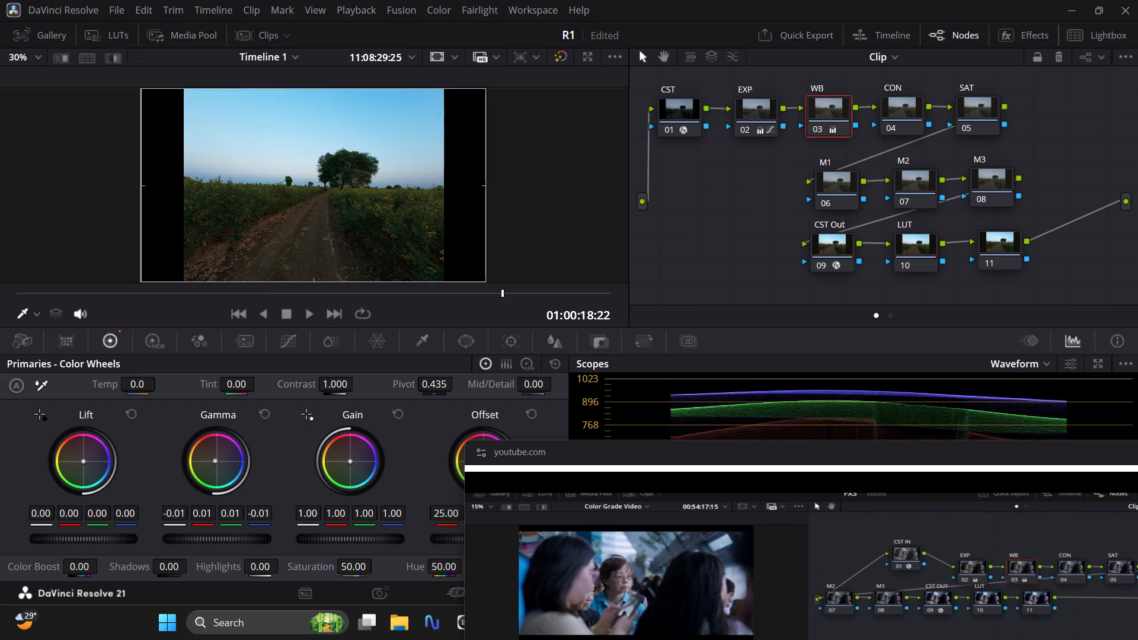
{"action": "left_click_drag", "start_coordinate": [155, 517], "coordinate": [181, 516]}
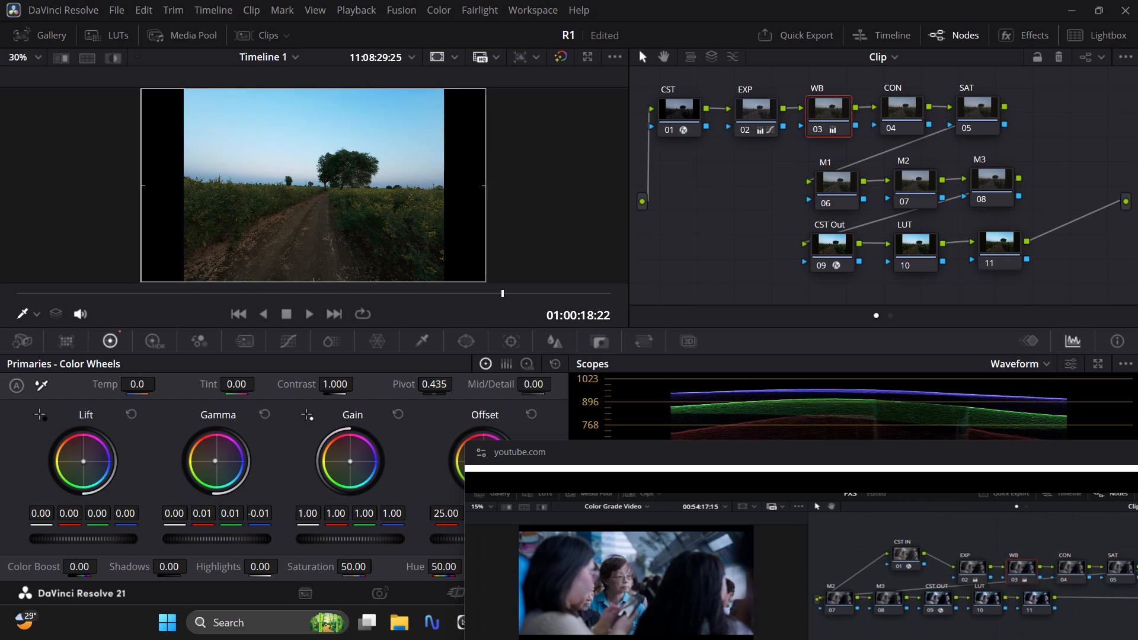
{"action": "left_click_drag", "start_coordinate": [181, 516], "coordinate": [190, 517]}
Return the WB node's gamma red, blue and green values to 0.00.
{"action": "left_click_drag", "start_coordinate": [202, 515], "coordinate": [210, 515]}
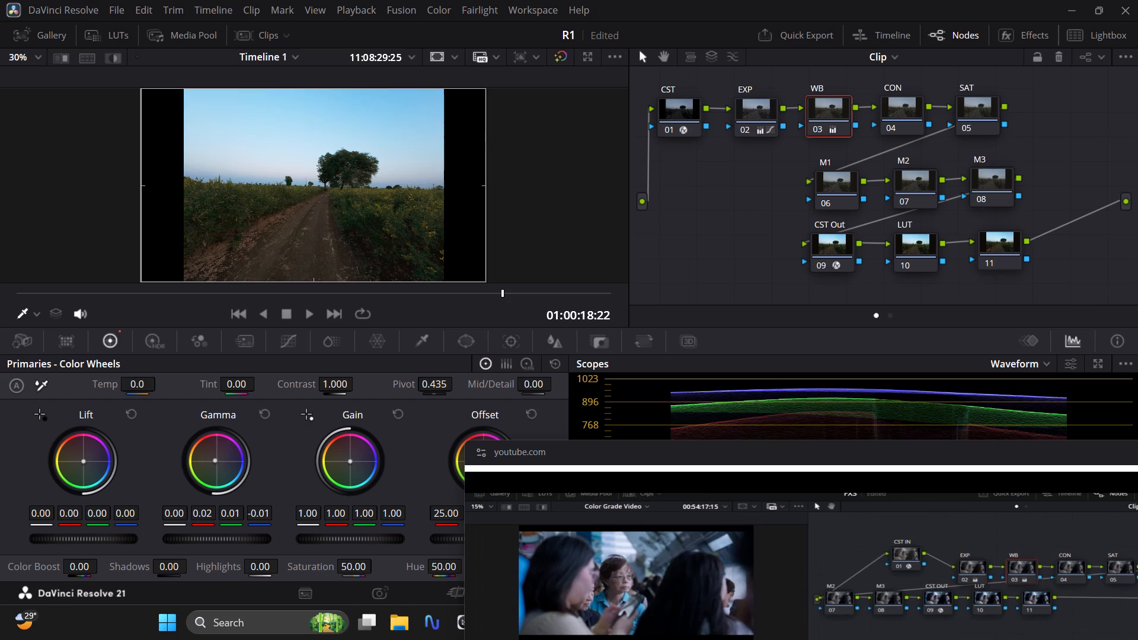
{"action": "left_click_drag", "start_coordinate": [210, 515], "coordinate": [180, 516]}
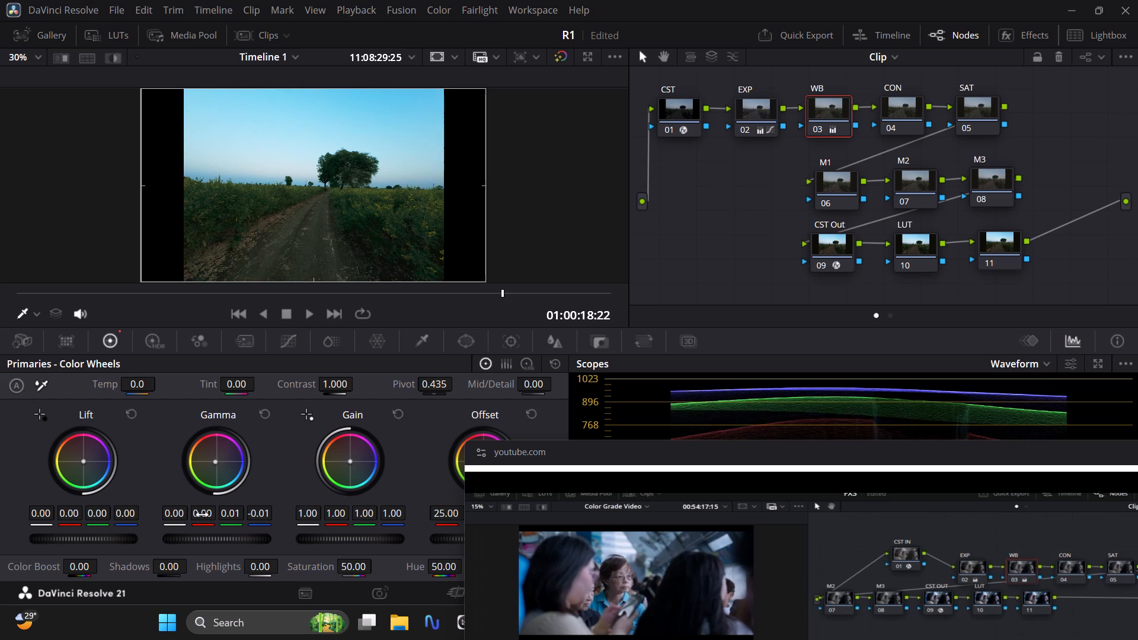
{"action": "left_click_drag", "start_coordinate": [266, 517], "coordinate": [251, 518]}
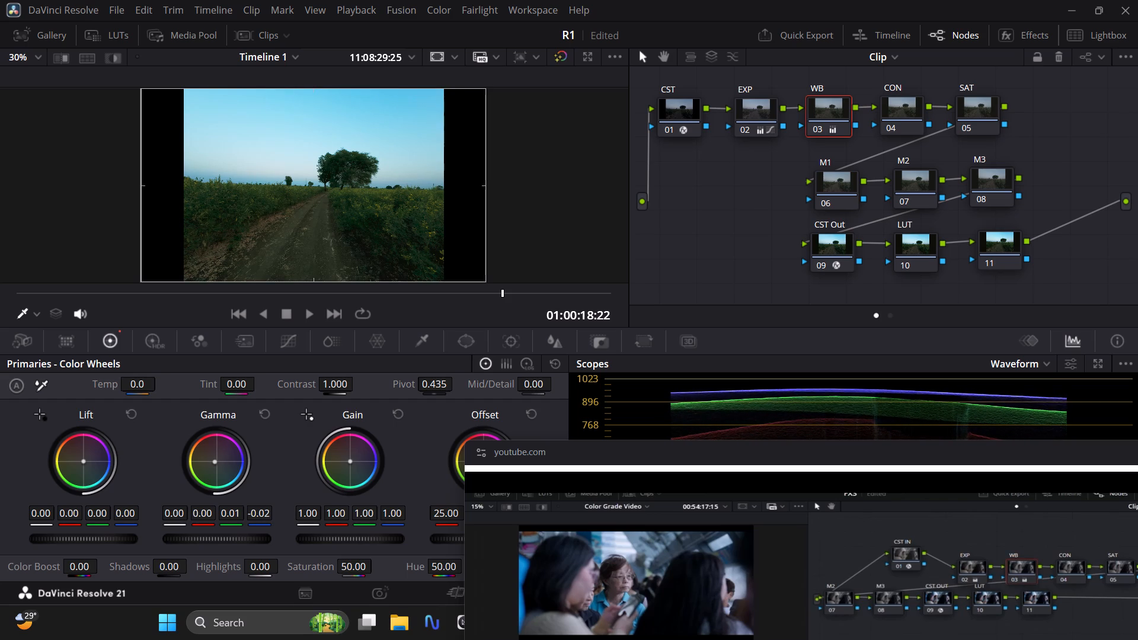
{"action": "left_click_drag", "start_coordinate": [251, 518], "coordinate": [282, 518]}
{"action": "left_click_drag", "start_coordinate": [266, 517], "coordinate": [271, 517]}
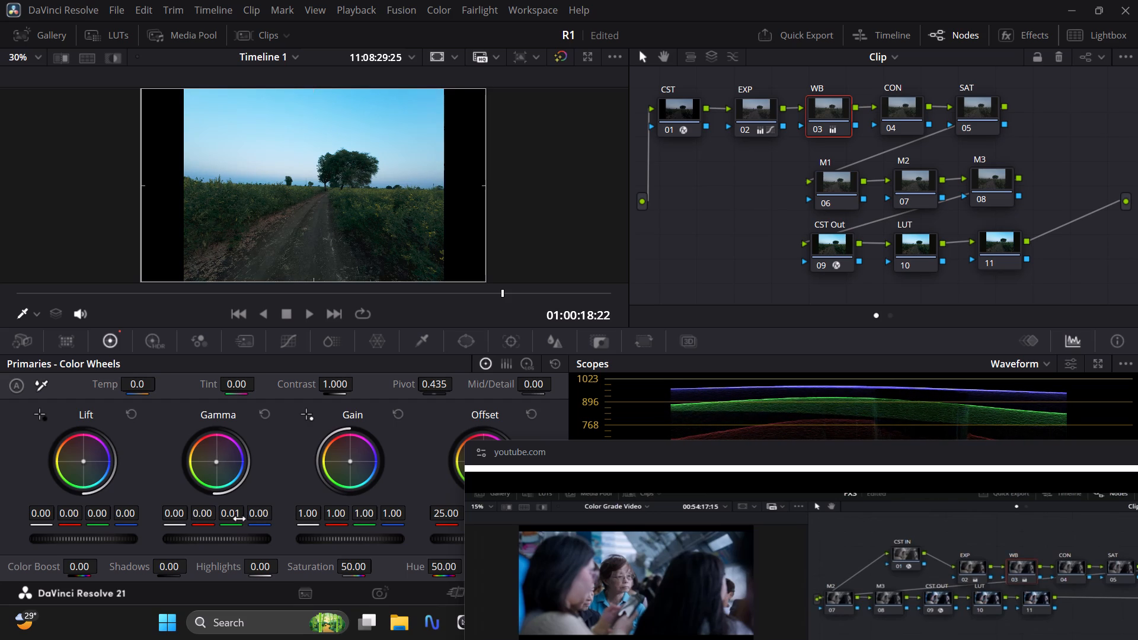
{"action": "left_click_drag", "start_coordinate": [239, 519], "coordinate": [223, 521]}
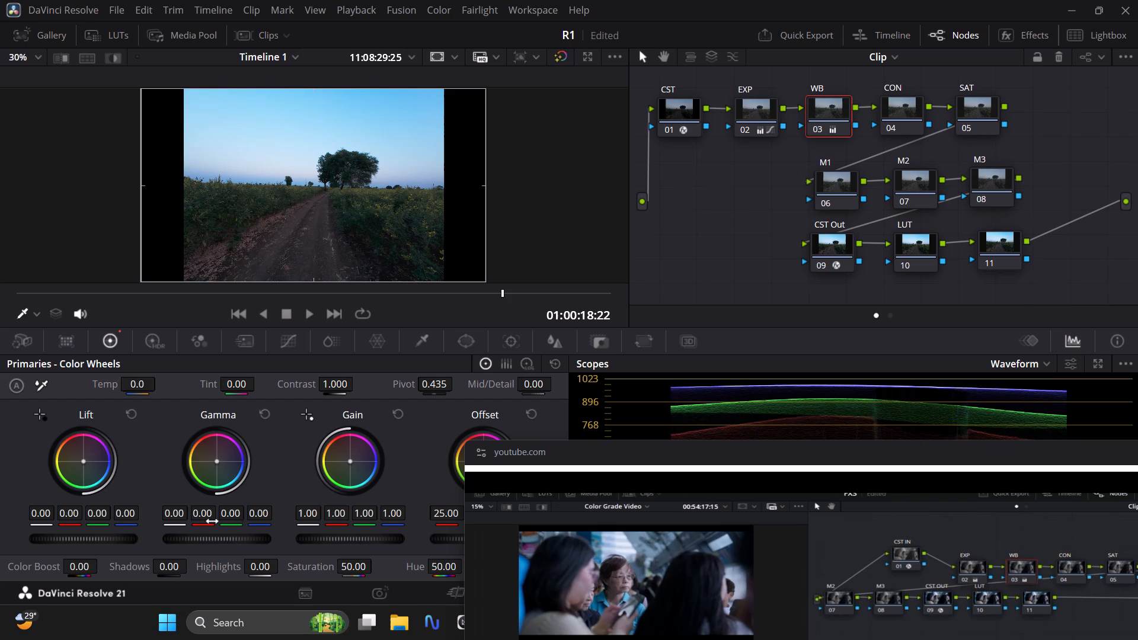
Resume the tutorial and watch tip number two on the vectorscope, moving the video clear of the scopes and pausing it.
{"action": "left_click_drag", "start_coordinate": [561, 452], "coordinate": [487, 223]}
{"action": "left_click", "coordinate": [603, 325]}
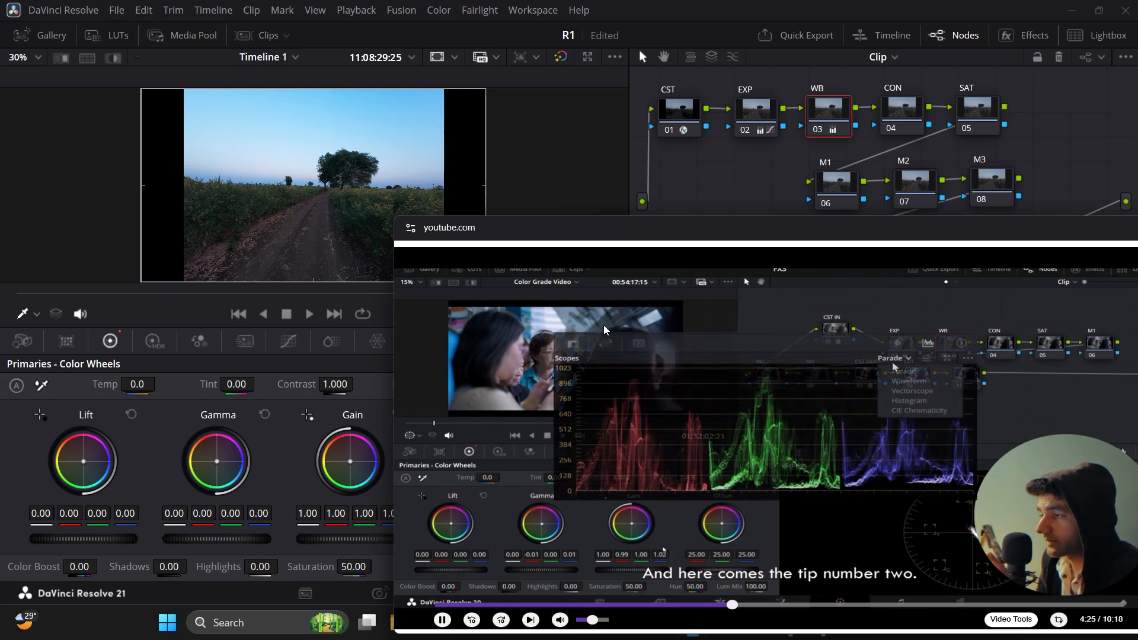
{"action": "left_click_drag", "start_coordinate": [641, 236], "coordinate": [504, 180]}
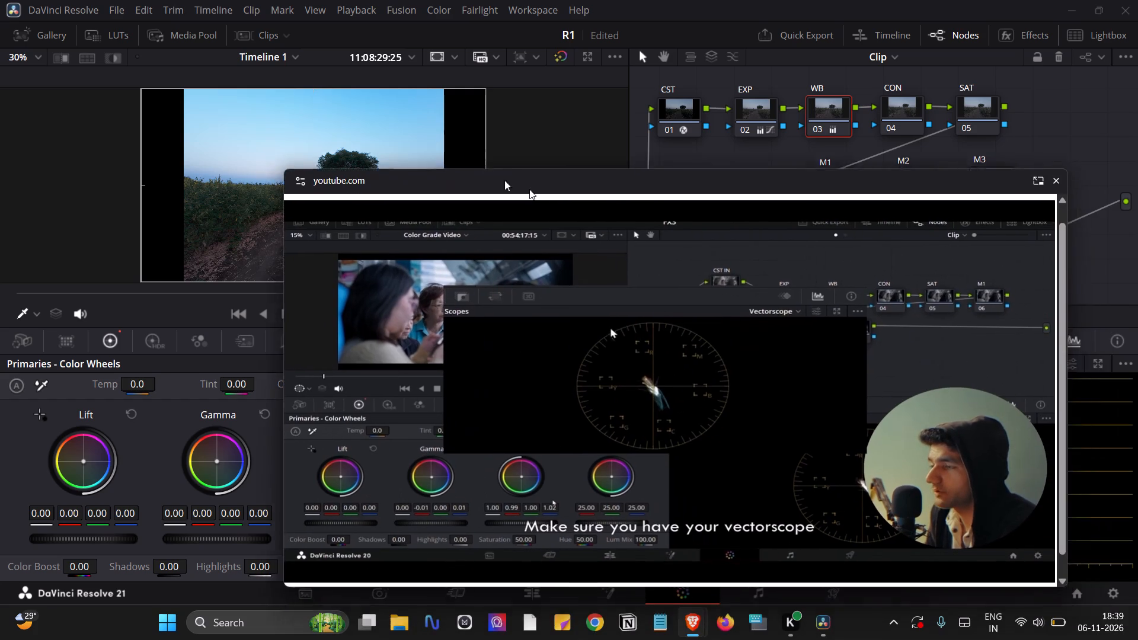
{"action": "left_click_drag", "start_coordinate": [504, 180], "coordinate": [171, 133]}
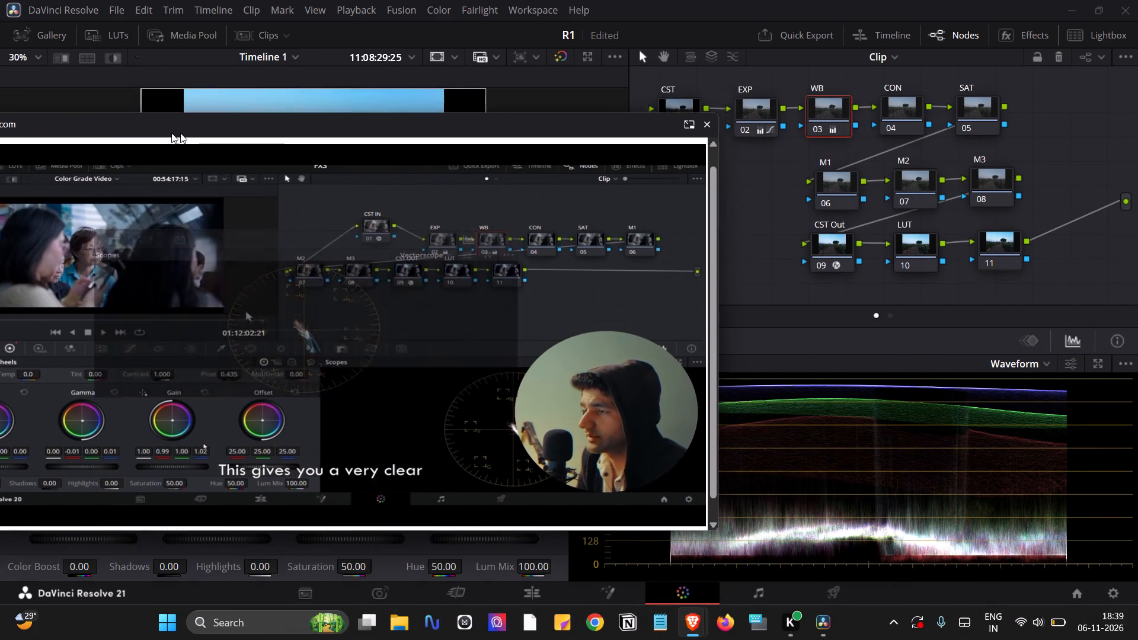
{"action": "left_click_drag", "start_coordinate": [171, 133], "coordinate": [141, 109]}
{"action": "left_click", "coordinate": [397, 225]}
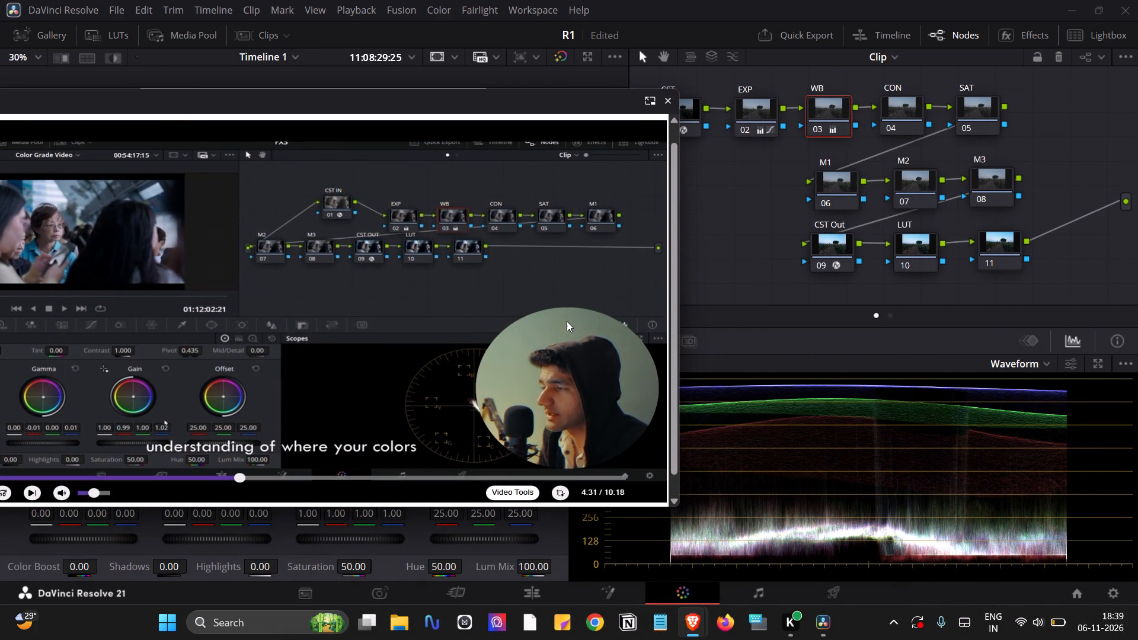
Switch the scope display to Vectorscope.
{"action": "left_click", "coordinate": [1035, 369]}
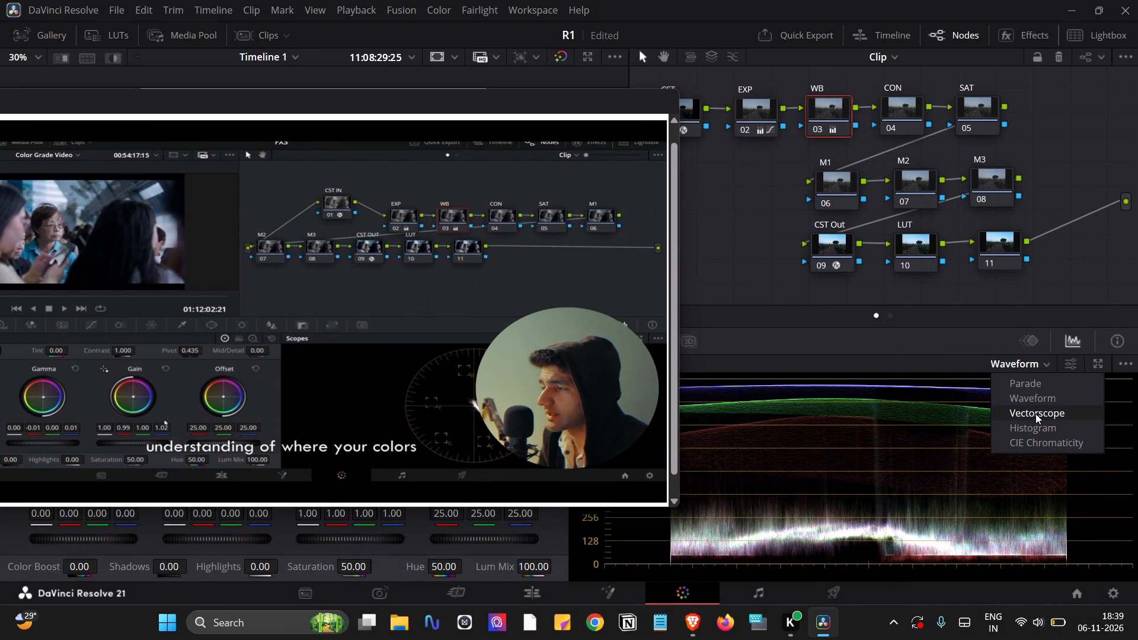
{"action": "left_click", "coordinate": [1035, 417]}
Play a moment more of the vectorscope explanation, pause it, and move the video clear of the node tree.
{"action": "left_click", "coordinate": [452, 306]}
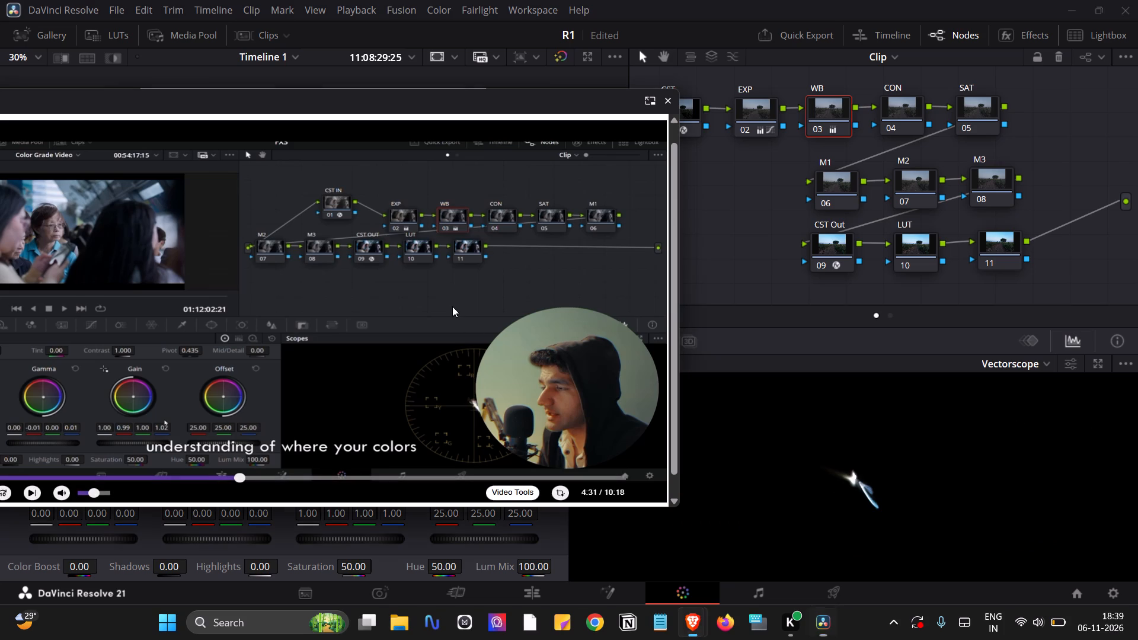
{"action": "left_click", "coordinate": [452, 306]}
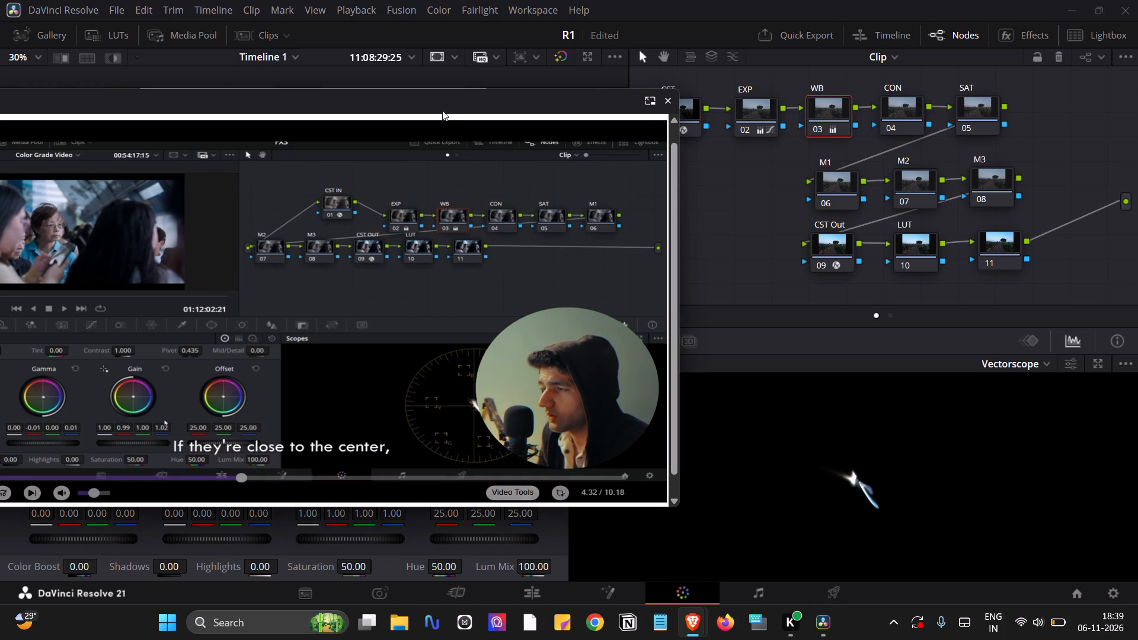
{"action": "left_click_drag", "start_coordinate": [442, 98], "coordinate": [279, 41]}
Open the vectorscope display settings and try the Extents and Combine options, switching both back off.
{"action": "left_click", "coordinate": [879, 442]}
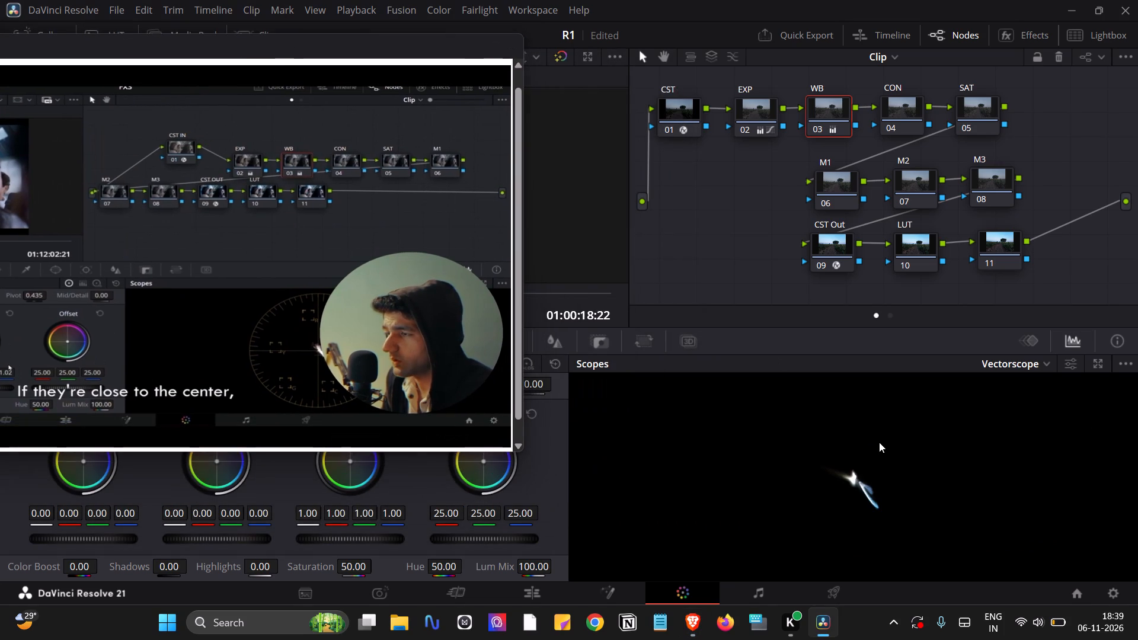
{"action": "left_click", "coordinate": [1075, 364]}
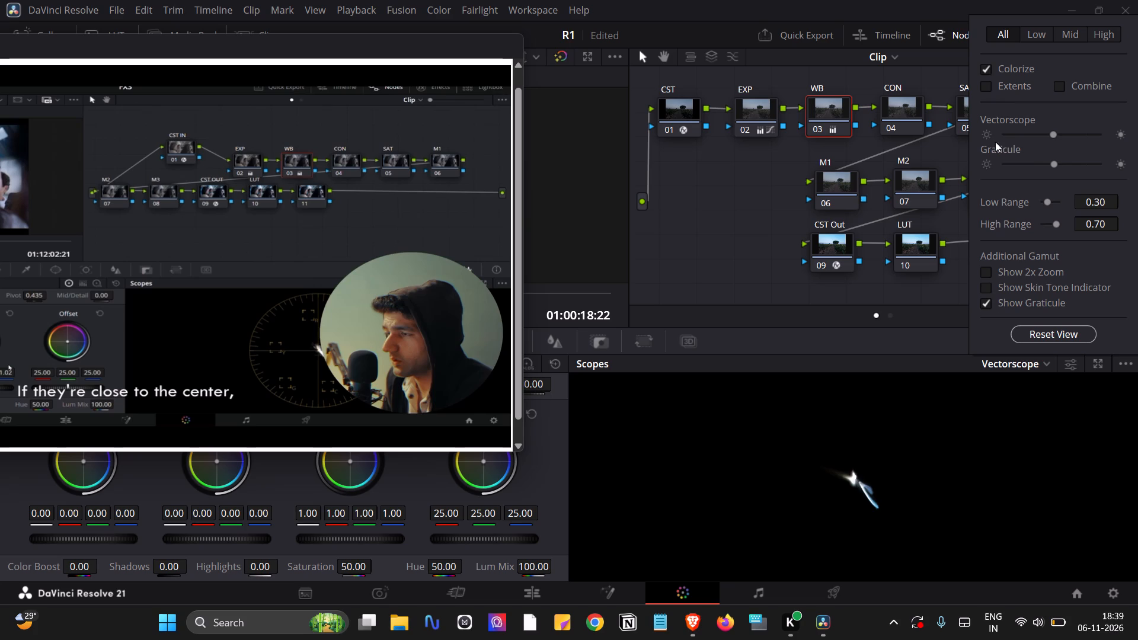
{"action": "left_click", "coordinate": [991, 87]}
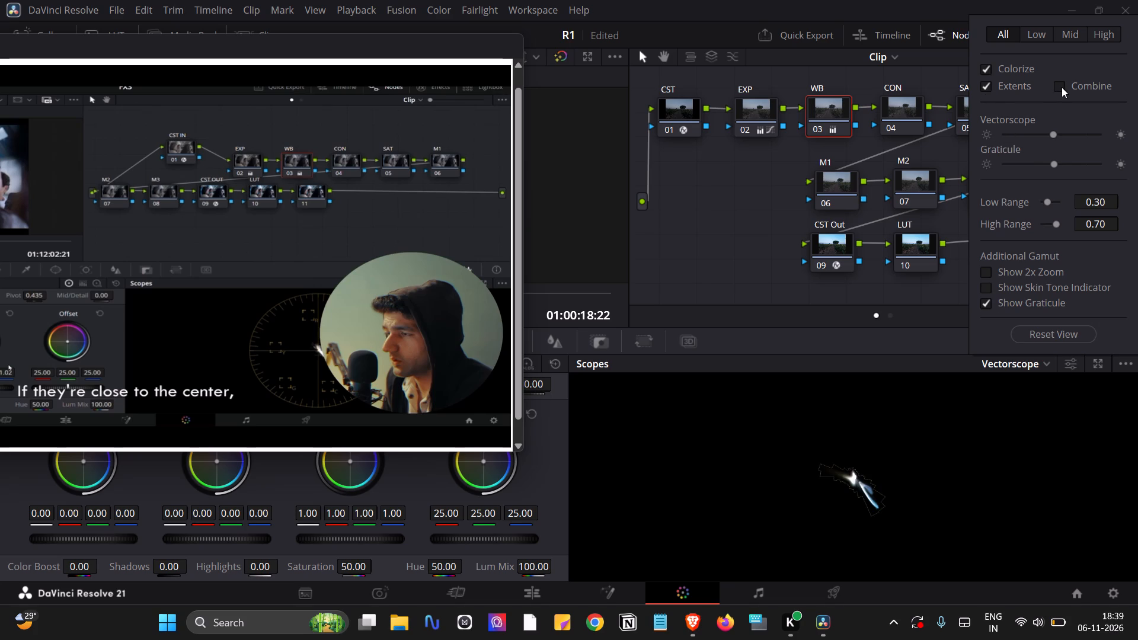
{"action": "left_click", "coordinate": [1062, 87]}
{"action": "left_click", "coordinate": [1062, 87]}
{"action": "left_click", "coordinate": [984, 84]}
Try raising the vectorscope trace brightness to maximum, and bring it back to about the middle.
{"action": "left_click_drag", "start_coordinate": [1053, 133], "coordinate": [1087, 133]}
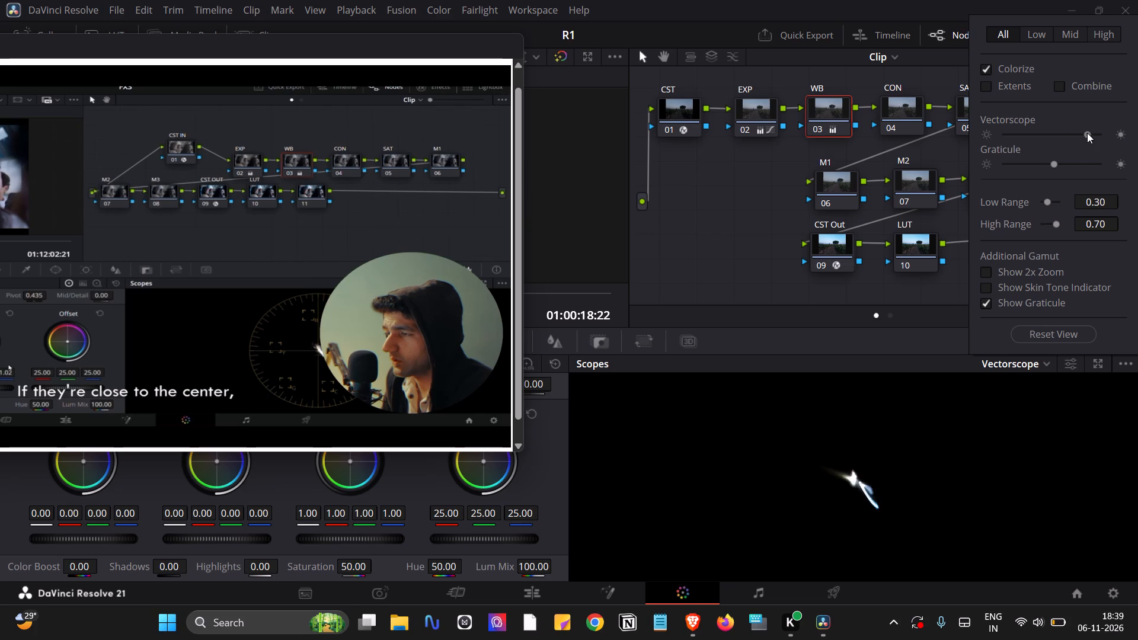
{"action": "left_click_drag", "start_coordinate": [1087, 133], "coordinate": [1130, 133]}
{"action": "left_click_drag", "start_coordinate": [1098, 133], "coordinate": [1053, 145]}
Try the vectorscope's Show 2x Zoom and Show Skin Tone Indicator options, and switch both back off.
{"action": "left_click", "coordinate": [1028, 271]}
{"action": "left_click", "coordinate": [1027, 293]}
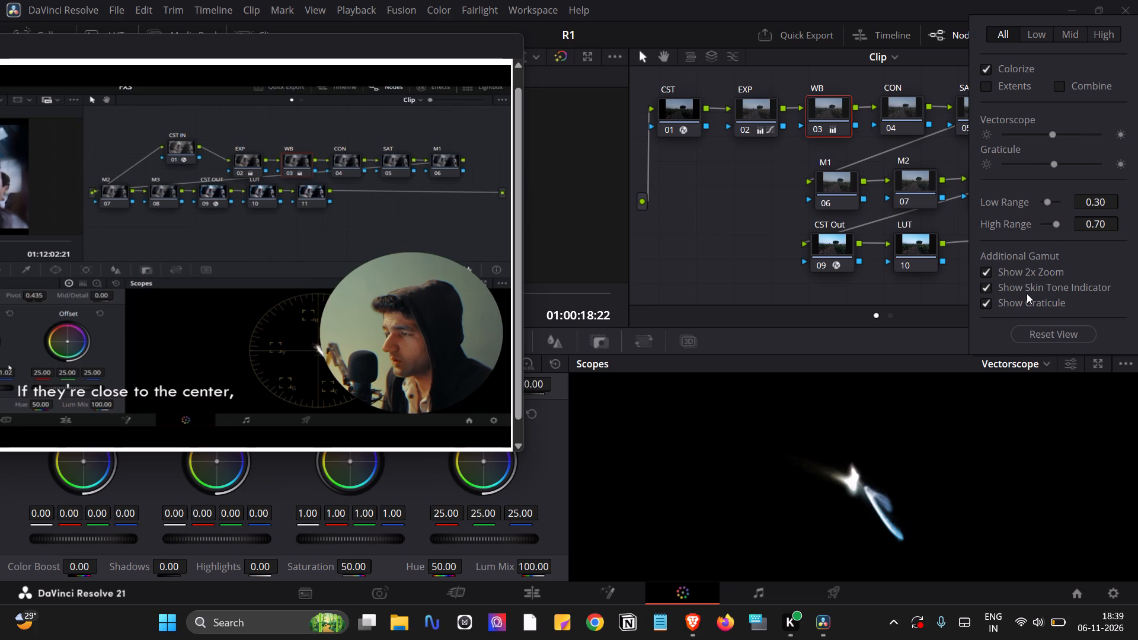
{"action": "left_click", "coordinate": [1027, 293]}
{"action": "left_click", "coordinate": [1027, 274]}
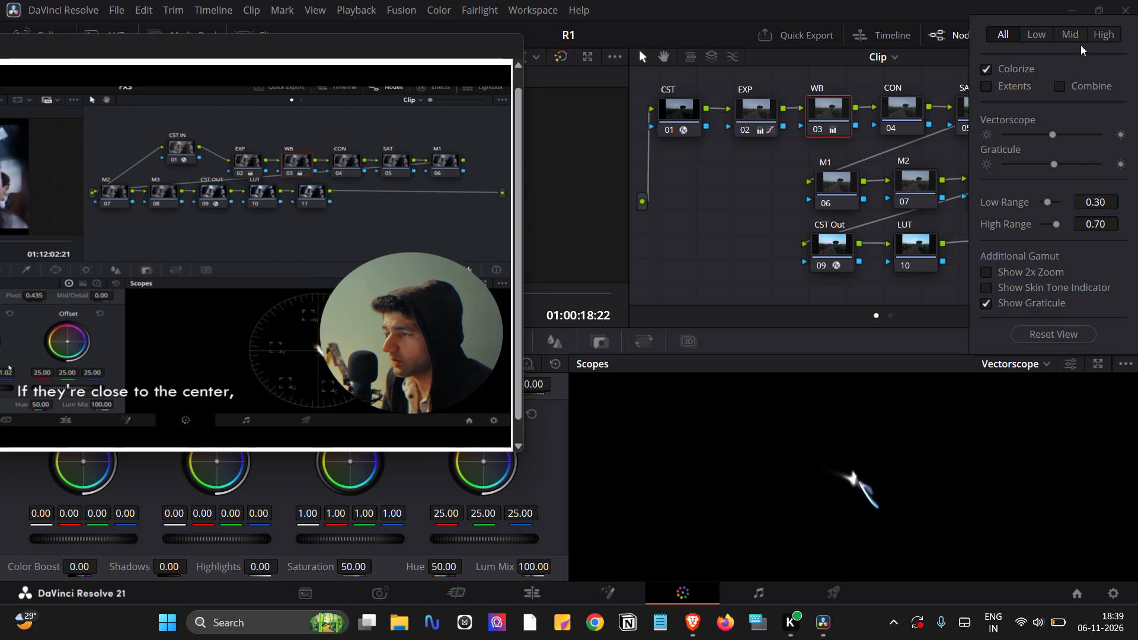
Compare the vectorscope trace for the Low, Mid and High tonal ranges, and return the display to All.
{"action": "left_click", "coordinate": [1073, 34]}
{"action": "left_click", "coordinate": [1038, 37]}
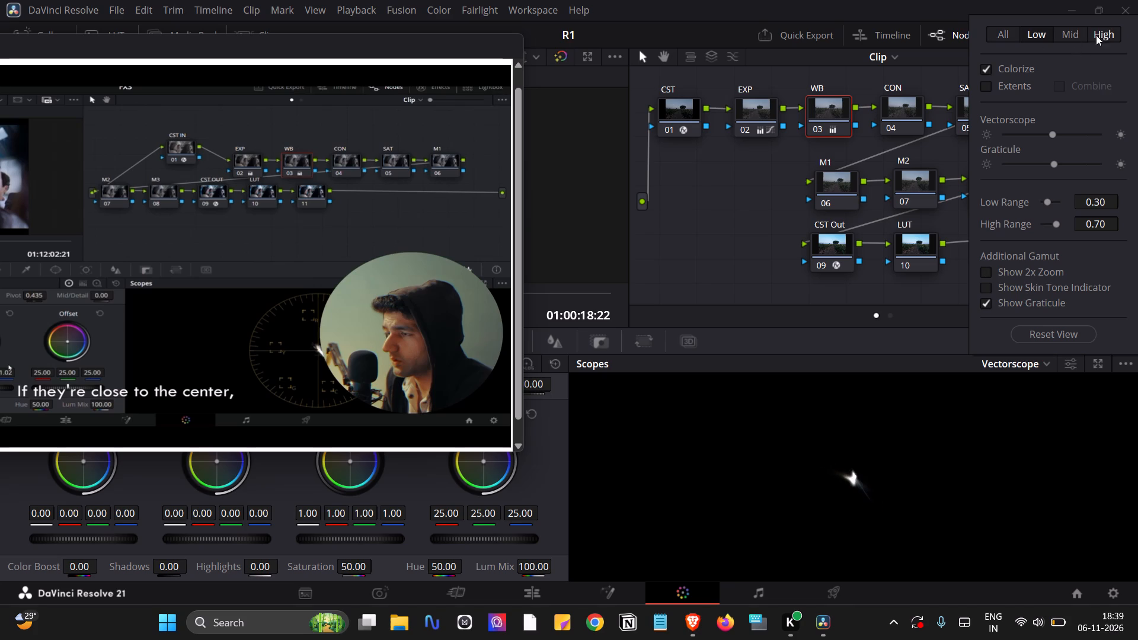
{"action": "left_click", "coordinate": [1111, 35]}
{"action": "left_click", "coordinate": [1006, 30]}
{"action": "left_click", "coordinate": [1045, 34]}
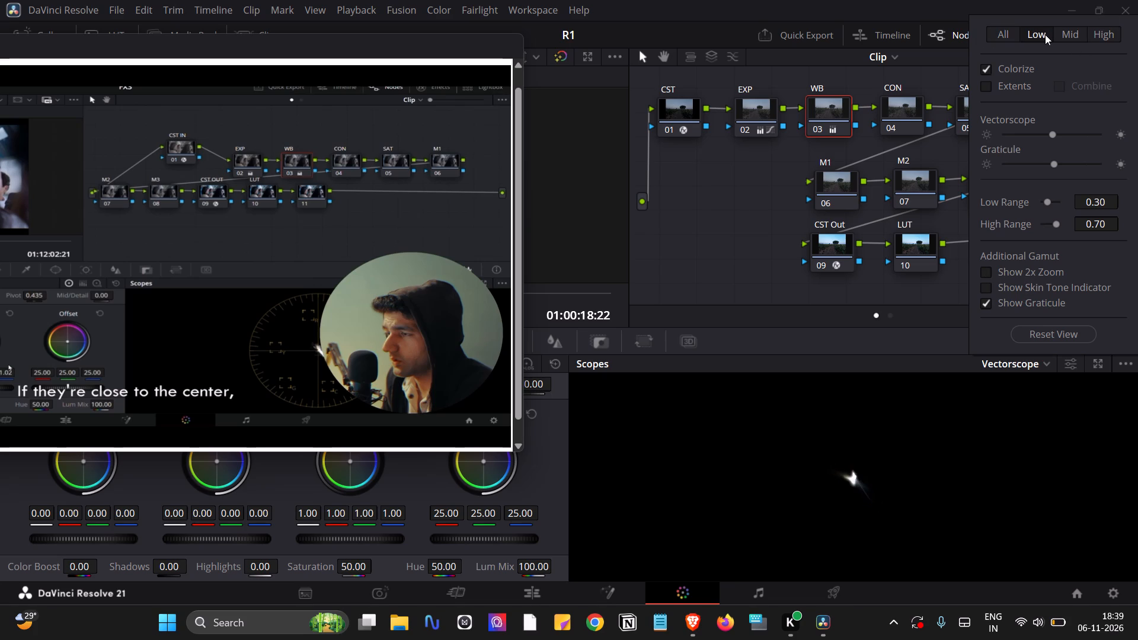
{"action": "left_click", "coordinate": [1078, 34]}
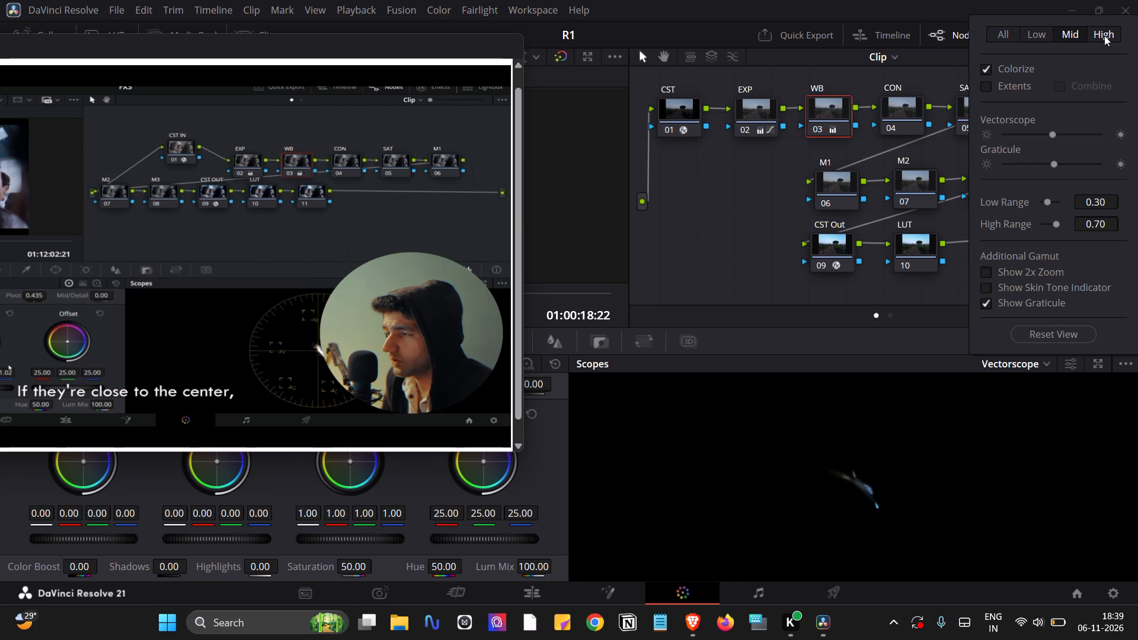
{"action": "left_click", "coordinate": [1104, 36]}
{"action": "left_click", "coordinate": [1003, 35]}
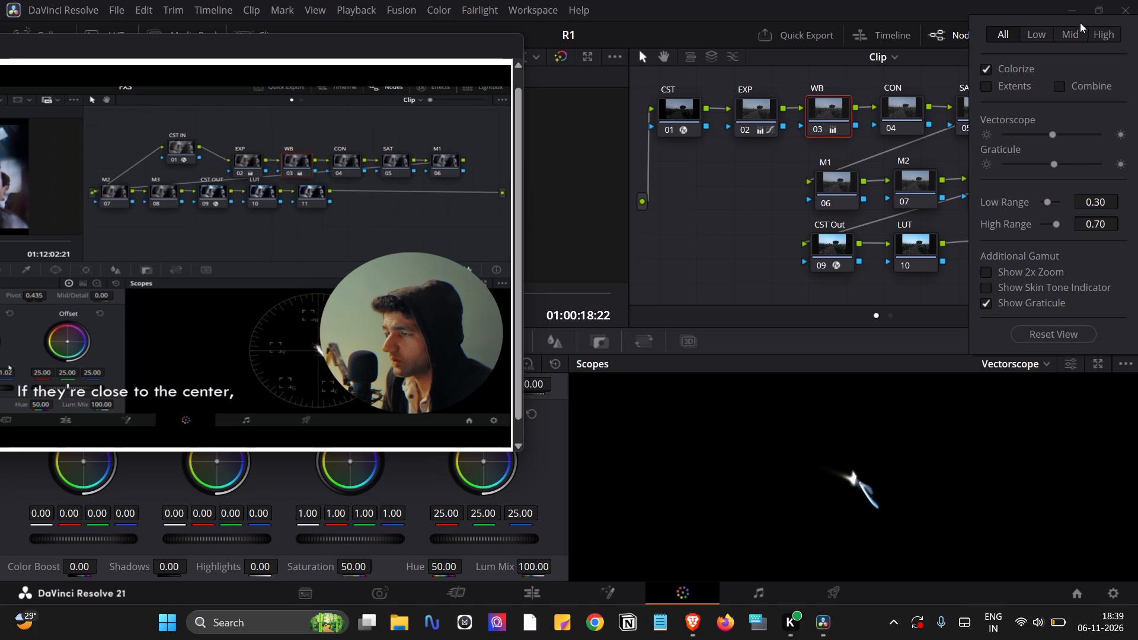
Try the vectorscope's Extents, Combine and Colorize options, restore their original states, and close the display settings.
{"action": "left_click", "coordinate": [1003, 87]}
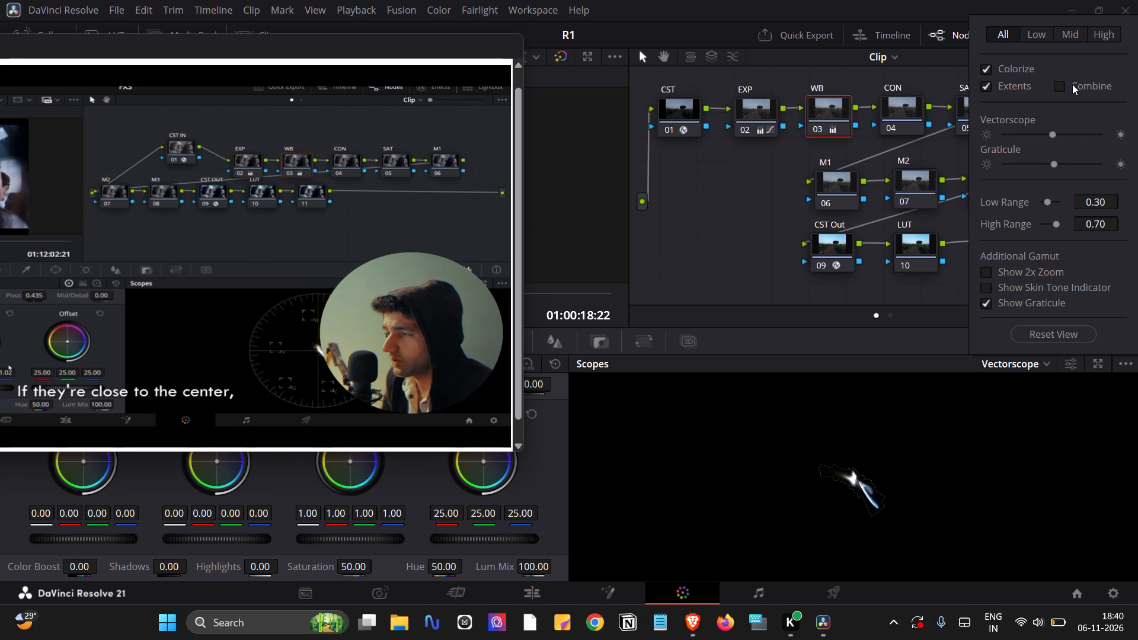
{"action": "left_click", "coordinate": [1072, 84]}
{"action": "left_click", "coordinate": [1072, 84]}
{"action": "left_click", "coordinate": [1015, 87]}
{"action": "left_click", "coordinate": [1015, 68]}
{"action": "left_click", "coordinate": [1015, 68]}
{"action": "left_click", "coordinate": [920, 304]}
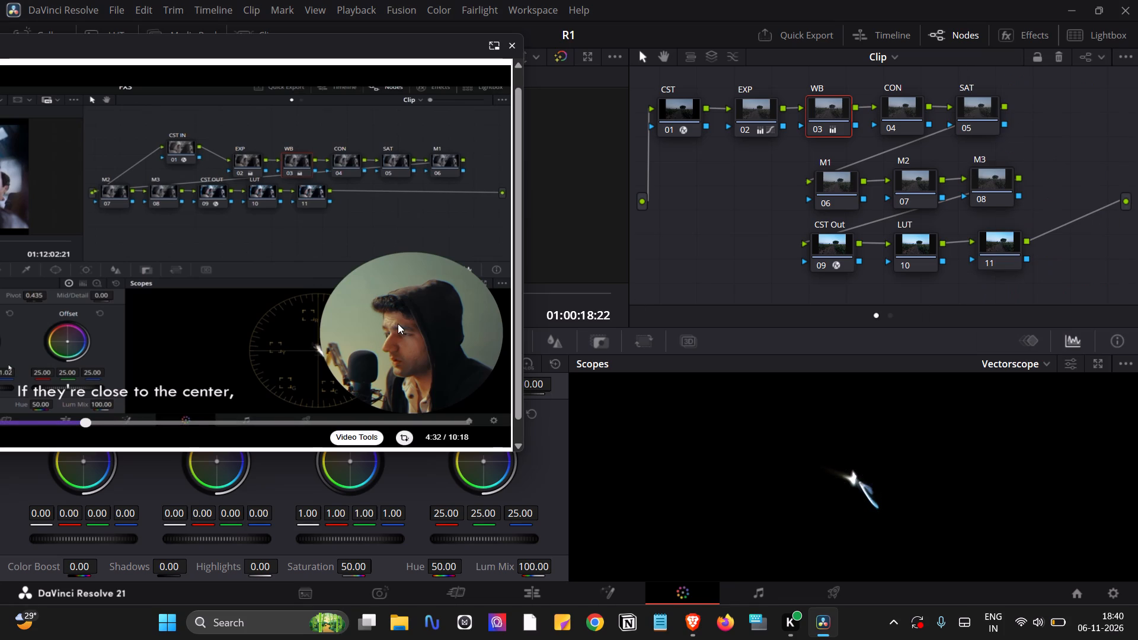
Replay the tutorial's white balance explanation, pause it at 4:37, and move the video clear of the viewer and color wheels.
{"action": "left_click", "coordinate": [398, 324]}
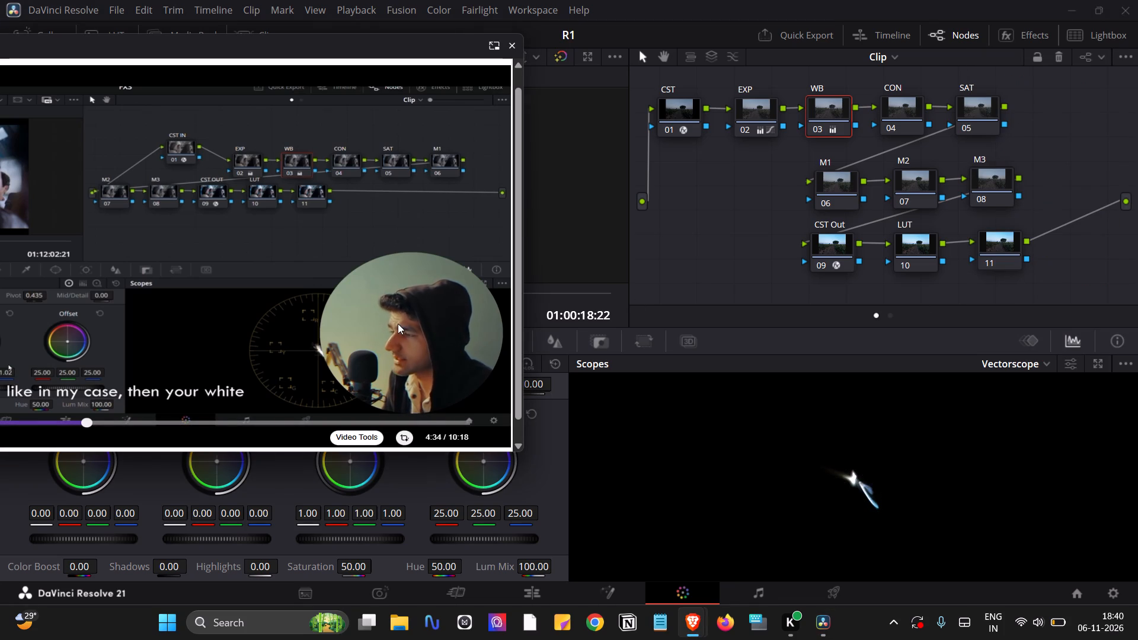
{"action": "left_click_drag", "start_coordinate": [305, 52], "coordinate": [480, 76]}
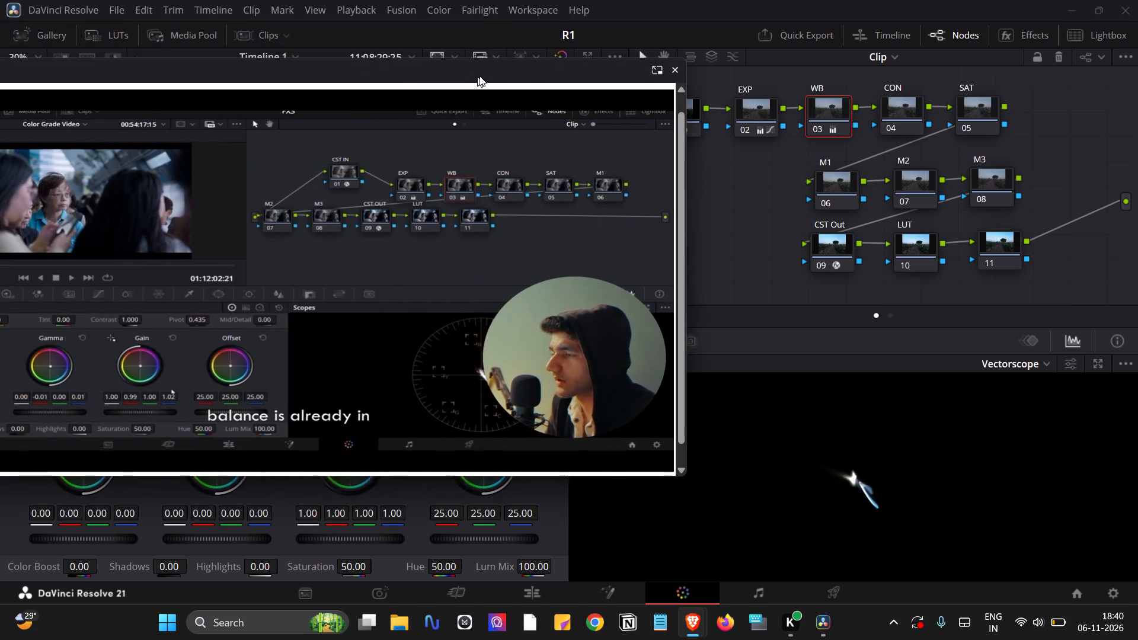
{"action": "left_click_drag", "start_coordinate": [480, 76], "coordinate": [581, 90]}
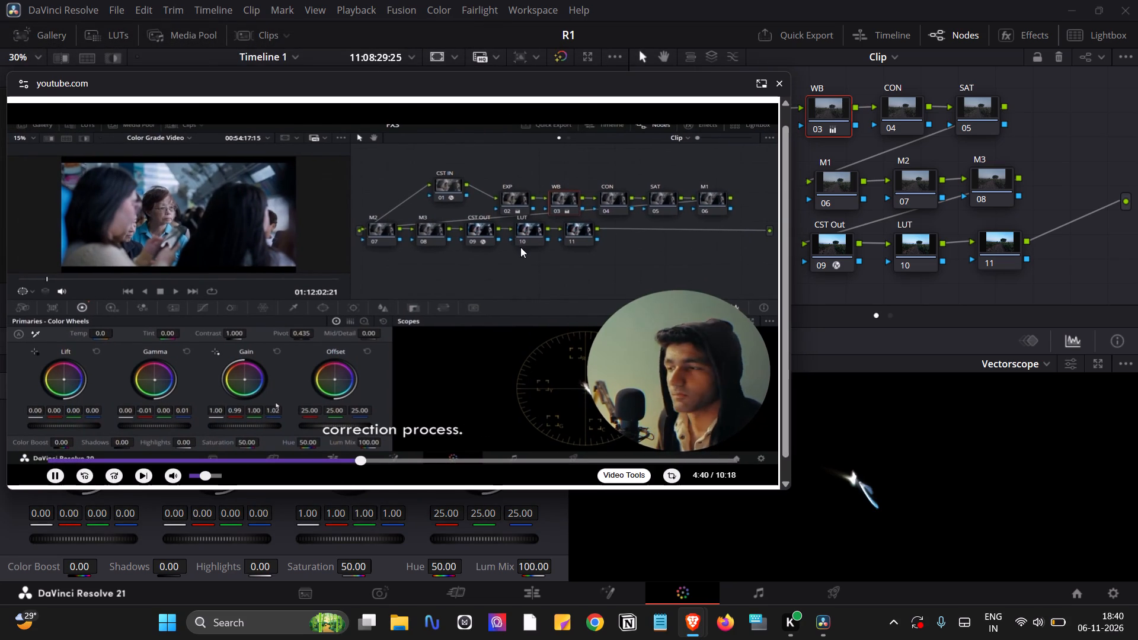
{"action": "left_click", "coordinate": [83, 475]}
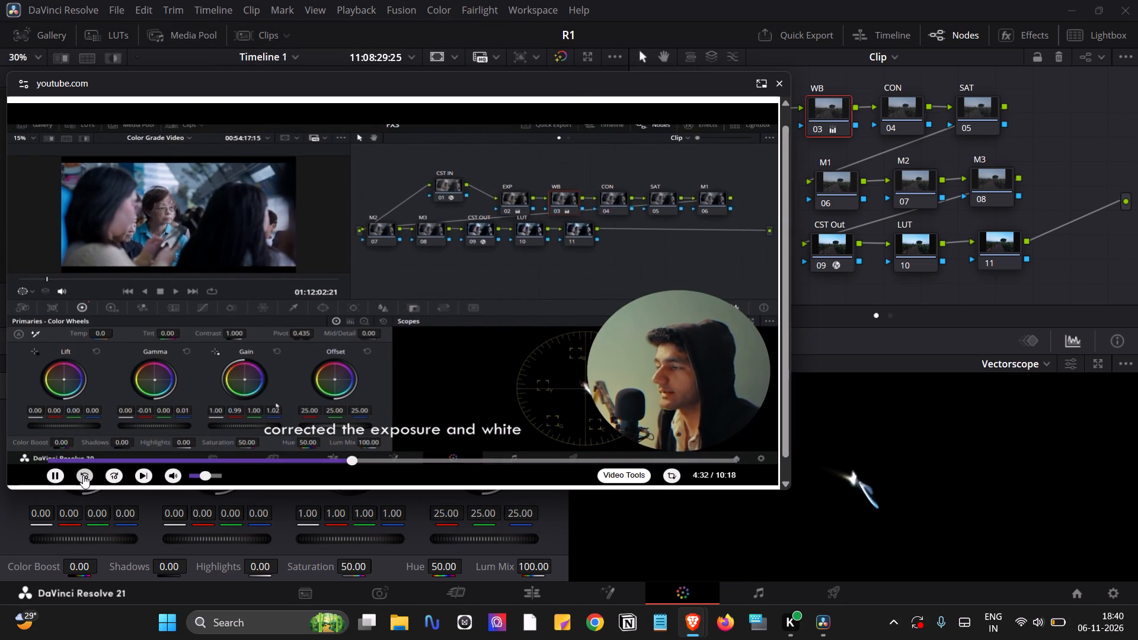
{"action": "left_click", "coordinate": [83, 475]}
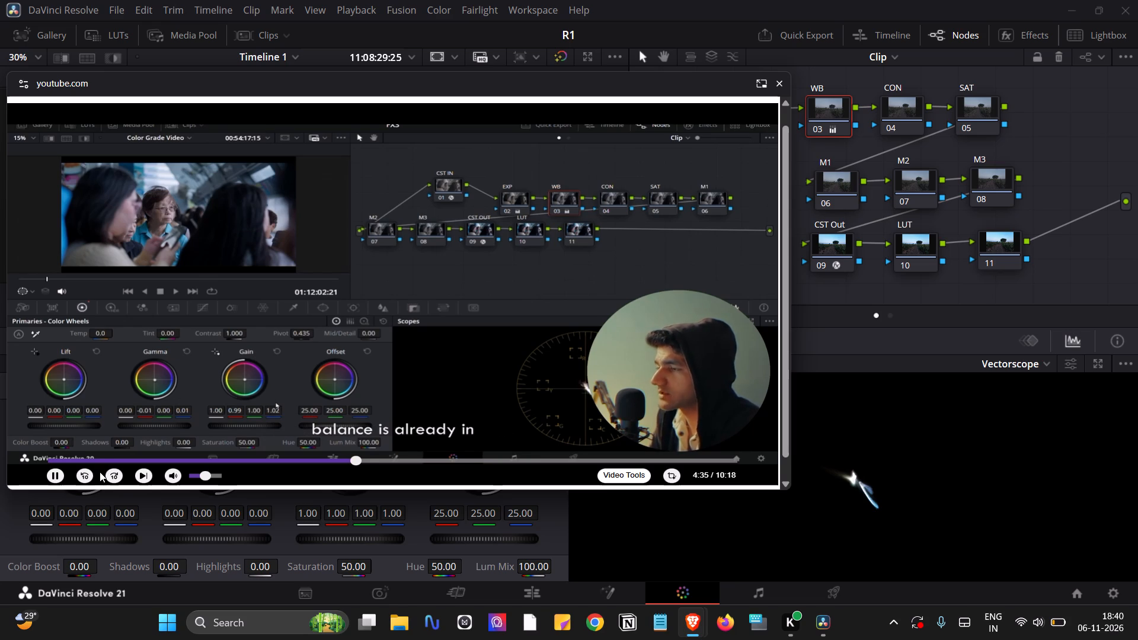
{"action": "left_click", "coordinate": [80, 471]}
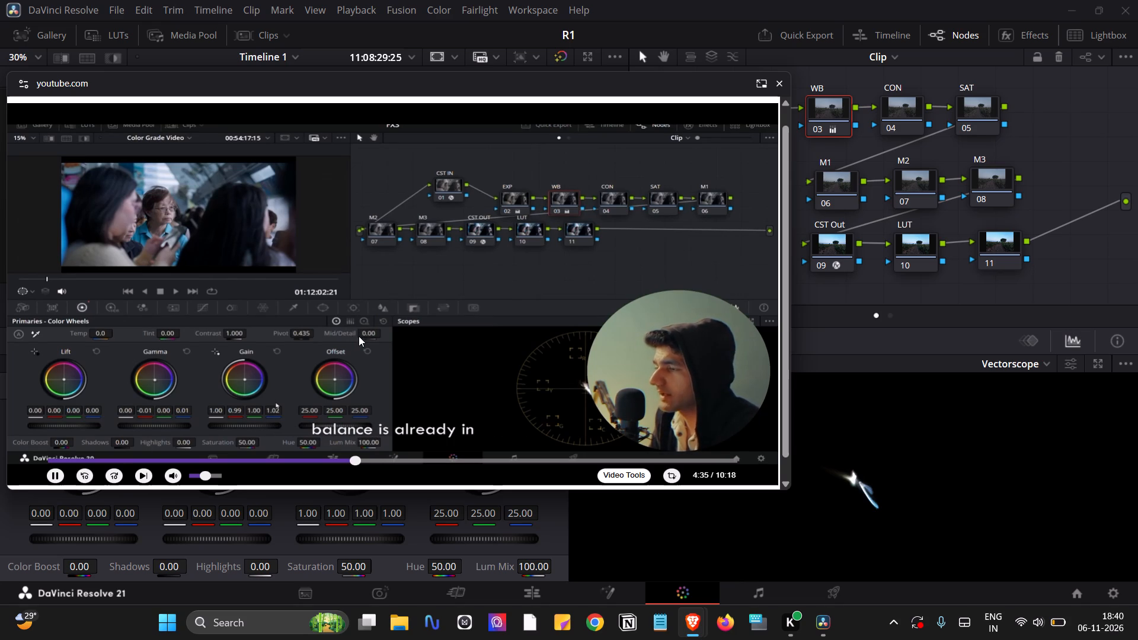
{"action": "left_click", "coordinate": [472, 253]}
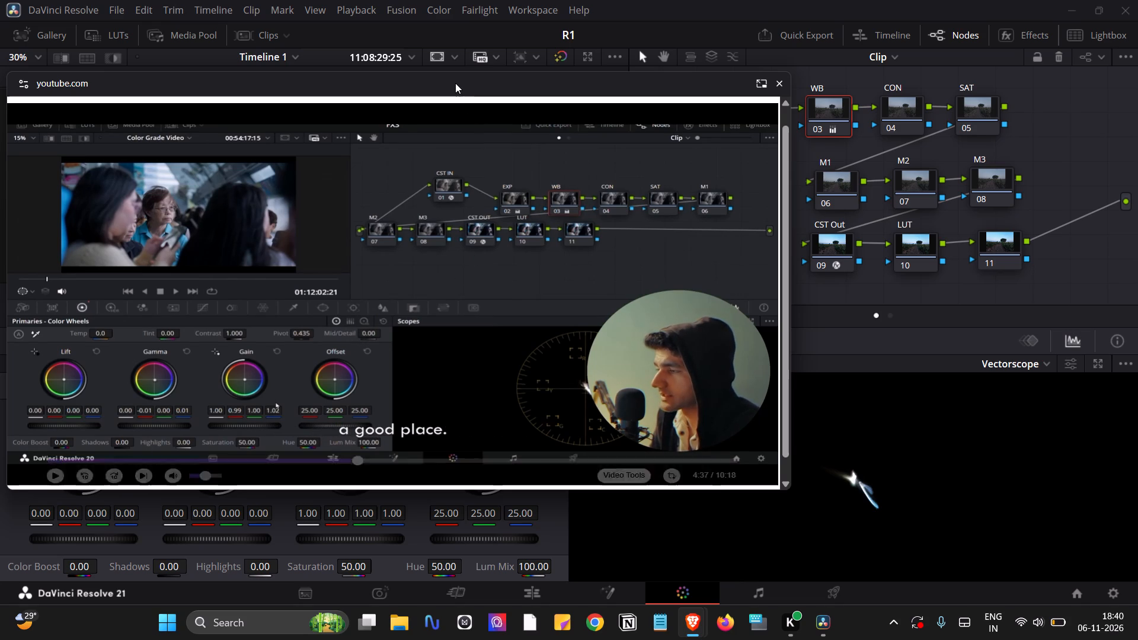
{"action": "left_click_drag", "start_coordinate": [455, 83], "coordinate": [845, 25]}
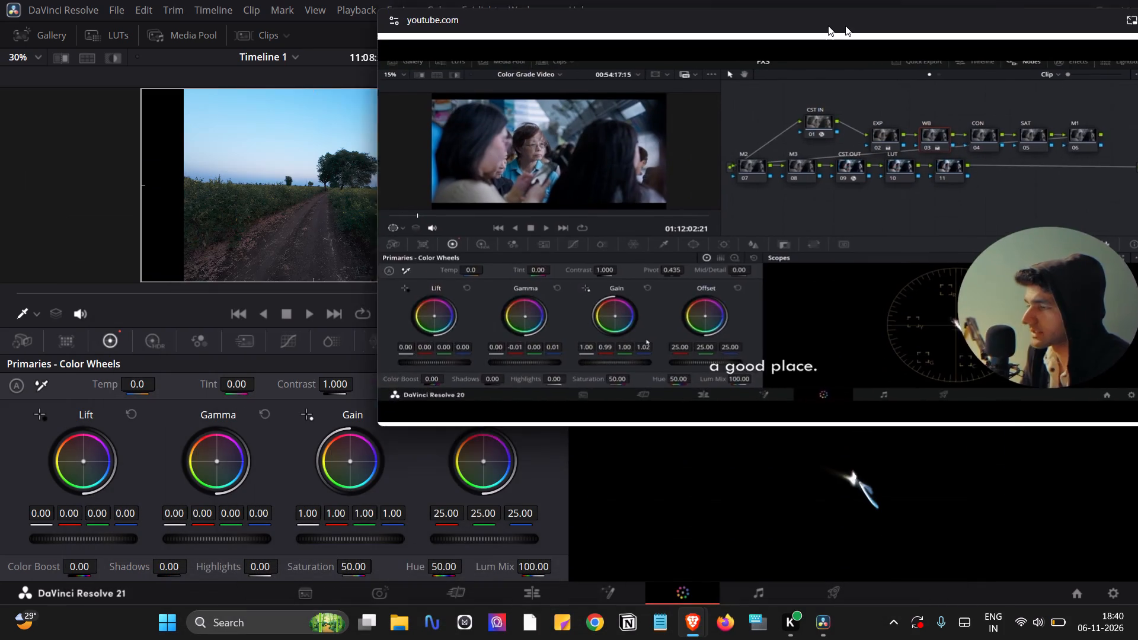
{"action": "left_click_drag", "start_coordinate": [845, 25], "coordinate": [1044, 0]}
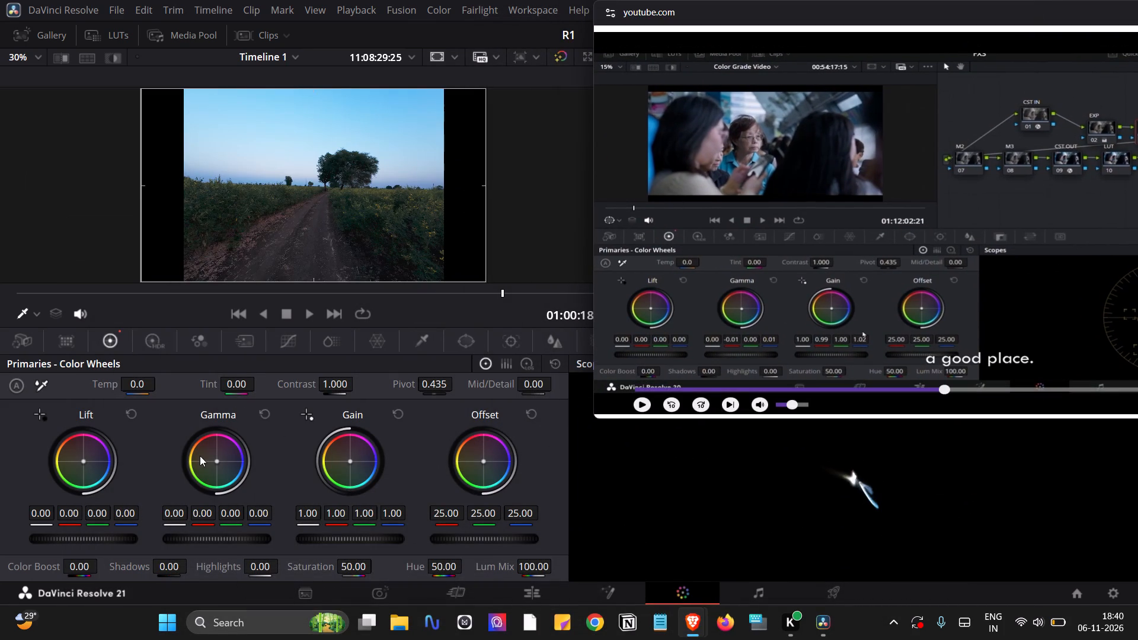
Warm the WB node's Gamma color balance to about red 0.02, green -0.00 and blue -0.02.
{"action": "left_click_drag", "start_coordinate": [217, 460], "coordinate": [198, 443]}
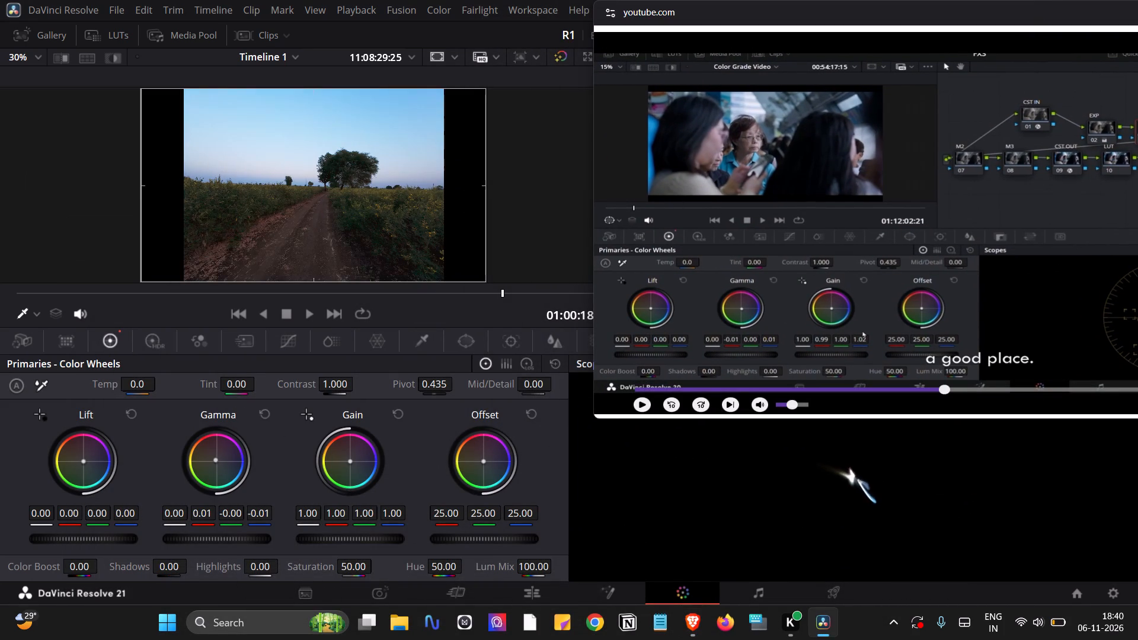
{"action": "left_click_drag", "start_coordinate": [198, 443], "coordinate": [215, 446]}
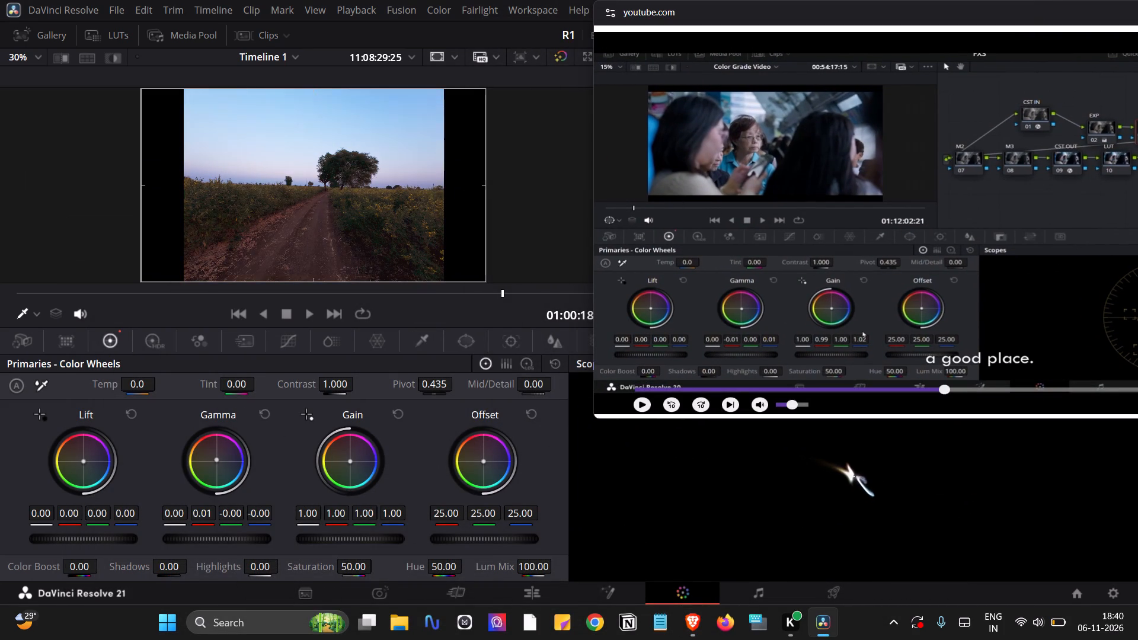
{"action": "left_click_drag", "start_coordinate": [215, 446], "coordinate": [207, 443]}
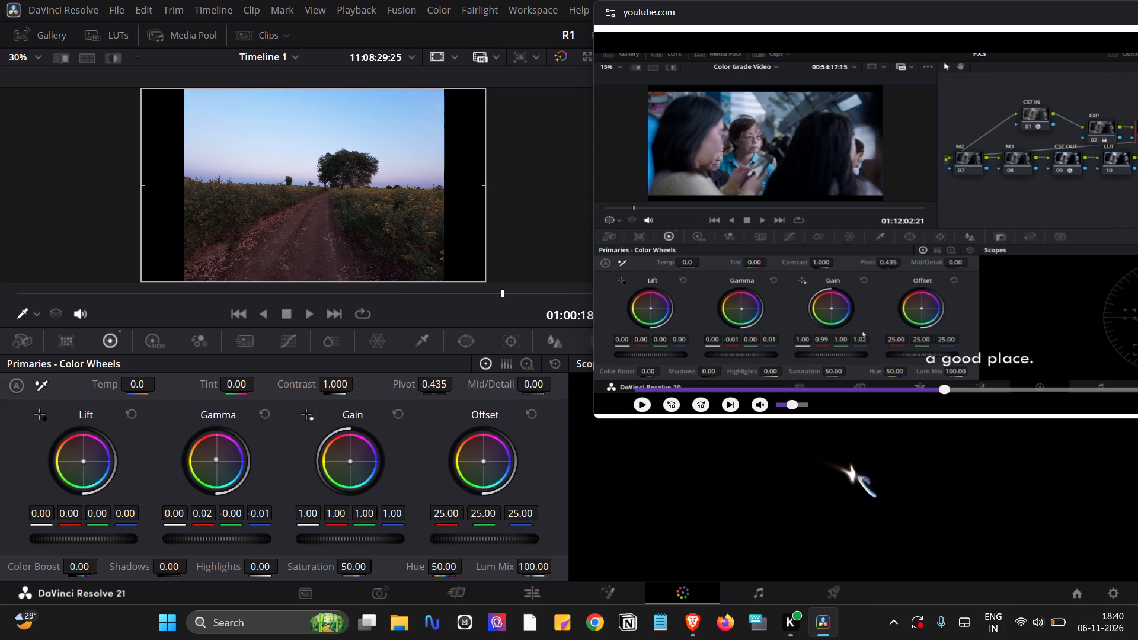
{"action": "left_click_drag", "start_coordinate": [207, 443], "coordinate": [191, 443]}
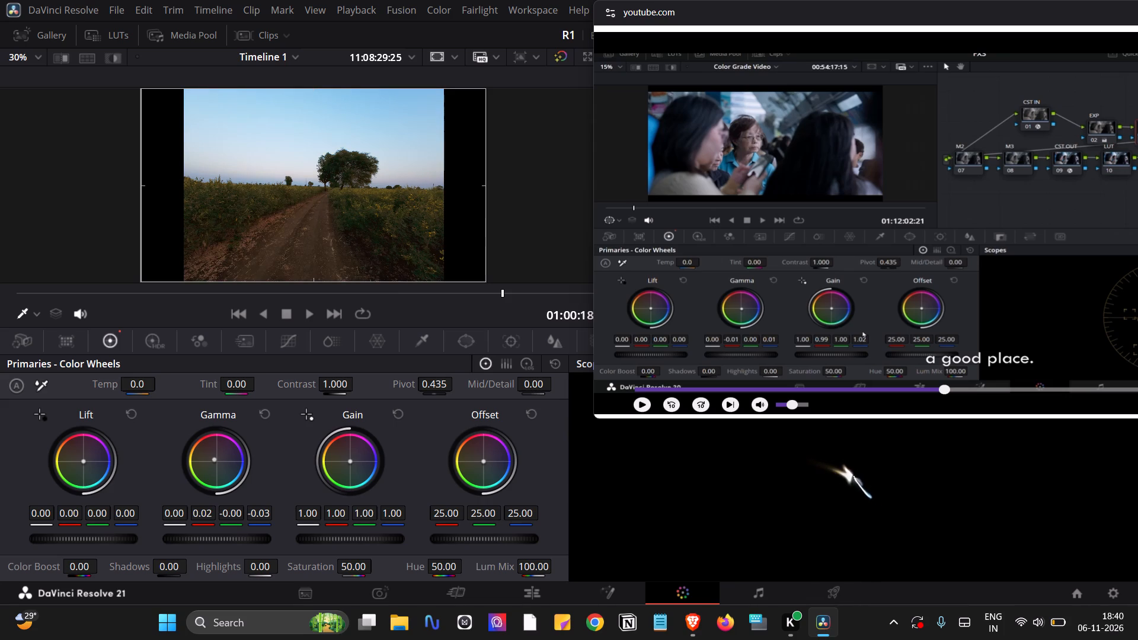
{"action": "left_click_drag", "start_coordinate": [191, 443], "coordinate": [197, 438]}
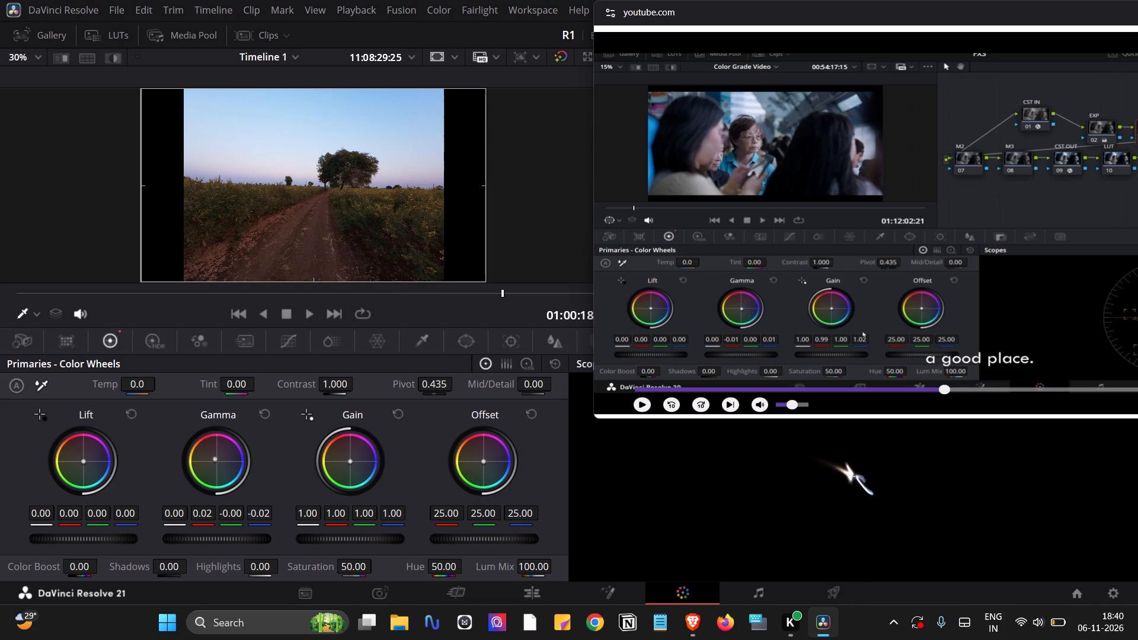
{"action": "left_click_drag", "start_coordinate": [197, 438], "coordinate": [197, 442]}
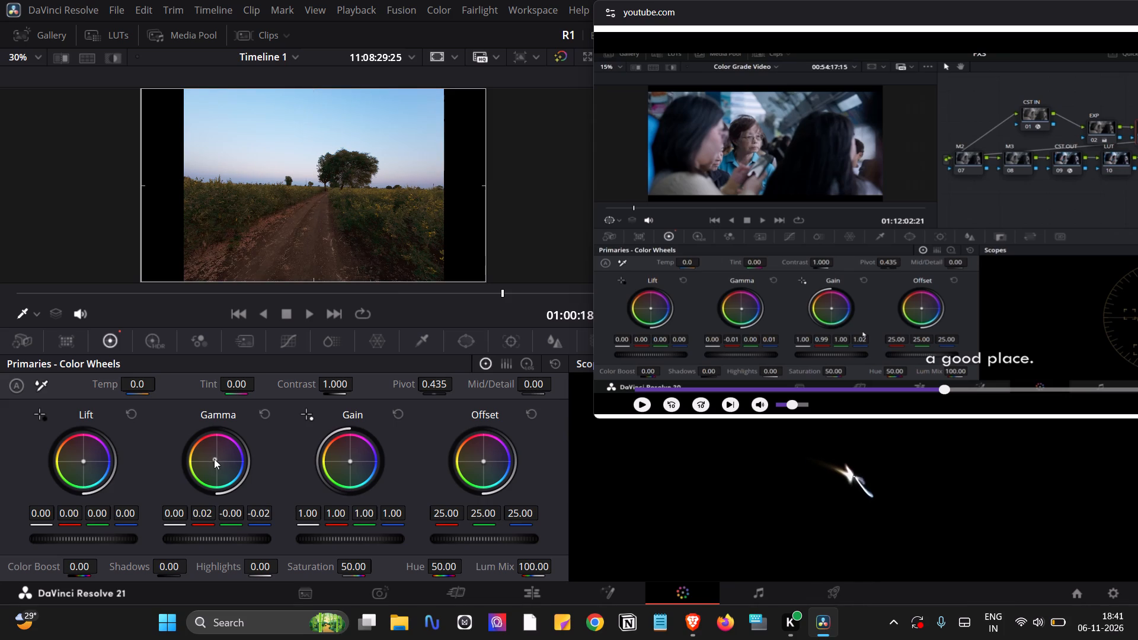
Warm the WB node's Gain color balance to red 1.03, green 0.99 and blue 0.96.
{"action": "left_click", "coordinate": [347, 459]}
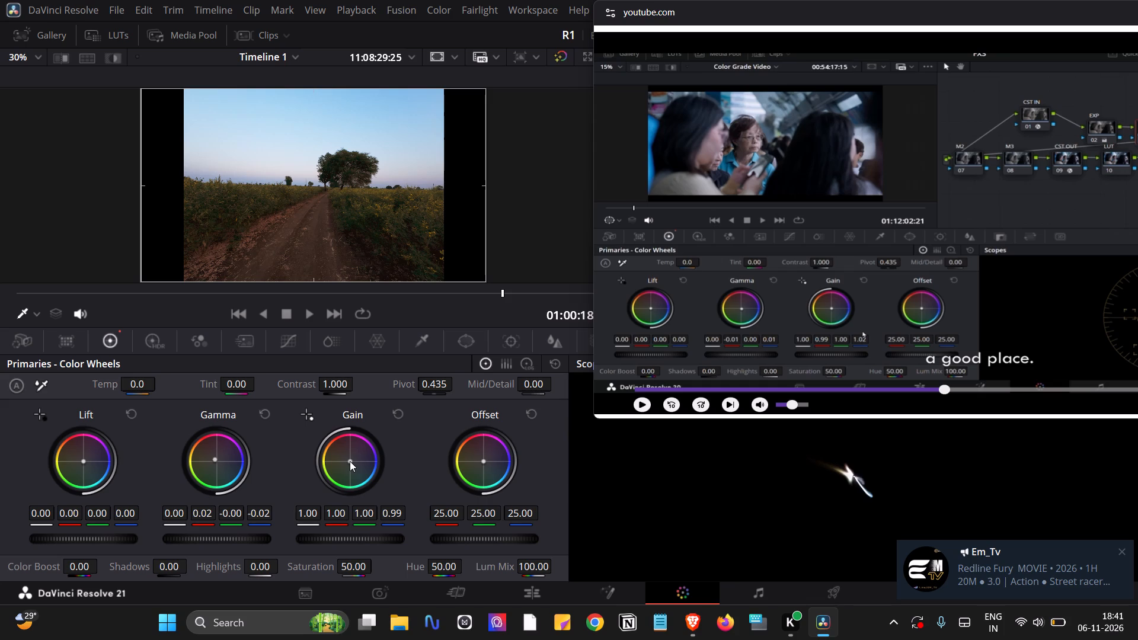
{"action": "left_click", "coordinate": [350, 461]}
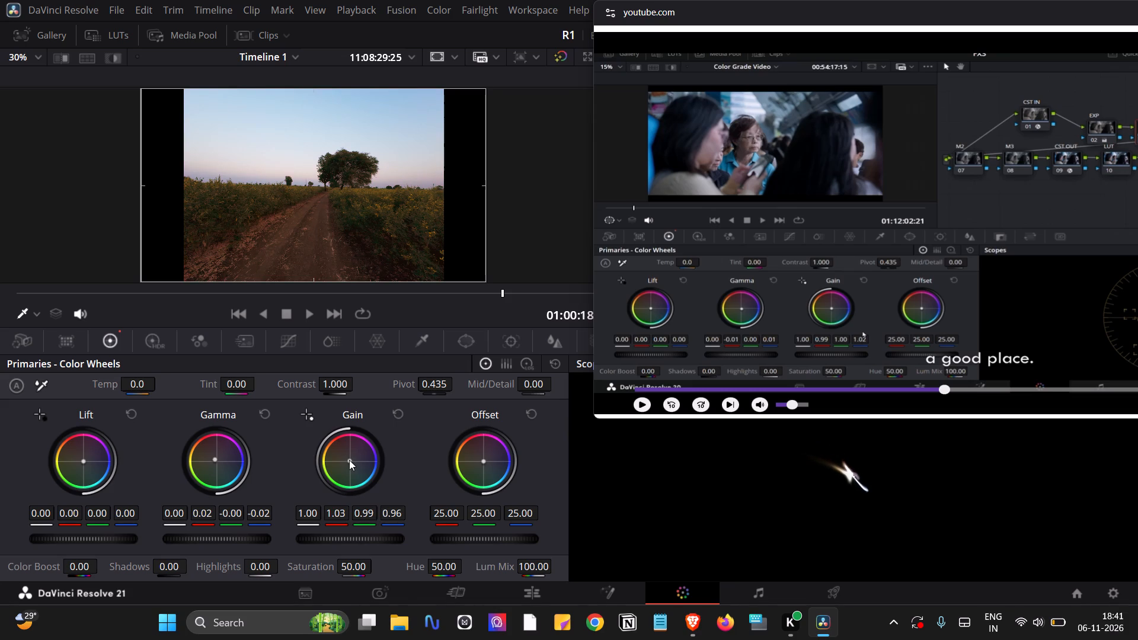
Fine-tune the WB node's Gamma color balance to about red 0.01, green -0.00 and blue -0.01.
{"action": "left_click_drag", "start_coordinate": [214, 459], "coordinate": [219, 460]}
{"action": "left_click_drag", "start_coordinate": [219, 460], "coordinate": [246, 460]}
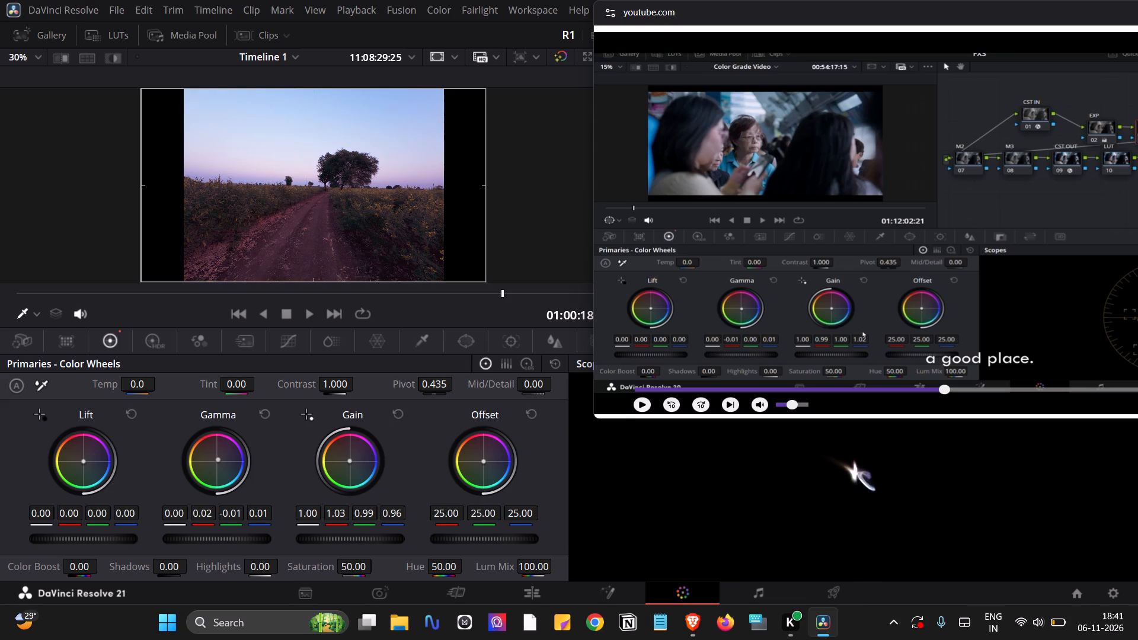
{"action": "left_click_drag", "start_coordinate": [246, 460], "coordinate": [230, 462]}
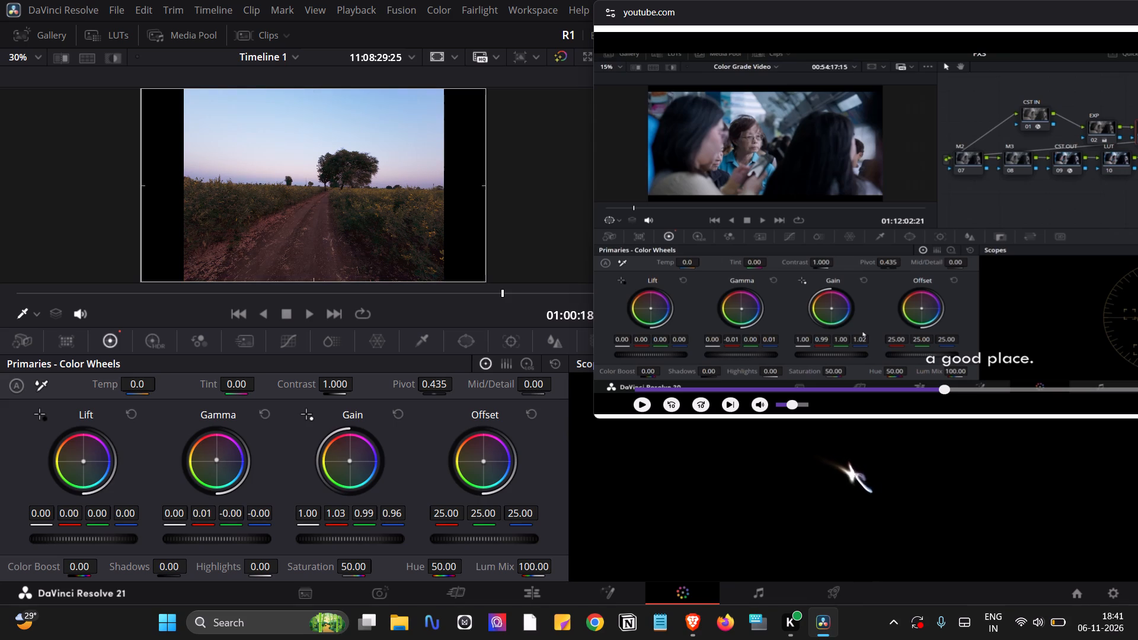
{"action": "left_click_drag", "start_coordinate": [230, 462], "coordinate": [216, 468]}
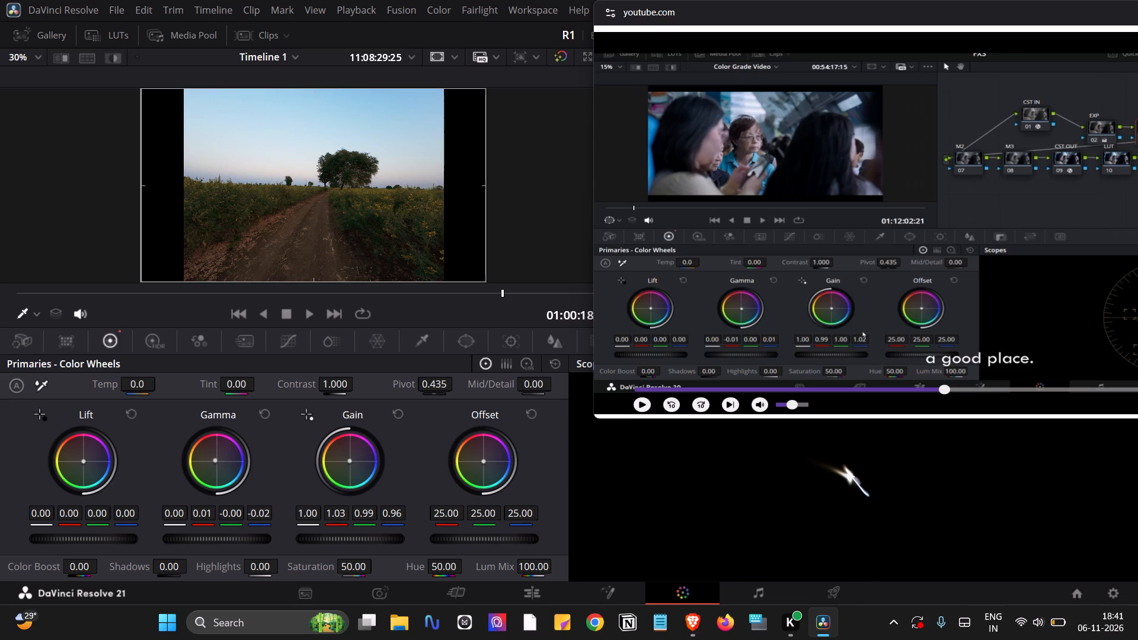
{"action": "left_click_drag", "start_coordinate": [216, 468], "coordinate": [229, 462]}
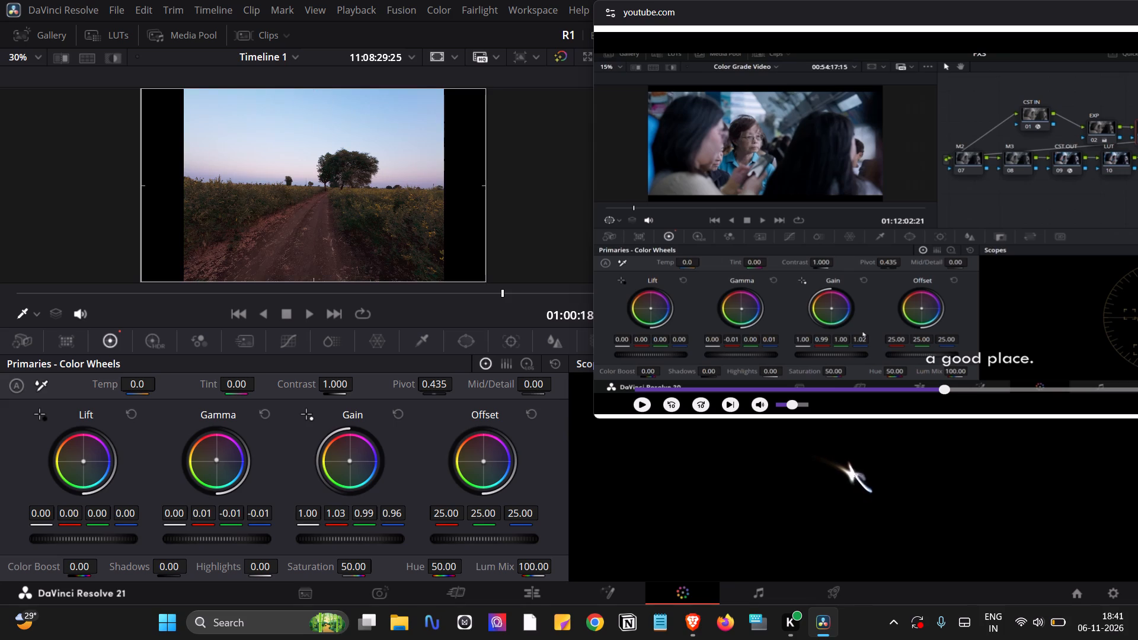
{"action": "left_click_drag", "start_coordinate": [229, 462], "coordinate": [222, 462]}
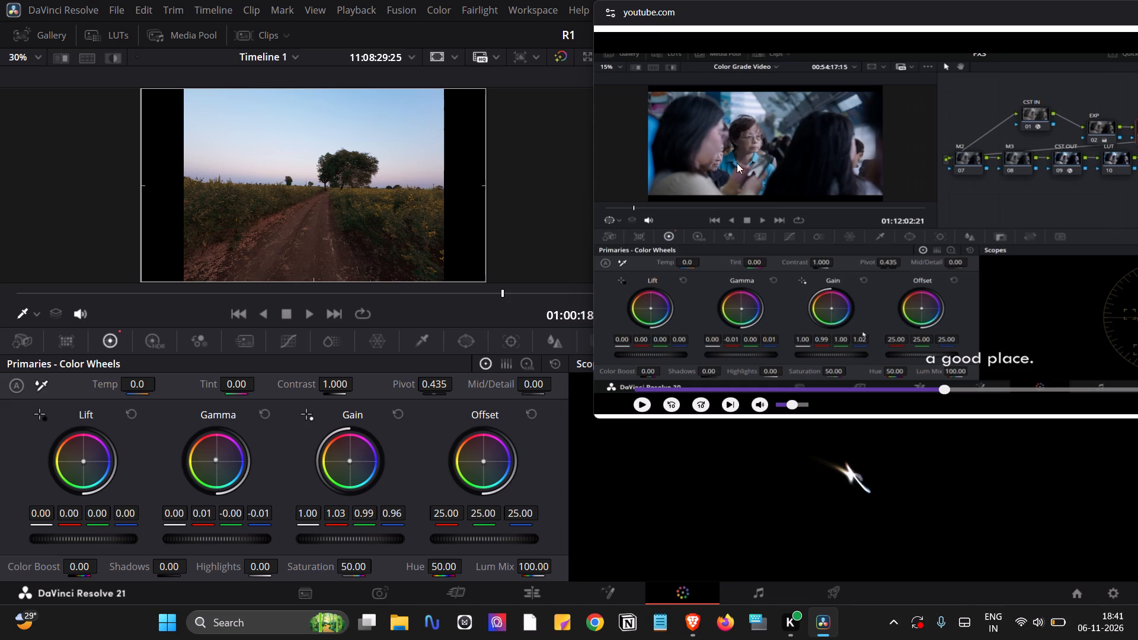
With the tutorial video clear of the nodes and vectorscope, shift the EXP node's Lift color balance to red 0.02, green 0.02 and blue 0.06.
{"action": "left_click_drag", "start_coordinate": [843, 13], "coordinate": [814, 255]}
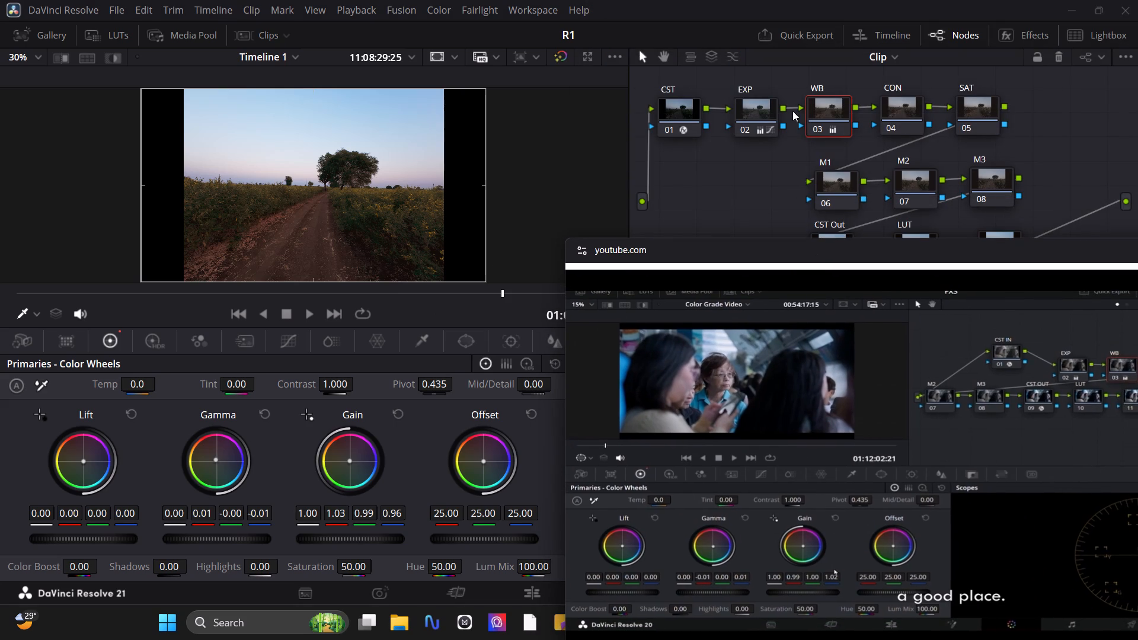
{"action": "left_click", "coordinate": [744, 112]}
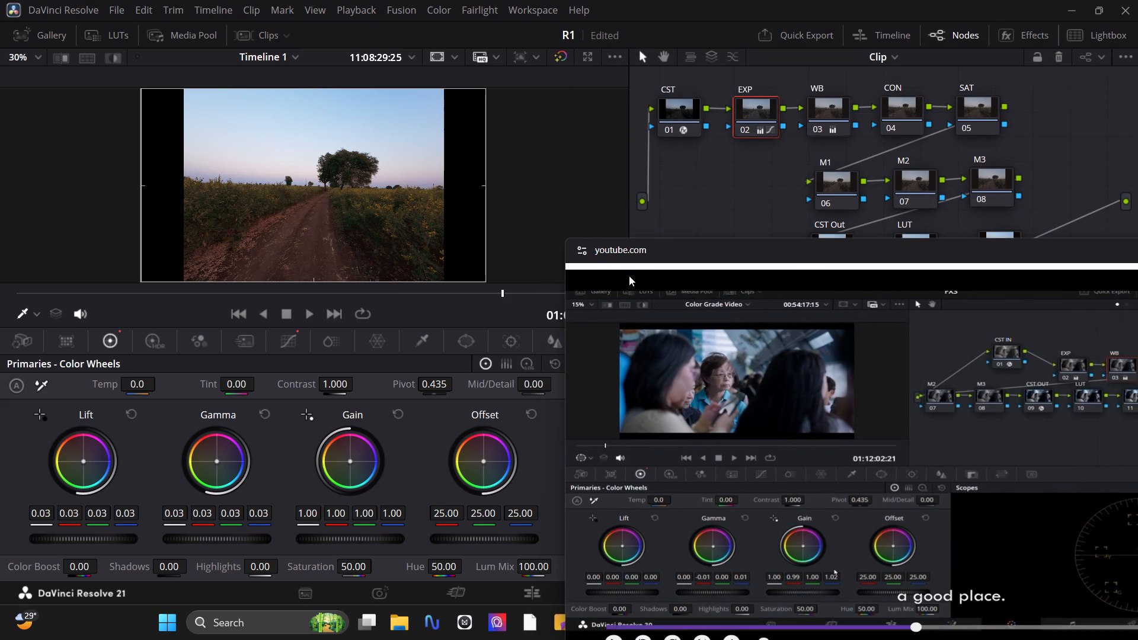
{"action": "left_click_drag", "start_coordinate": [638, 257], "coordinate": [638, 92]}
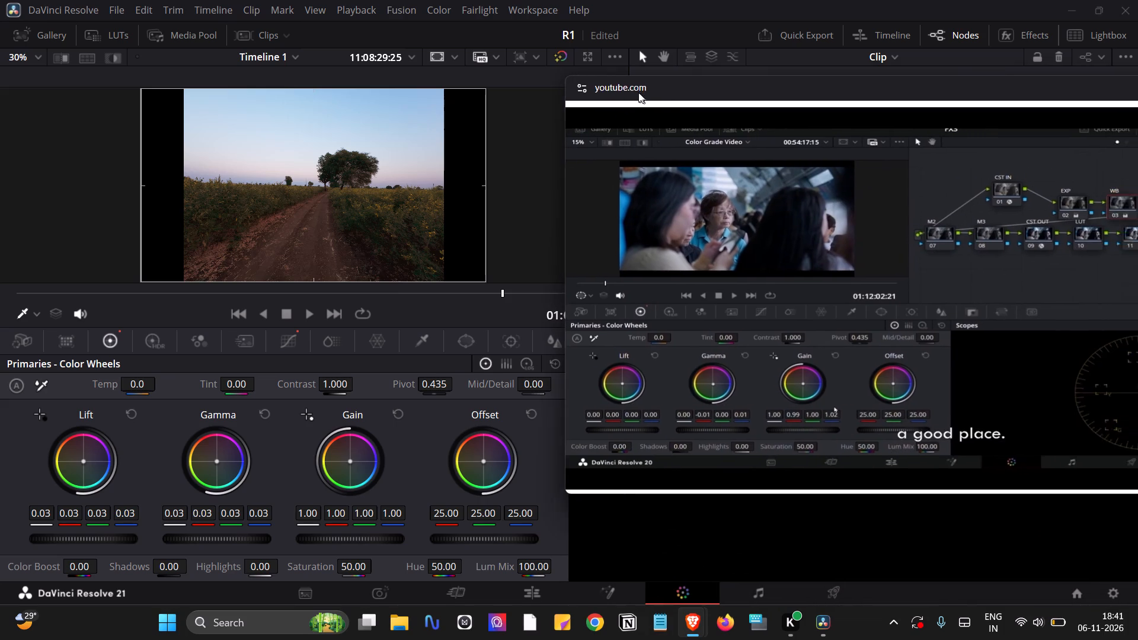
{"action": "left_click_drag", "start_coordinate": [638, 92], "coordinate": [853, 558]}
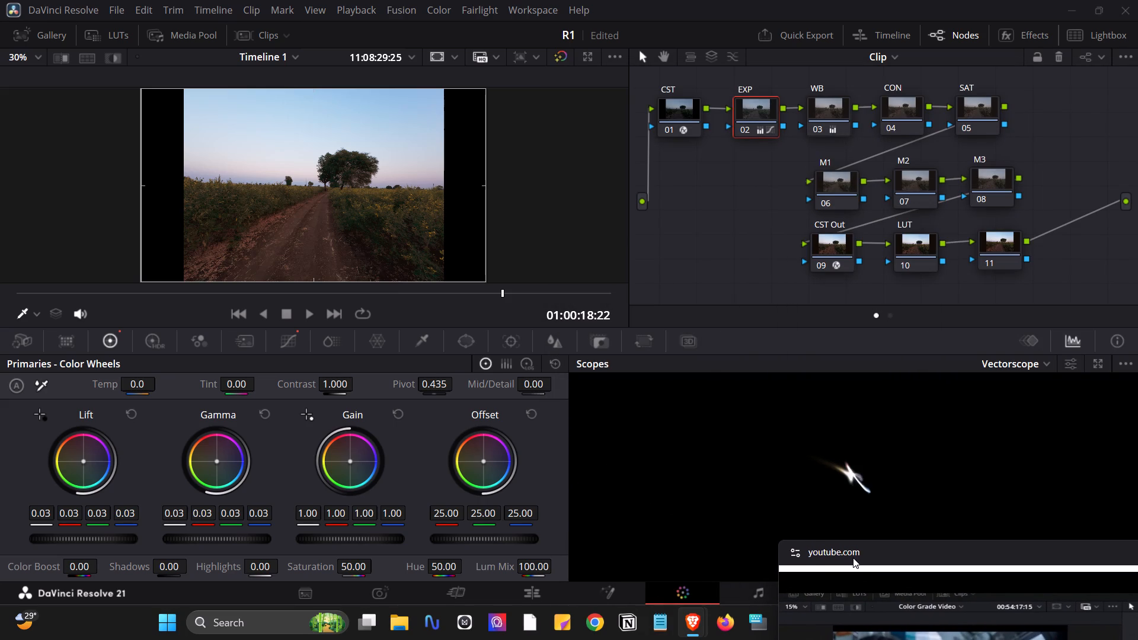
{"action": "left_click_drag", "start_coordinate": [853, 558], "coordinate": [843, 537]}
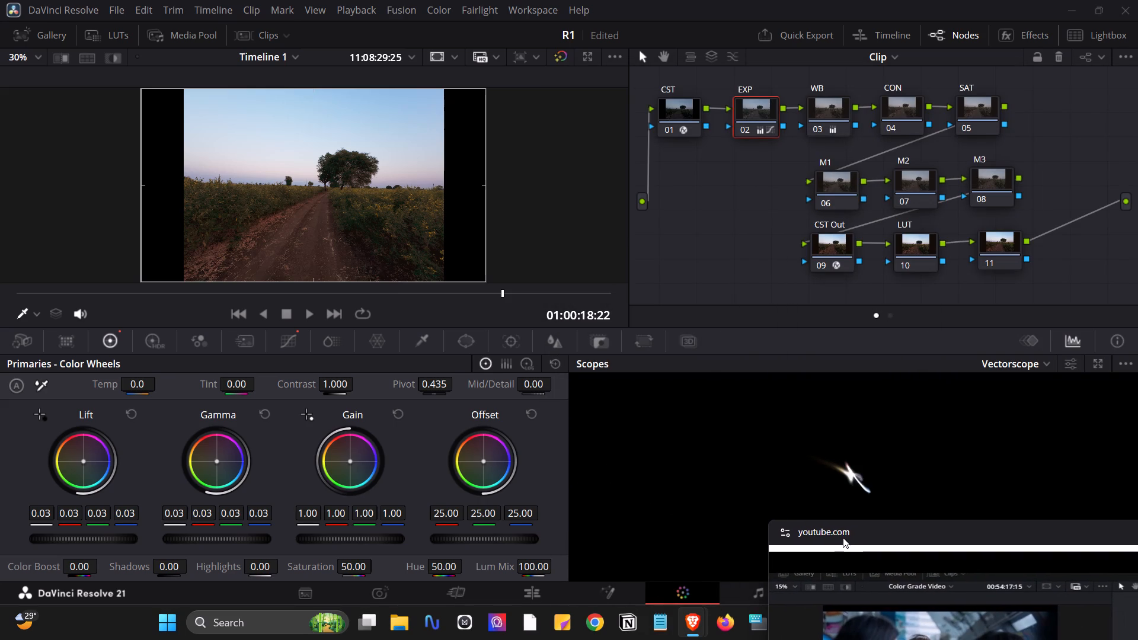
{"action": "left_click", "coordinate": [84, 460]}
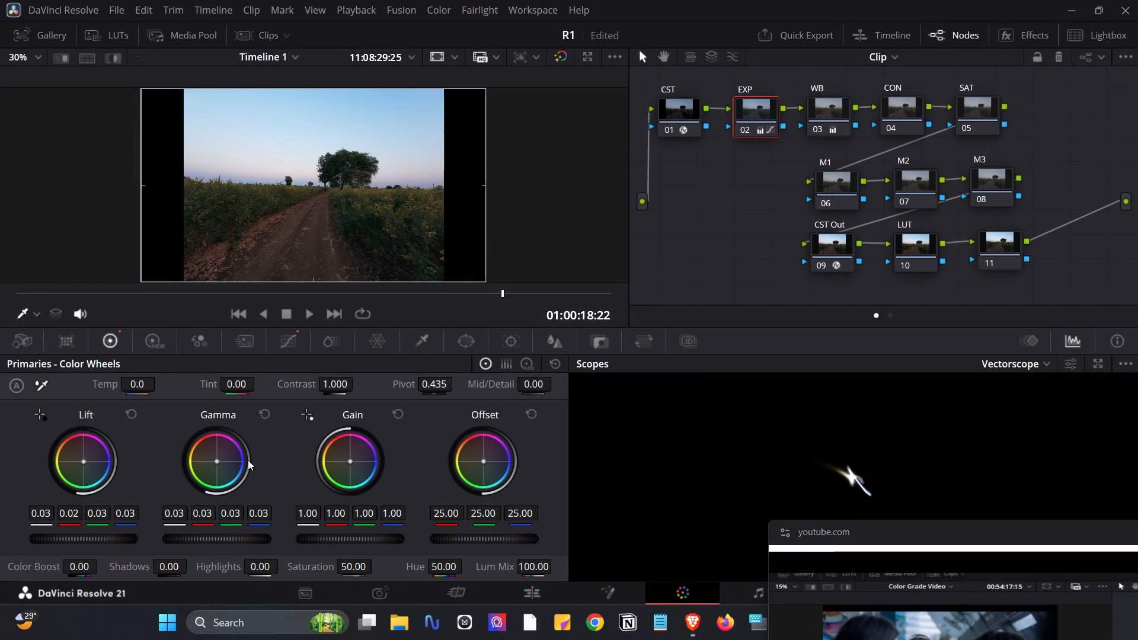
{"action": "left_click", "coordinate": [218, 462]}
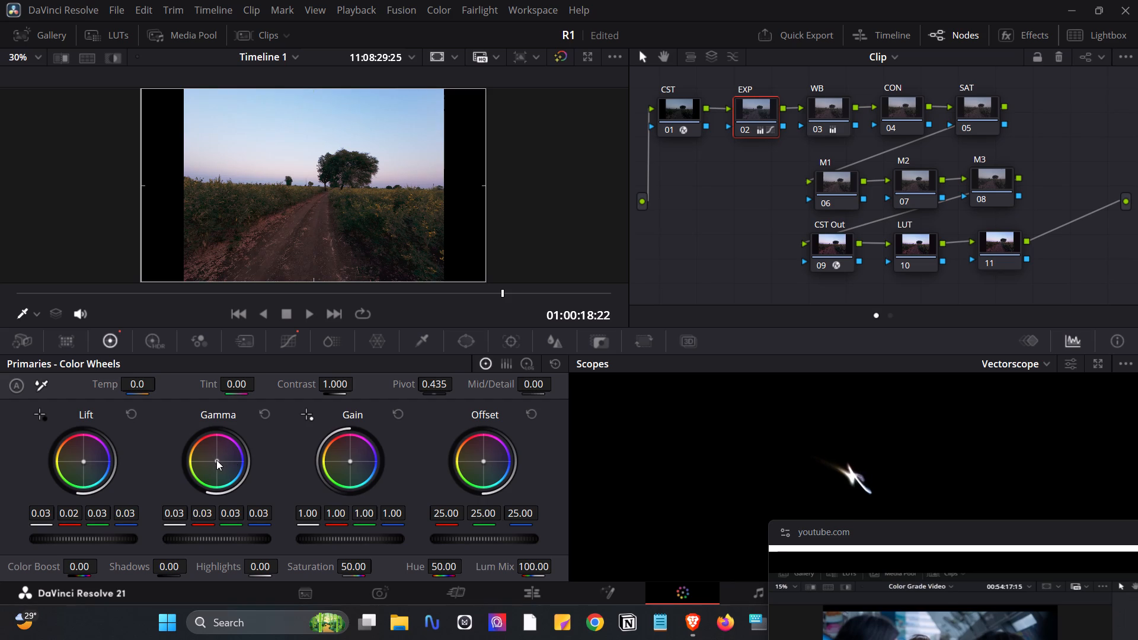
{"action": "left_click_drag", "start_coordinate": [83, 460], "coordinate": [96, 460]}
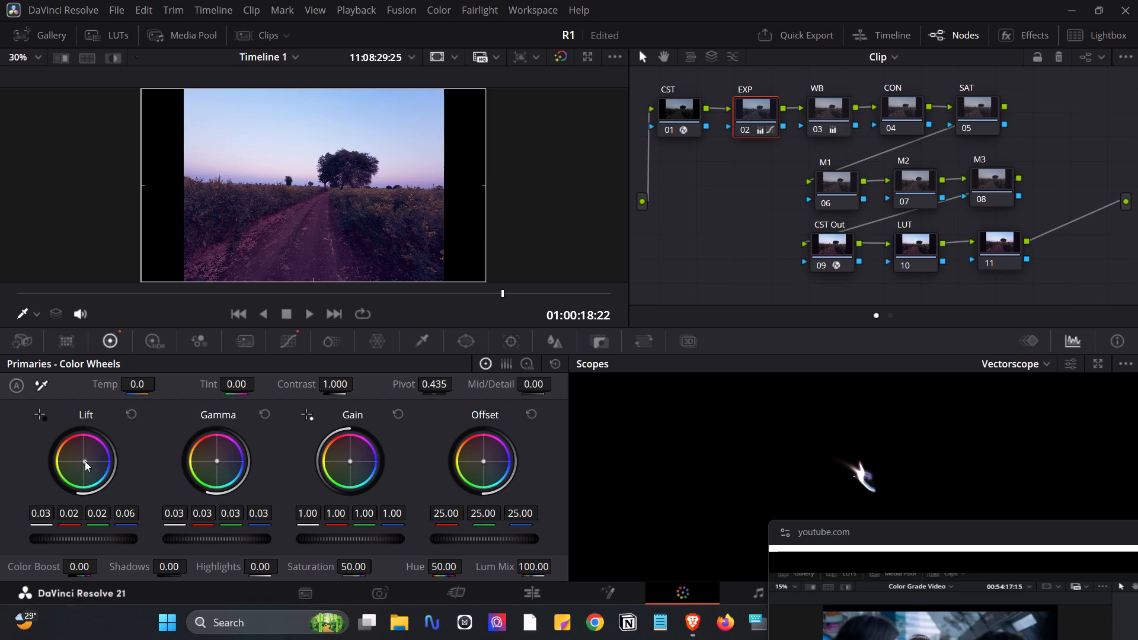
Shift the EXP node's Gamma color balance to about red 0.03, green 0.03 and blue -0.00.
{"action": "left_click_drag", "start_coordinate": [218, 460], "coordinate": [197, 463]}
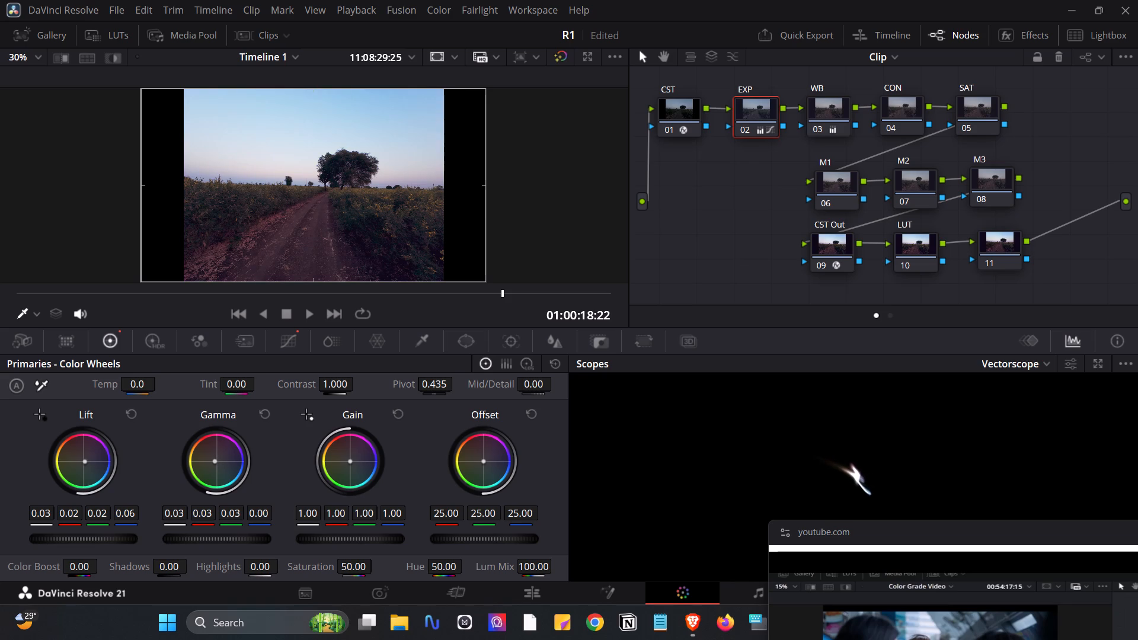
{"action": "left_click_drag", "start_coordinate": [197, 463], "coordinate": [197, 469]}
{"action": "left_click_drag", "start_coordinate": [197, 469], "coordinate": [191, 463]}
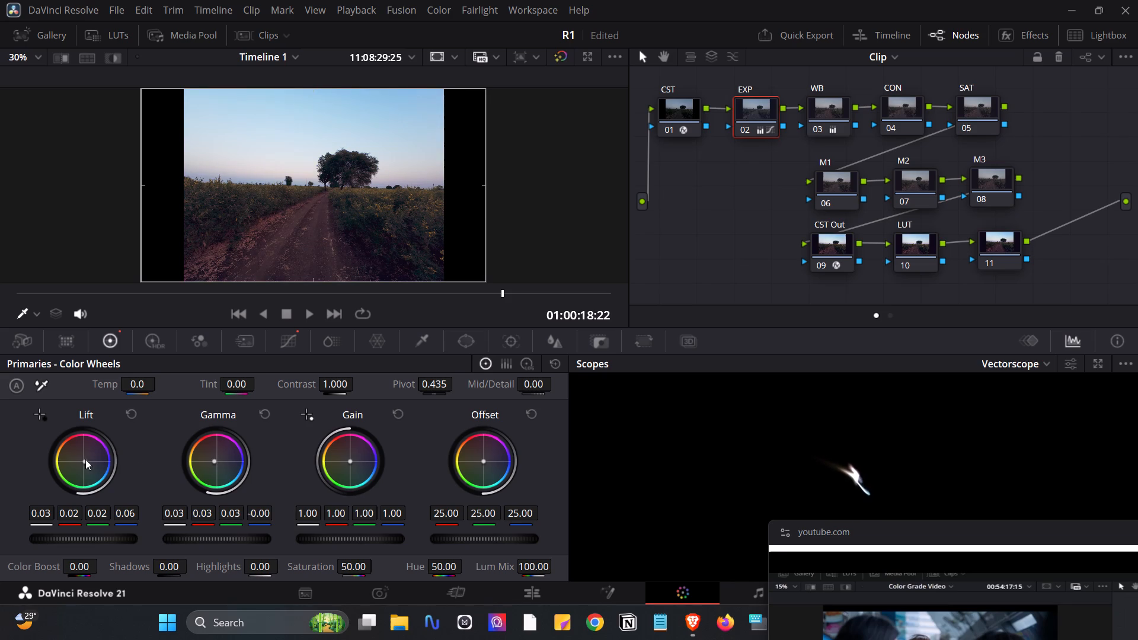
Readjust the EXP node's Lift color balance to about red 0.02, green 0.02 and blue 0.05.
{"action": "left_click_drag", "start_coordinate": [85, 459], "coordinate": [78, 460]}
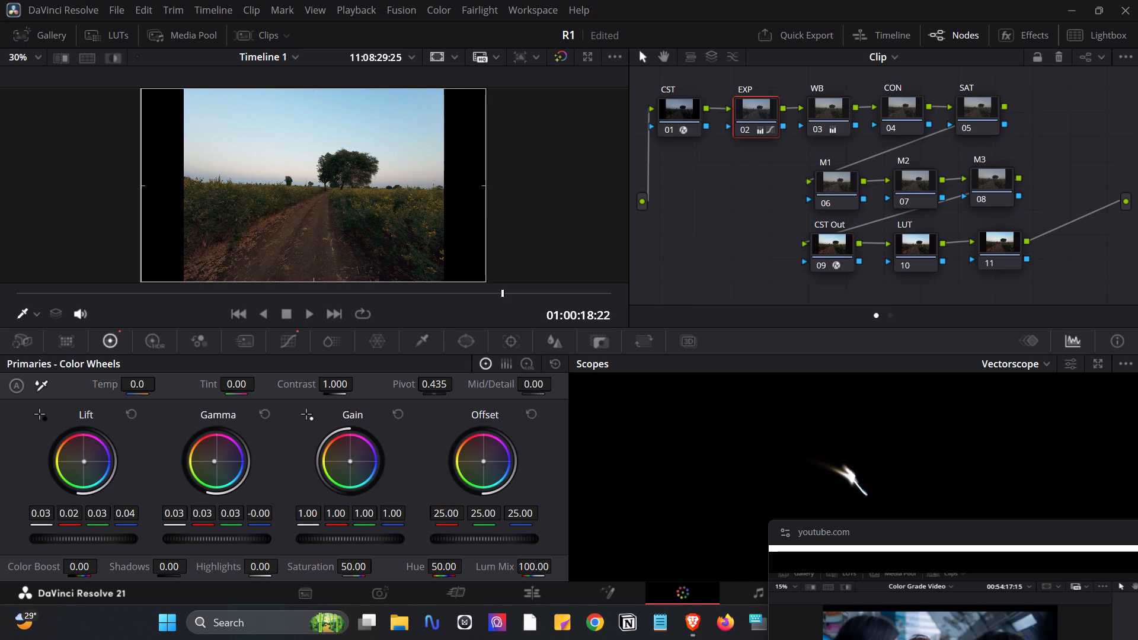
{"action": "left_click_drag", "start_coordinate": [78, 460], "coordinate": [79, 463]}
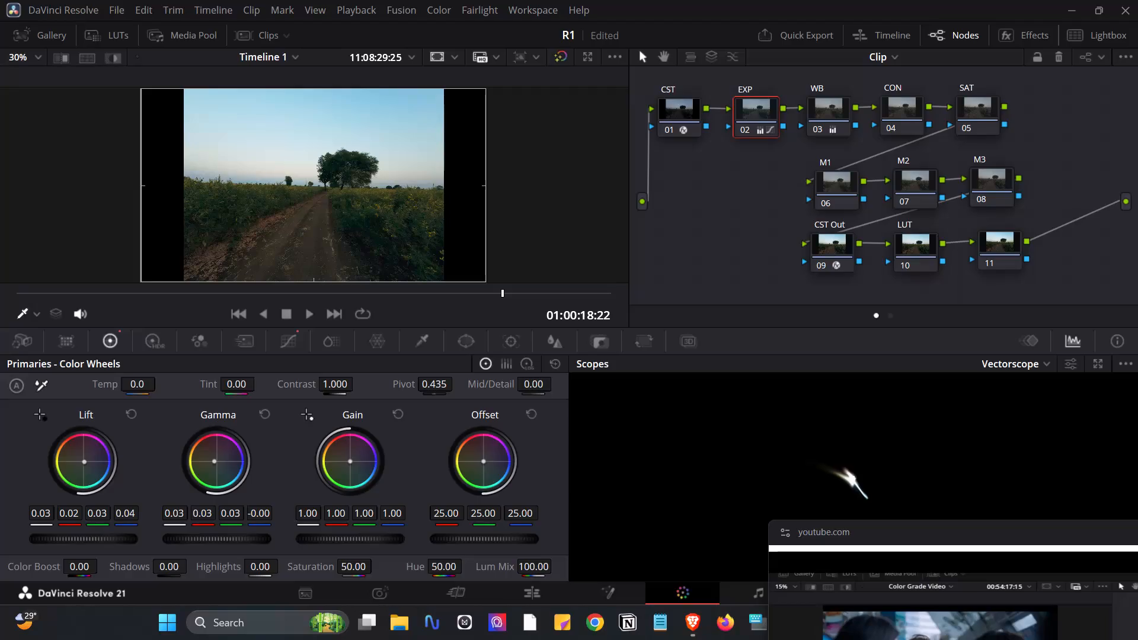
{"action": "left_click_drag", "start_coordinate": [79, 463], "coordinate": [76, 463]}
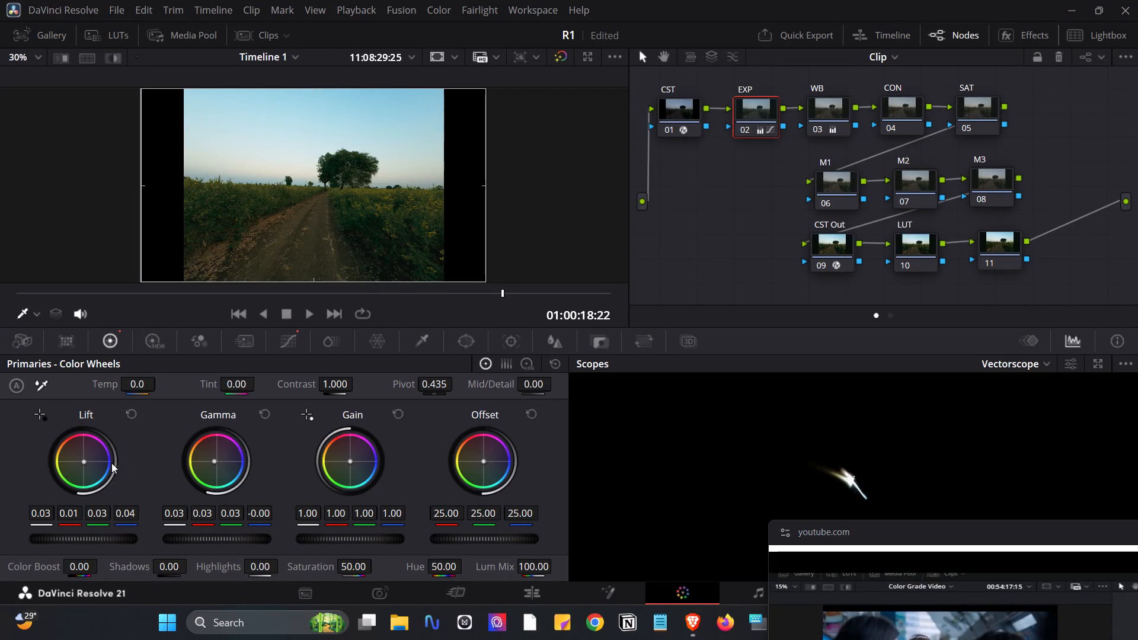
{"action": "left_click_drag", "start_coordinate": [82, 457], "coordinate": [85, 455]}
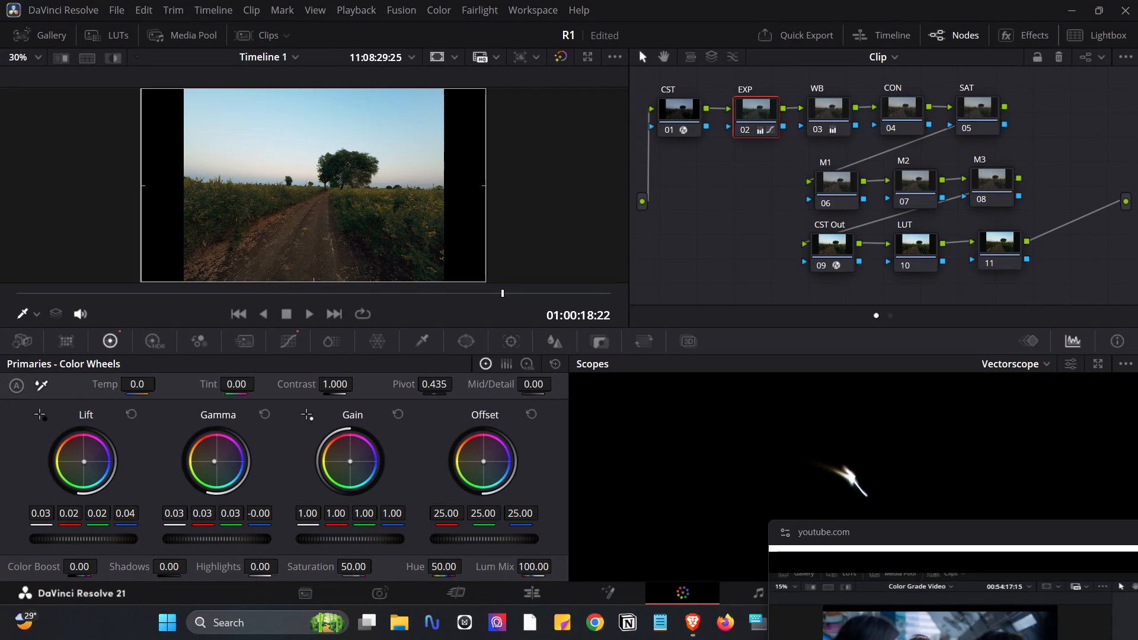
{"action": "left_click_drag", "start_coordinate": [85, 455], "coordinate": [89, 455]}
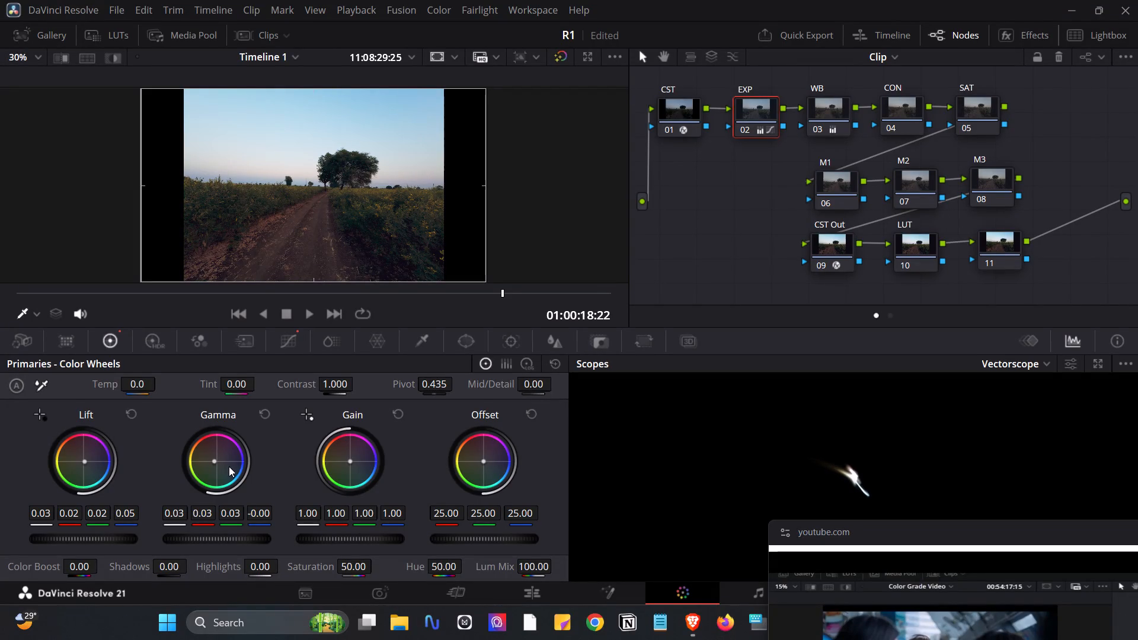
Rebalance the EXP node's Gamma color wheel against the vectorscope to about red 0.02, green 0.02 and blue 0.02.
{"action": "left_click_drag", "start_coordinate": [214, 460], "coordinate": [215, 460]}
{"action": "left_click_drag", "start_coordinate": [215, 460], "coordinate": [209, 458]}
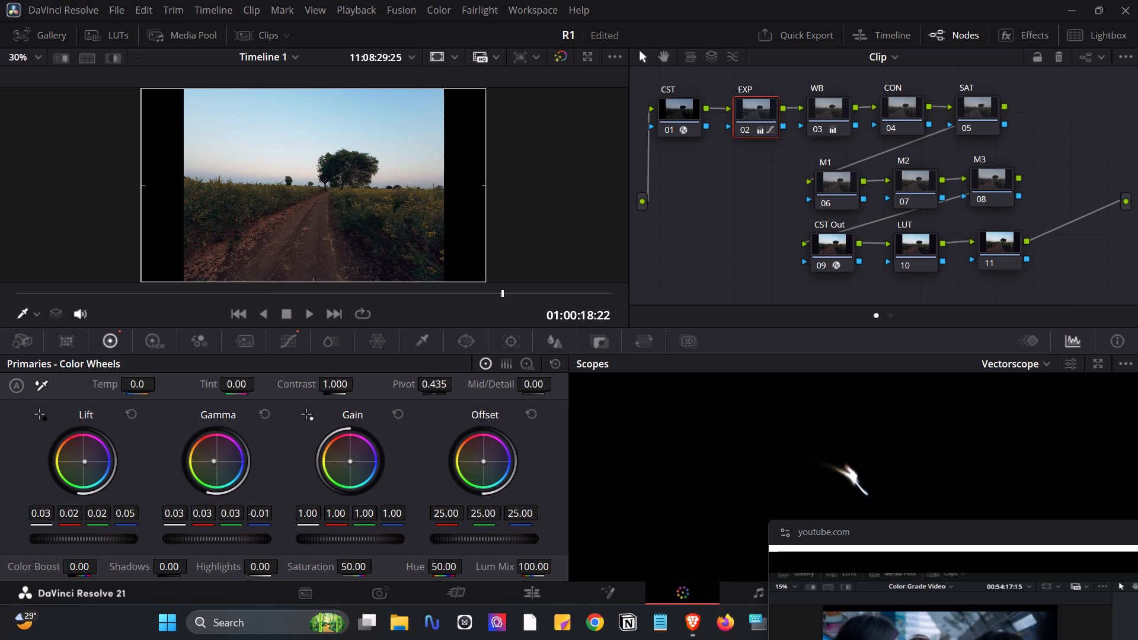
{"action": "left_click_drag", "start_coordinate": [209, 458], "coordinate": [207, 457]}
{"action": "left_click_drag", "start_coordinate": [215, 461], "coordinate": [231, 465]}
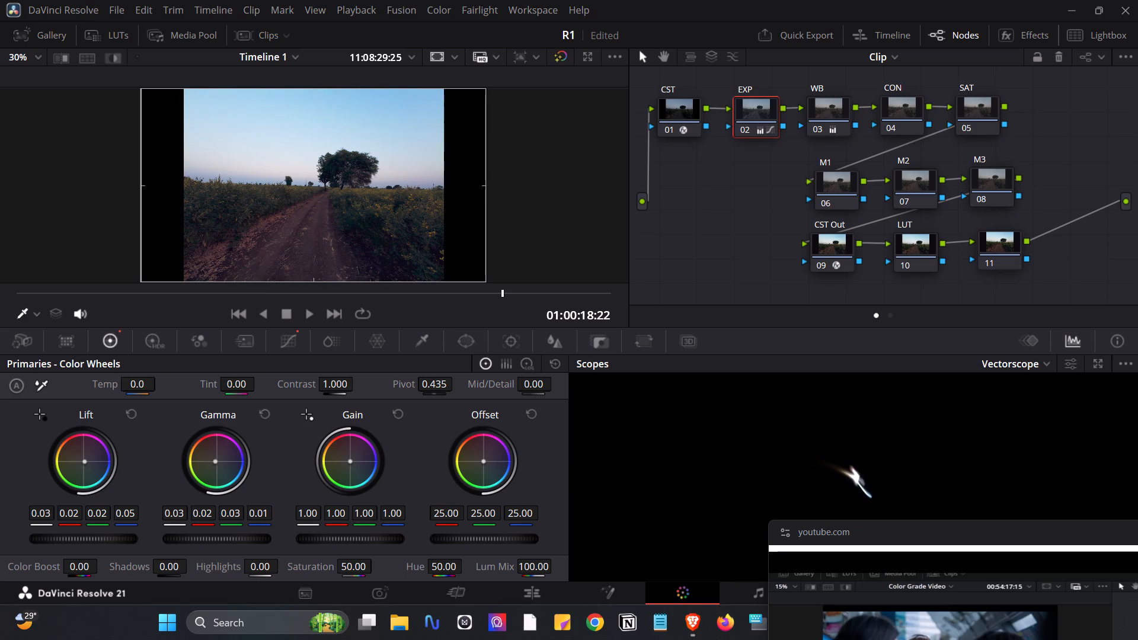
{"action": "left_click_drag", "start_coordinate": [231, 465], "coordinate": [306, 457]}
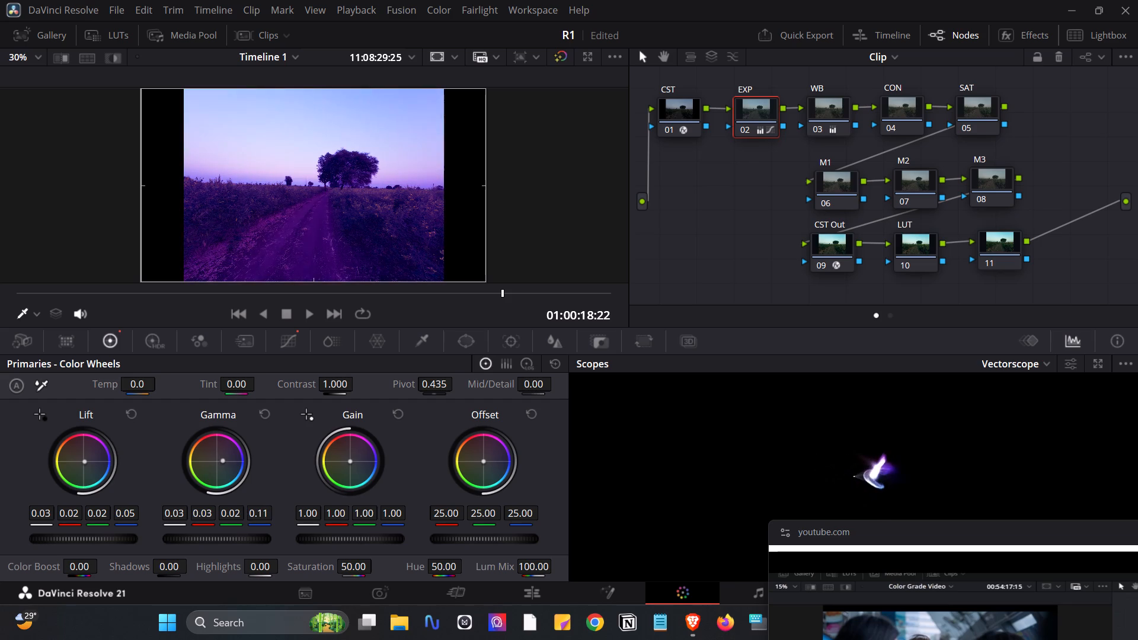
{"action": "left_click_drag", "start_coordinate": [306, 457], "coordinate": [216, 452]}
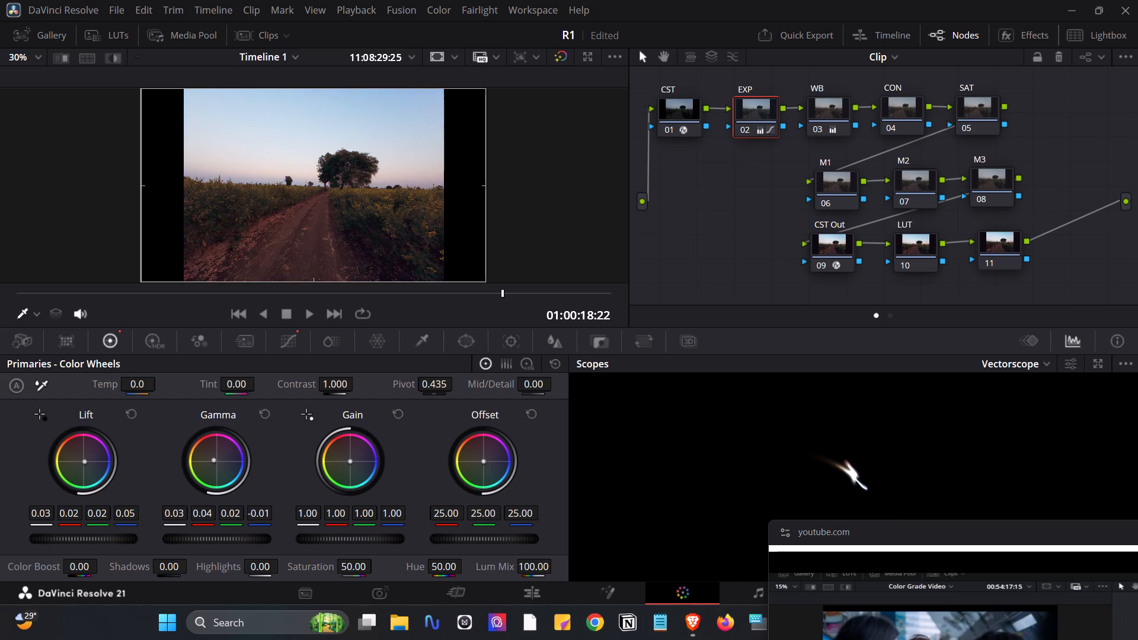
{"action": "left_click_drag", "start_coordinate": [216, 452], "coordinate": [226, 454]}
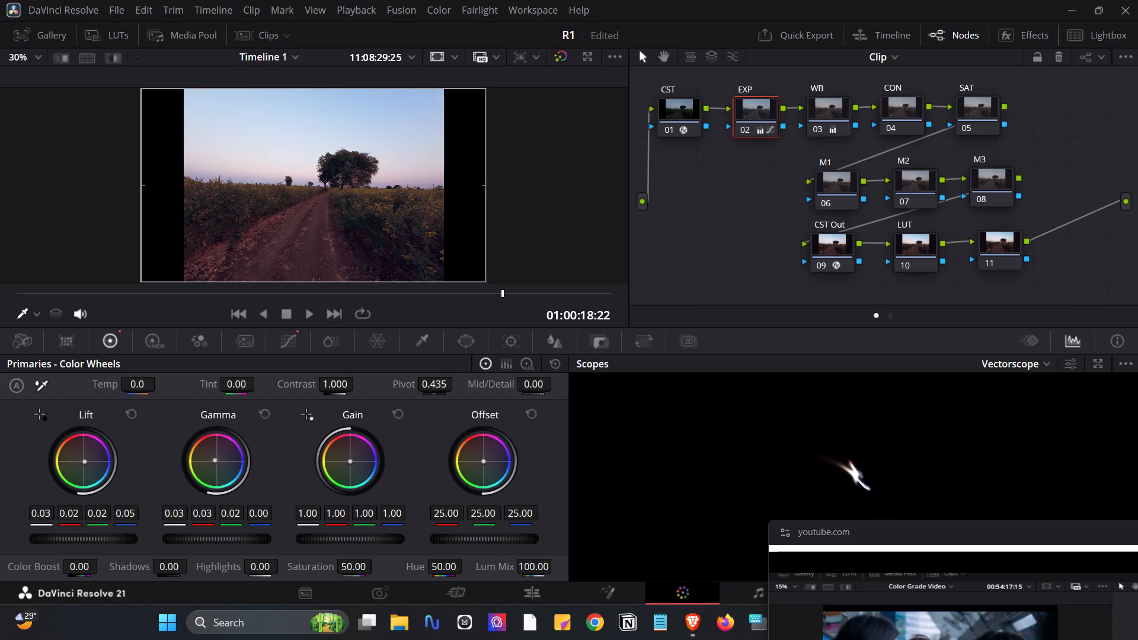
{"action": "left_click_drag", "start_coordinate": [226, 454], "coordinate": [239, 460]}
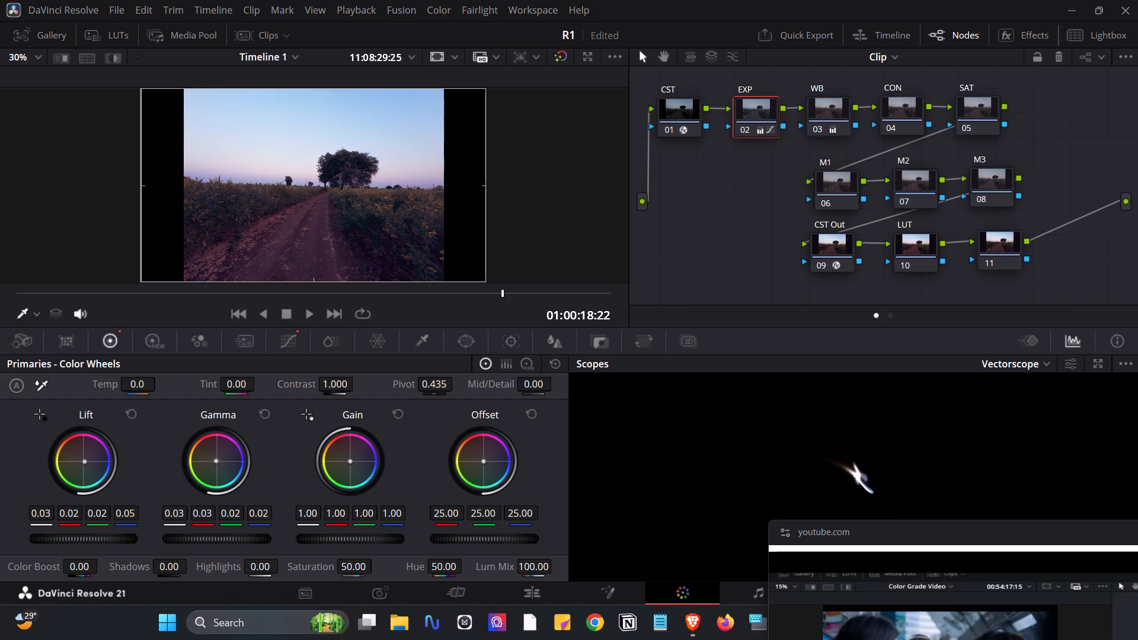
{"action": "left_click_drag", "start_coordinate": [239, 460], "coordinate": [243, 465]}
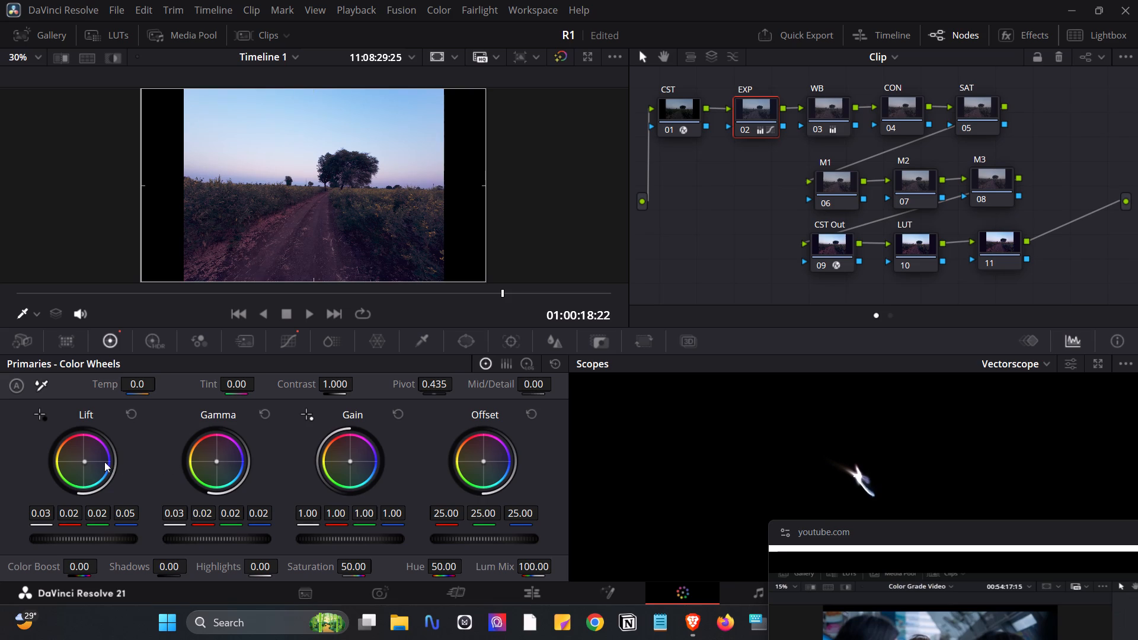
Fine-tune the EXP node's color balance to about blue 0.03 in Lift and blue 0.01 in Gamma.
{"action": "left_click_drag", "start_coordinate": [85, 460], "coordinate": [75, 460]}
{"action": "left_click_drag", "start_coordinate": [75, 460], "coordinate": [79, 460]}
{"action": "left_click", "coordinate": [217, 459]}
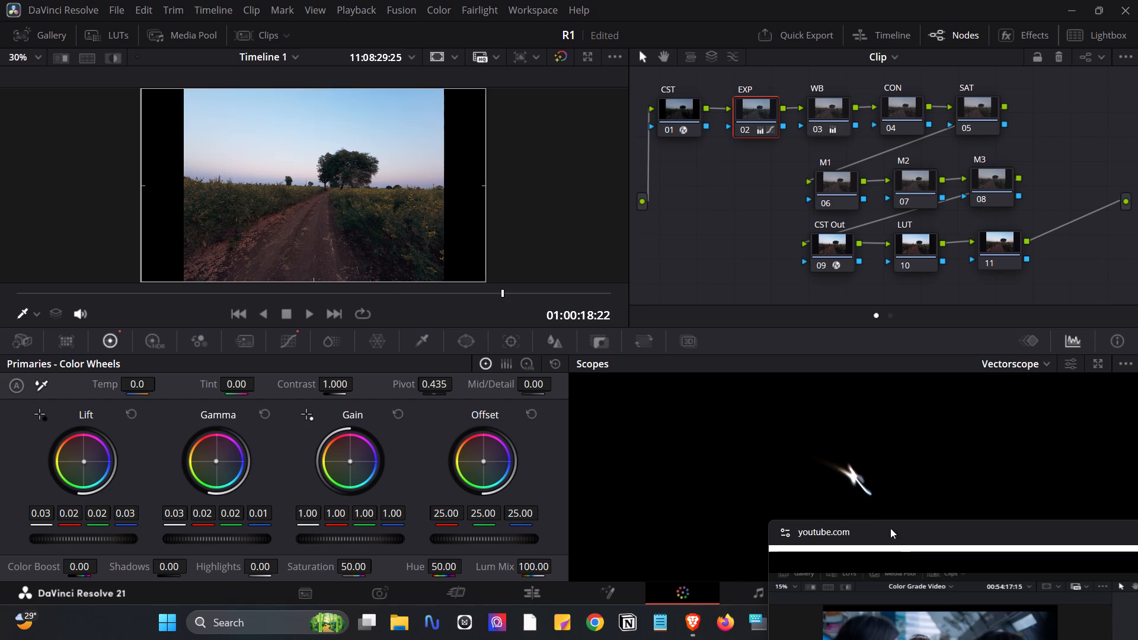
Resume the tutorial's white balance demonstration with the WB node selected, and pause it after the Lift and Gamma adjustments.
{"action": "left_click_drag", "start_coordinate": [878, 532], "coordinate": [686, 146]}
{"action": "left_click", "coordinate": [760, 240]}
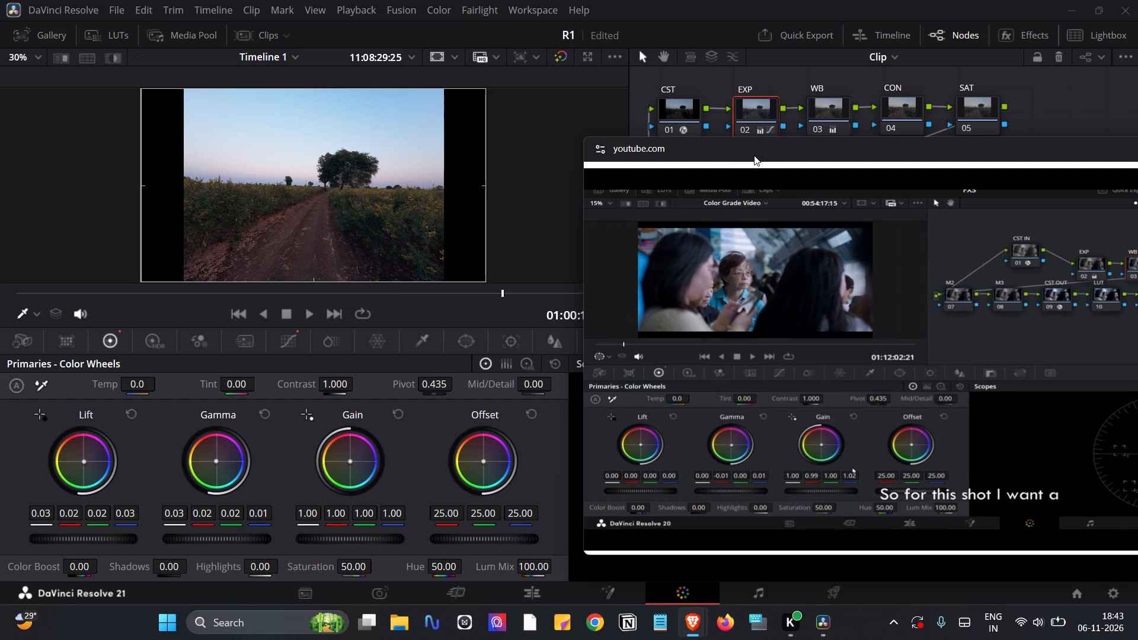
{"action": "left_click_drag", "start_coordinate": [754, 155], "coordinate": [641, 167]}
{"action": "left_click", "coordinate": [906, 119]}
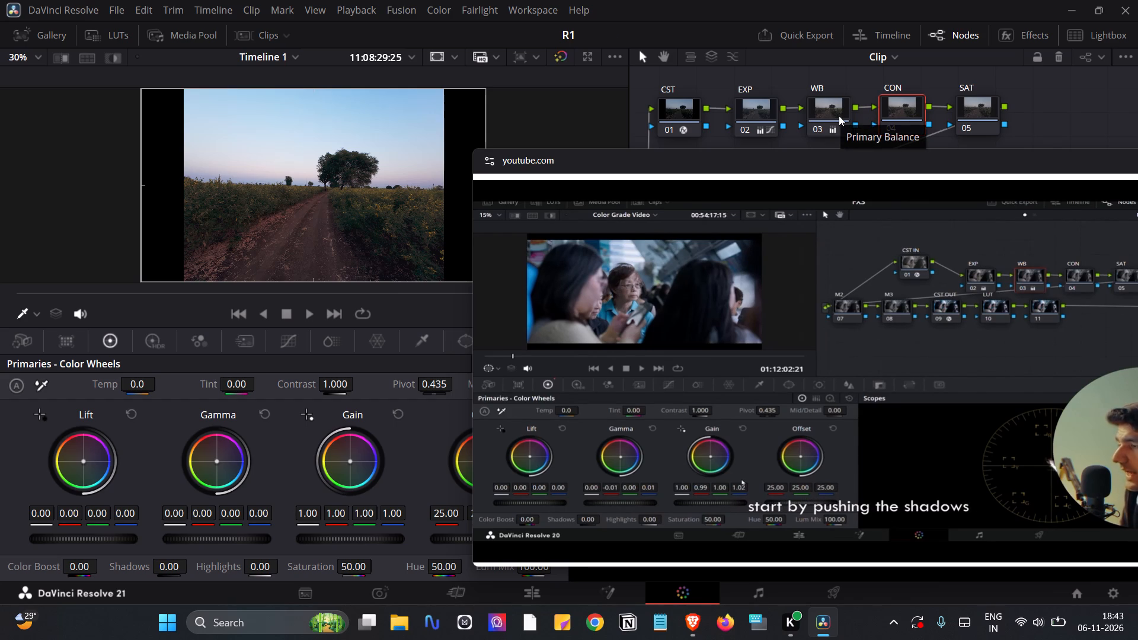
{"action": "left_click", "coordinate": [839, 116]}
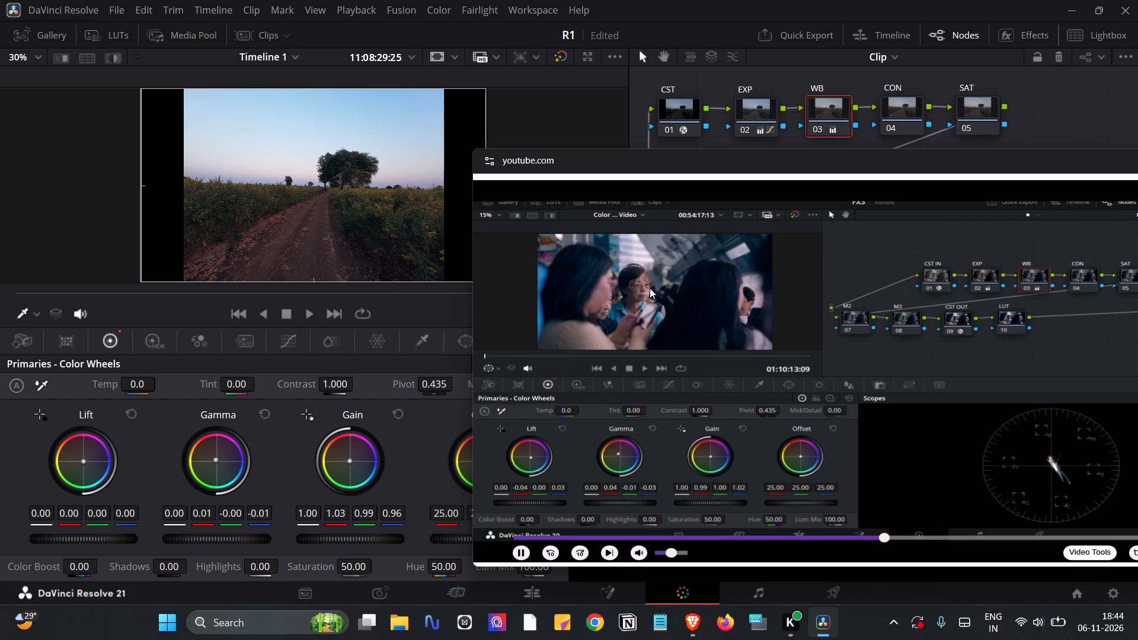
{"action": "left_click", "coordinate": [644, 333]}
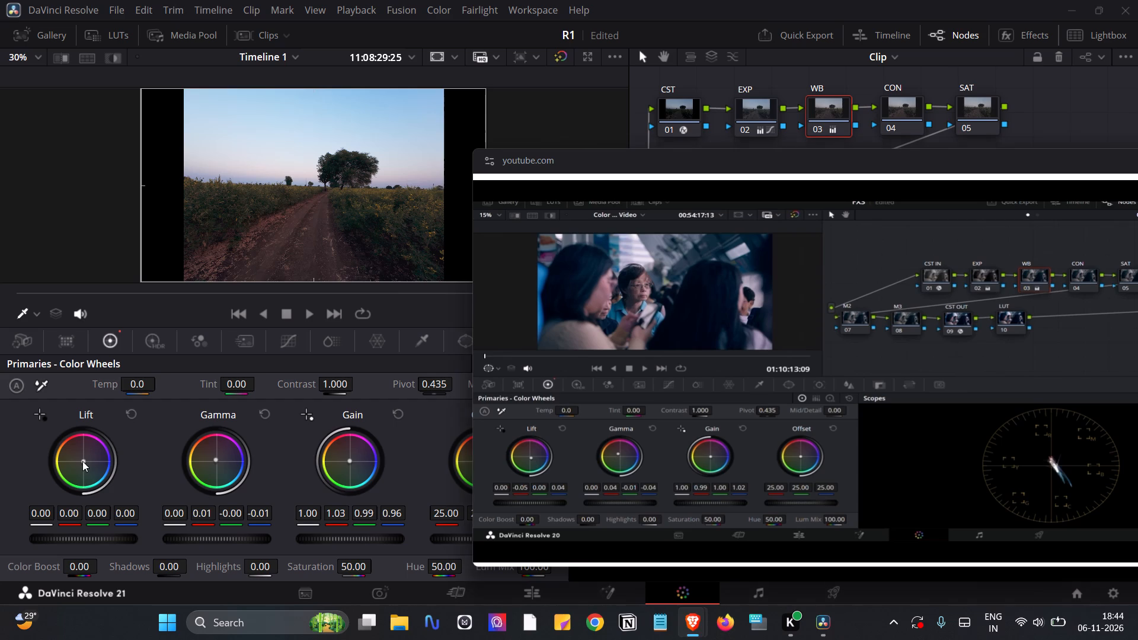
Shift the WB node's Lift color balance to about red 0.00, green -0.01 and blue -0.01, keeping the video clear of the vectorscope.
{"action": "left_click_drag", "start_coordinate": [82, 461], "coordinate": [76, 456]}
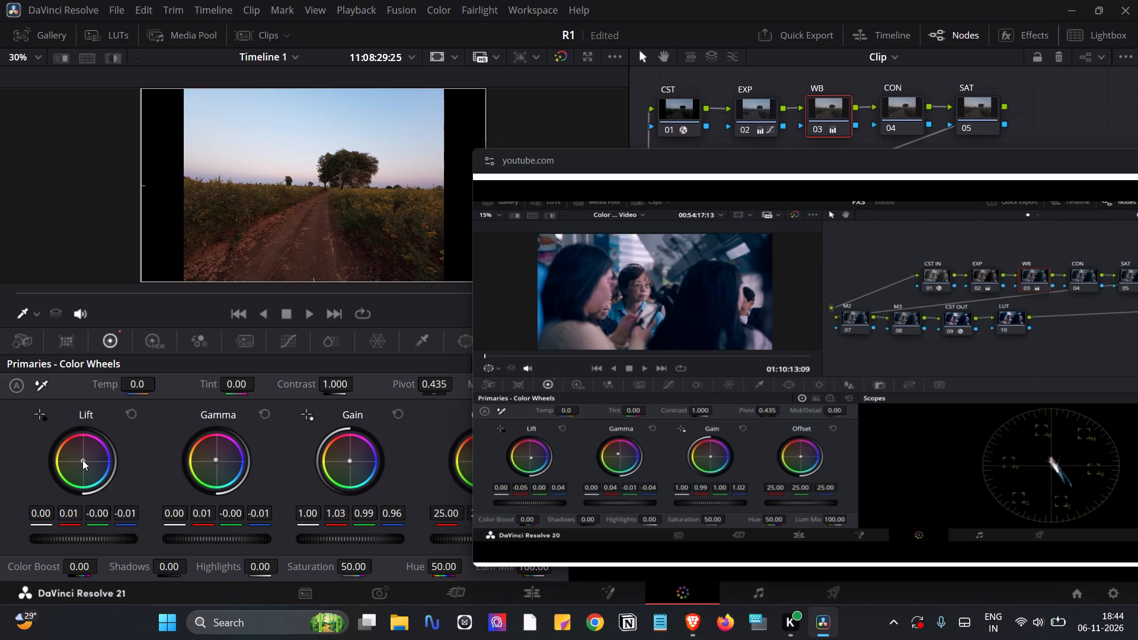
{"action": "left_click", "coordinate": [82, 460]}
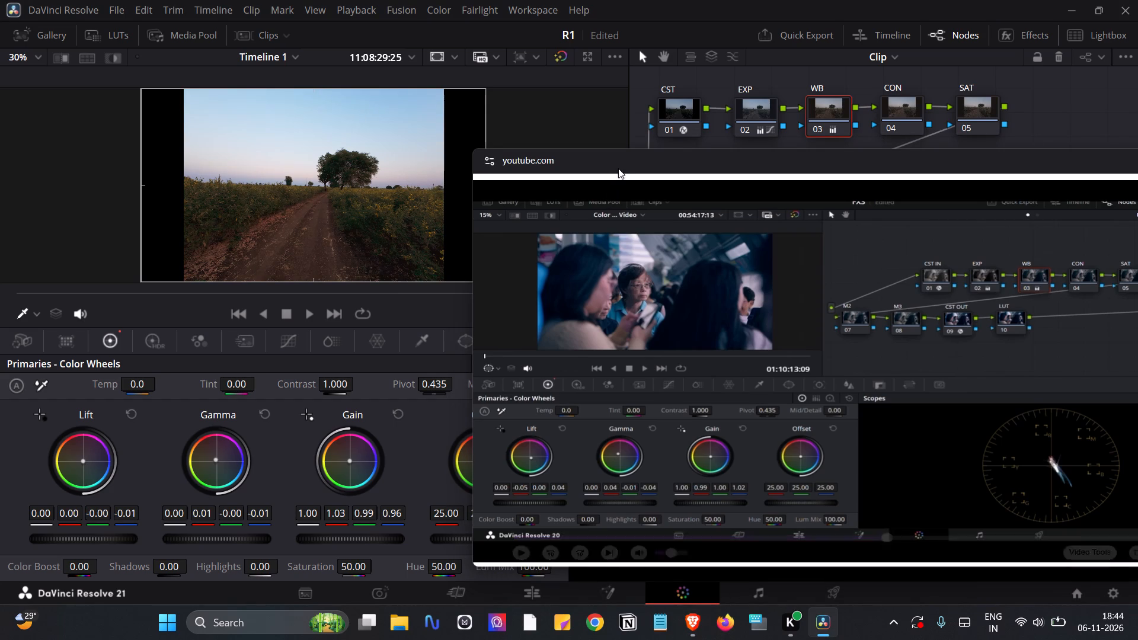
{"action": "left_click_drag", "start_coordinate": [621, 160], "coordinate": [835, 21]}
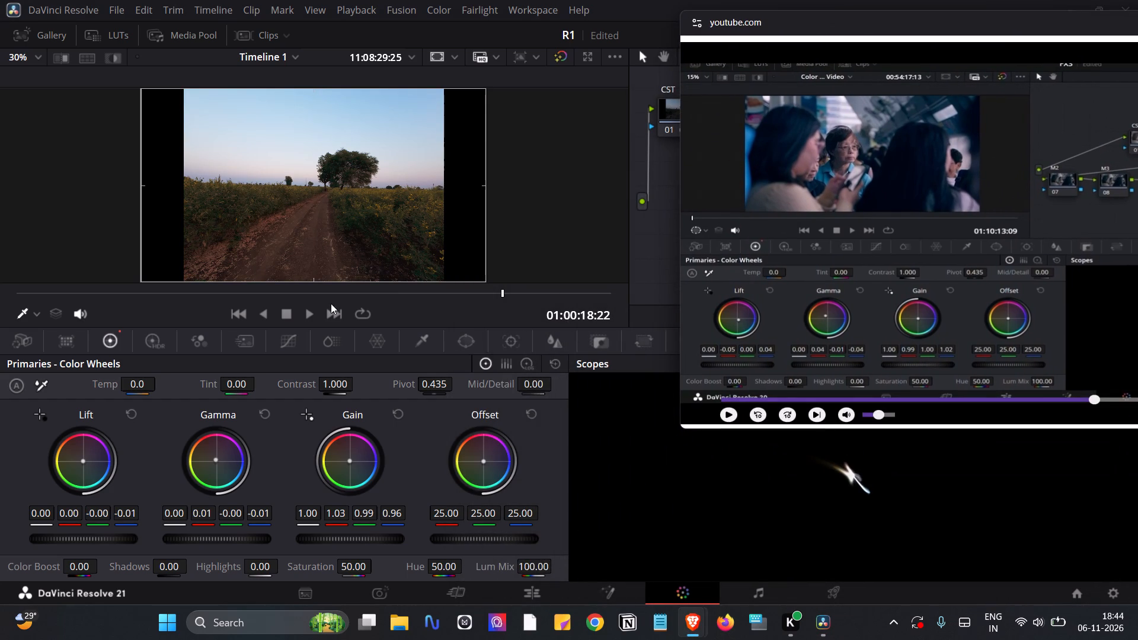
{"action": "left_click", "coordinate": [82, 458]}
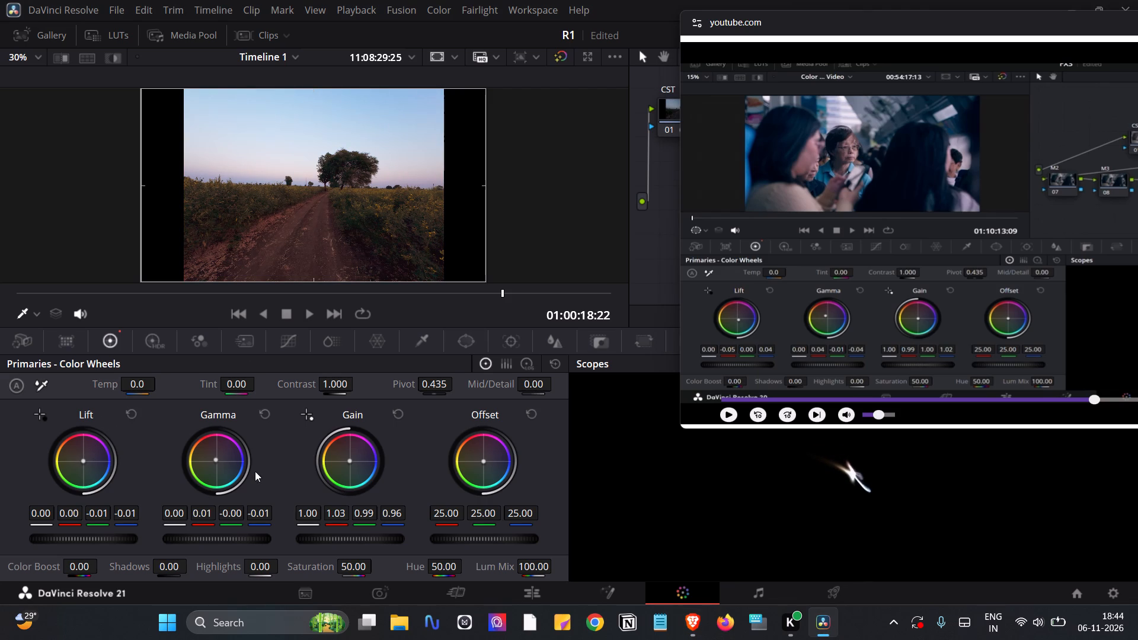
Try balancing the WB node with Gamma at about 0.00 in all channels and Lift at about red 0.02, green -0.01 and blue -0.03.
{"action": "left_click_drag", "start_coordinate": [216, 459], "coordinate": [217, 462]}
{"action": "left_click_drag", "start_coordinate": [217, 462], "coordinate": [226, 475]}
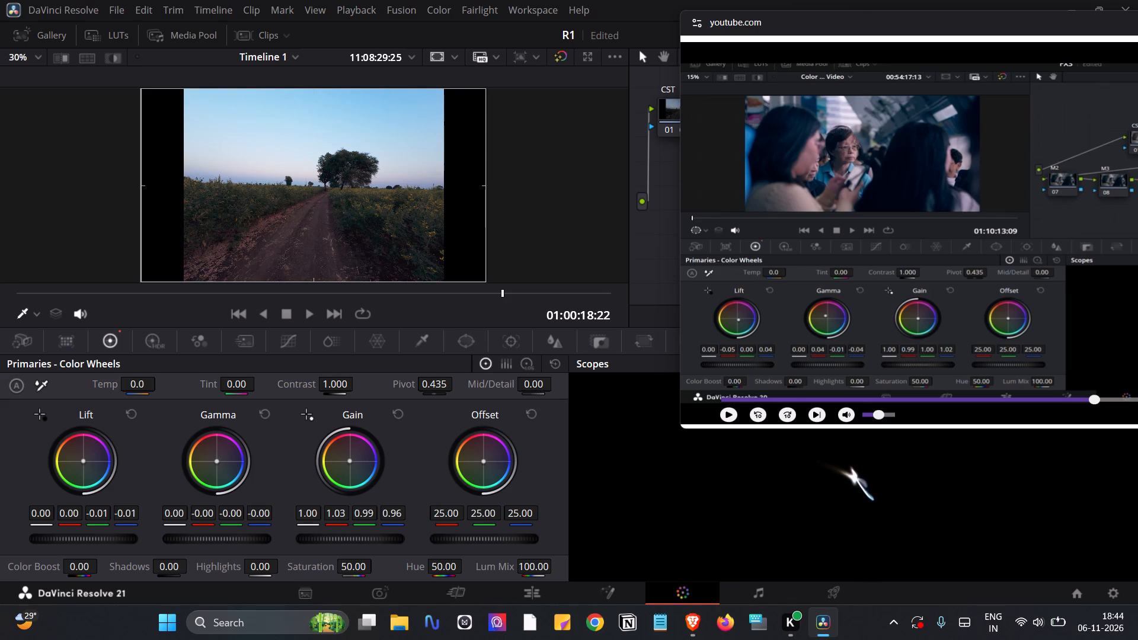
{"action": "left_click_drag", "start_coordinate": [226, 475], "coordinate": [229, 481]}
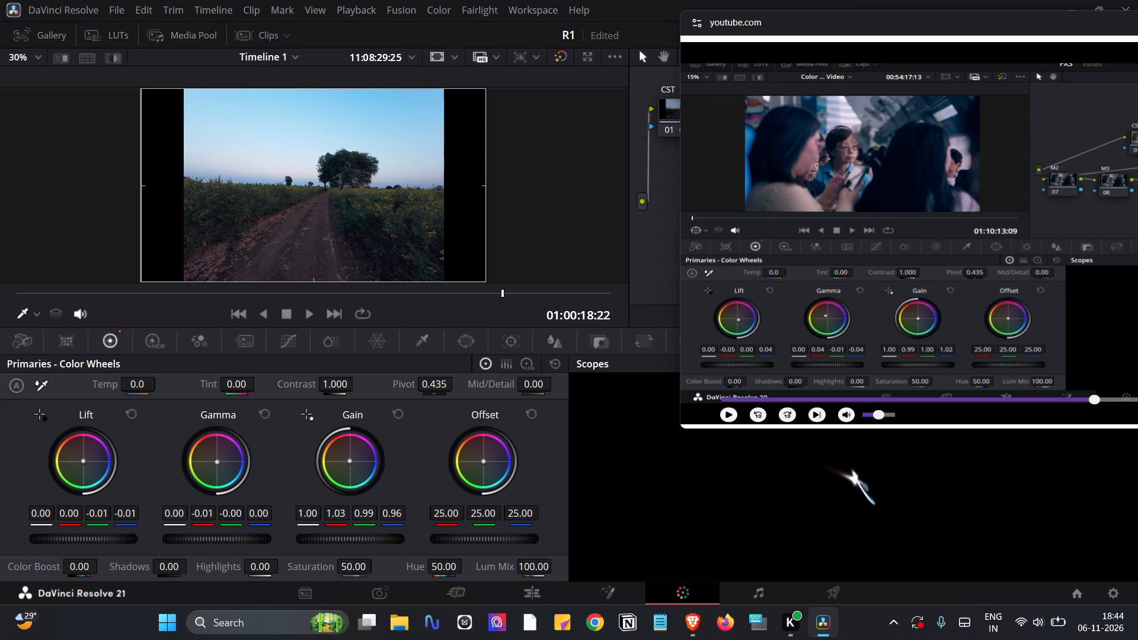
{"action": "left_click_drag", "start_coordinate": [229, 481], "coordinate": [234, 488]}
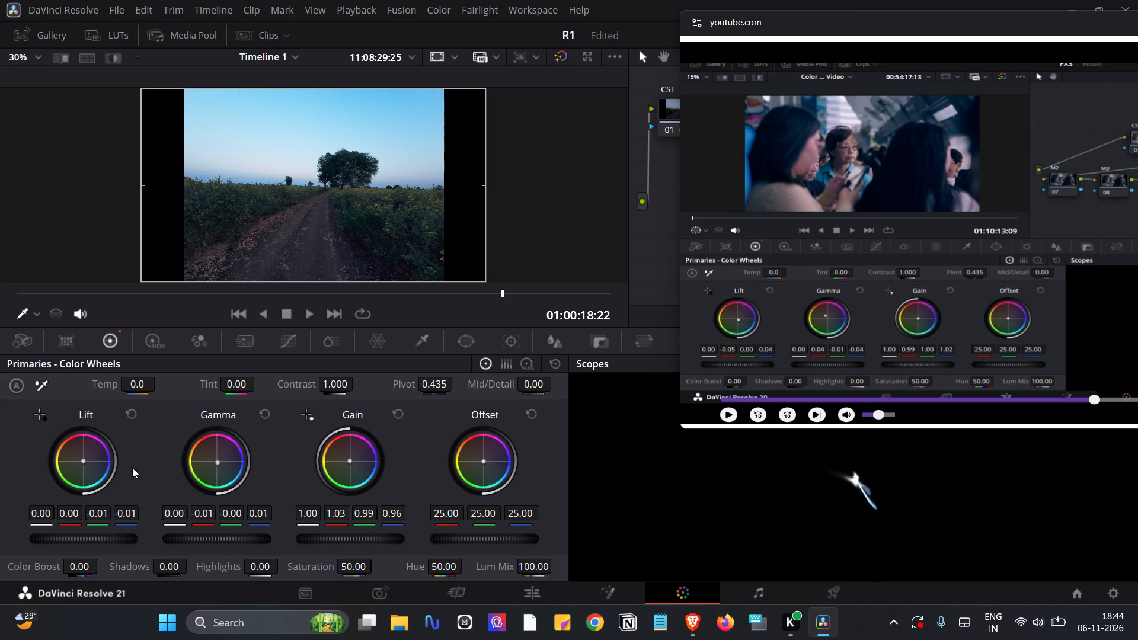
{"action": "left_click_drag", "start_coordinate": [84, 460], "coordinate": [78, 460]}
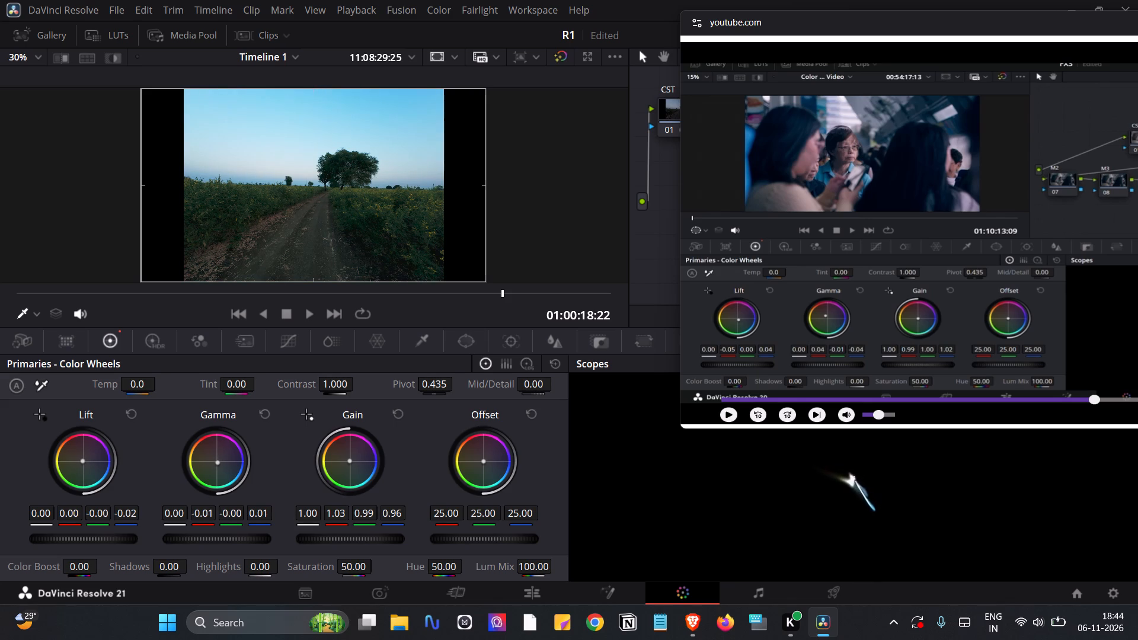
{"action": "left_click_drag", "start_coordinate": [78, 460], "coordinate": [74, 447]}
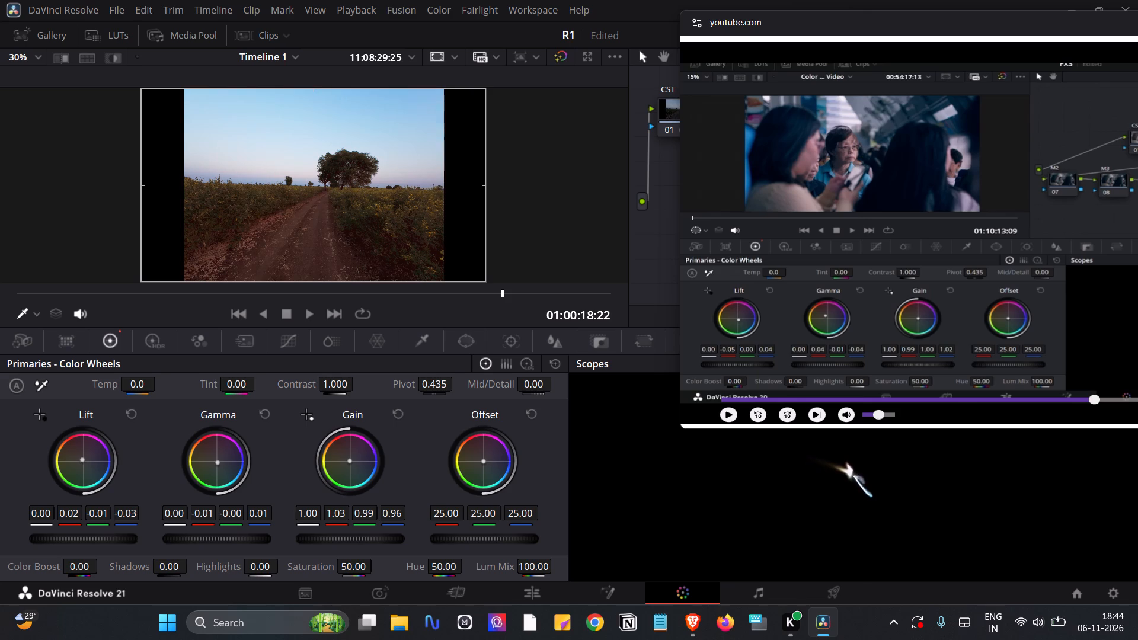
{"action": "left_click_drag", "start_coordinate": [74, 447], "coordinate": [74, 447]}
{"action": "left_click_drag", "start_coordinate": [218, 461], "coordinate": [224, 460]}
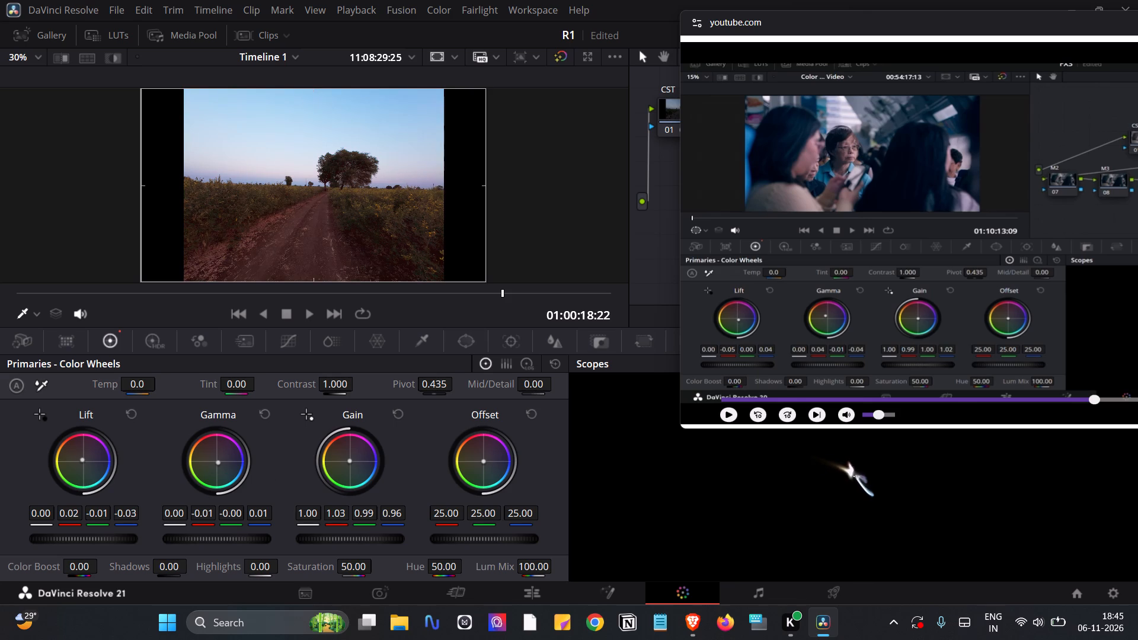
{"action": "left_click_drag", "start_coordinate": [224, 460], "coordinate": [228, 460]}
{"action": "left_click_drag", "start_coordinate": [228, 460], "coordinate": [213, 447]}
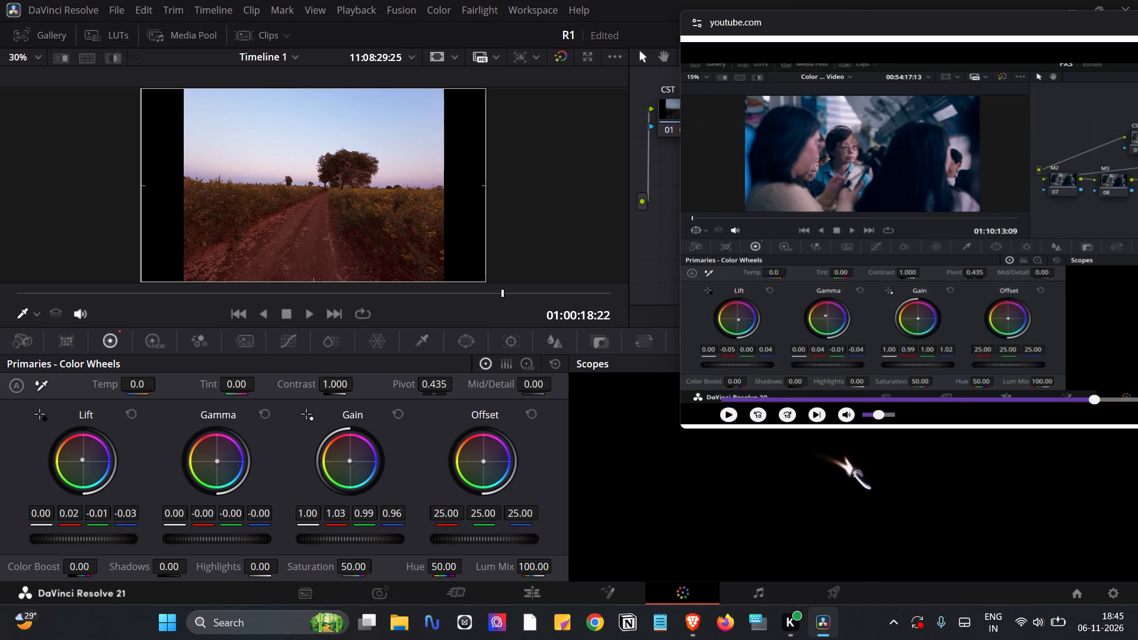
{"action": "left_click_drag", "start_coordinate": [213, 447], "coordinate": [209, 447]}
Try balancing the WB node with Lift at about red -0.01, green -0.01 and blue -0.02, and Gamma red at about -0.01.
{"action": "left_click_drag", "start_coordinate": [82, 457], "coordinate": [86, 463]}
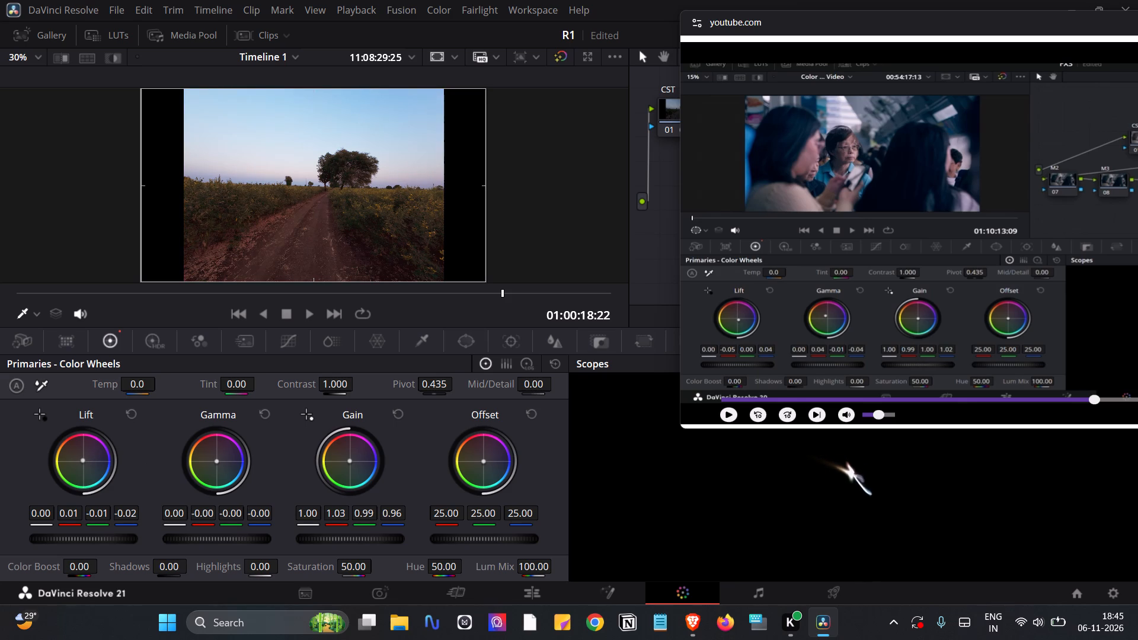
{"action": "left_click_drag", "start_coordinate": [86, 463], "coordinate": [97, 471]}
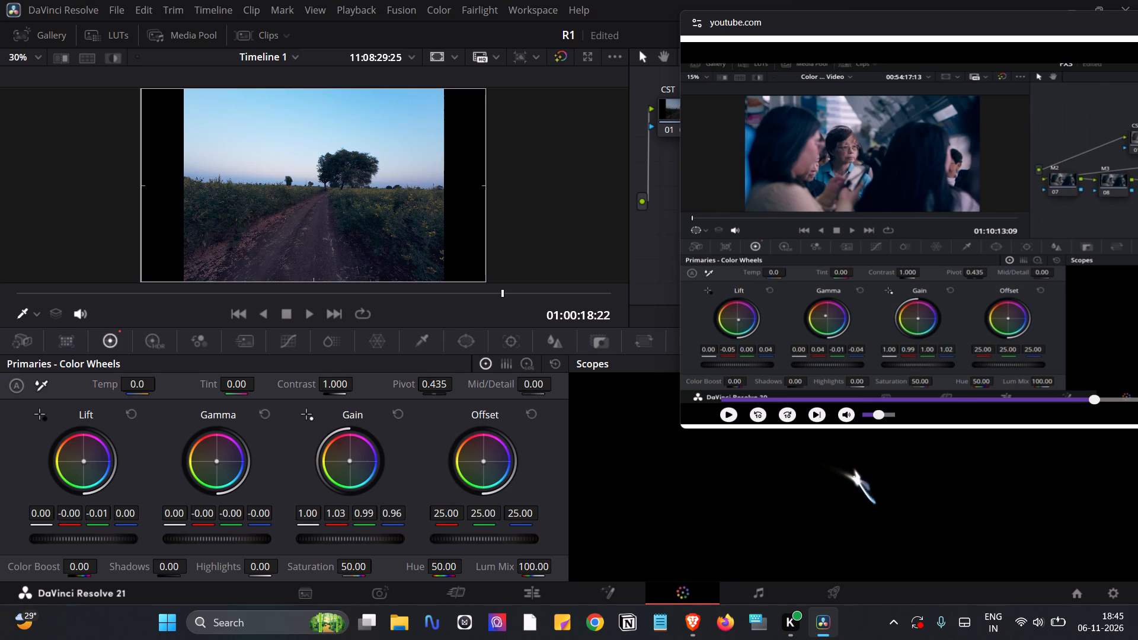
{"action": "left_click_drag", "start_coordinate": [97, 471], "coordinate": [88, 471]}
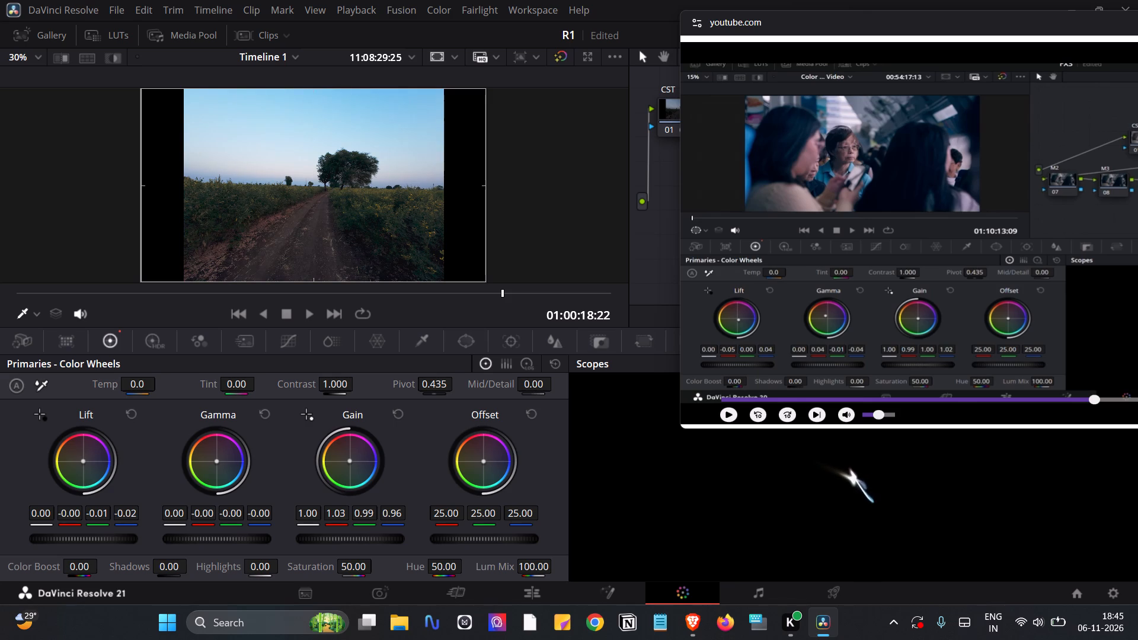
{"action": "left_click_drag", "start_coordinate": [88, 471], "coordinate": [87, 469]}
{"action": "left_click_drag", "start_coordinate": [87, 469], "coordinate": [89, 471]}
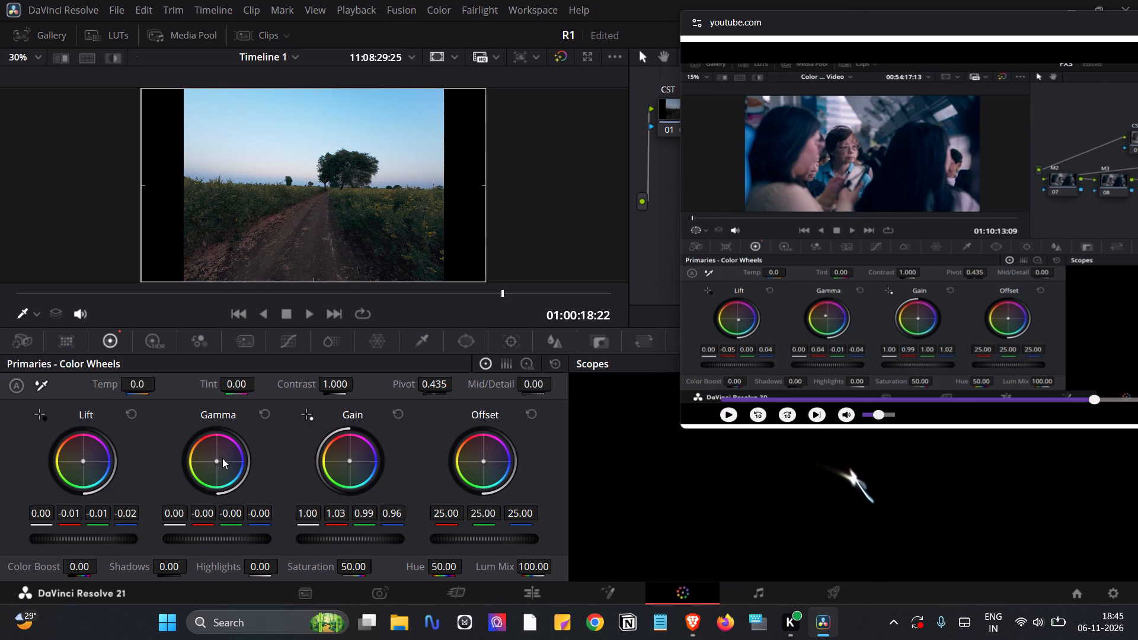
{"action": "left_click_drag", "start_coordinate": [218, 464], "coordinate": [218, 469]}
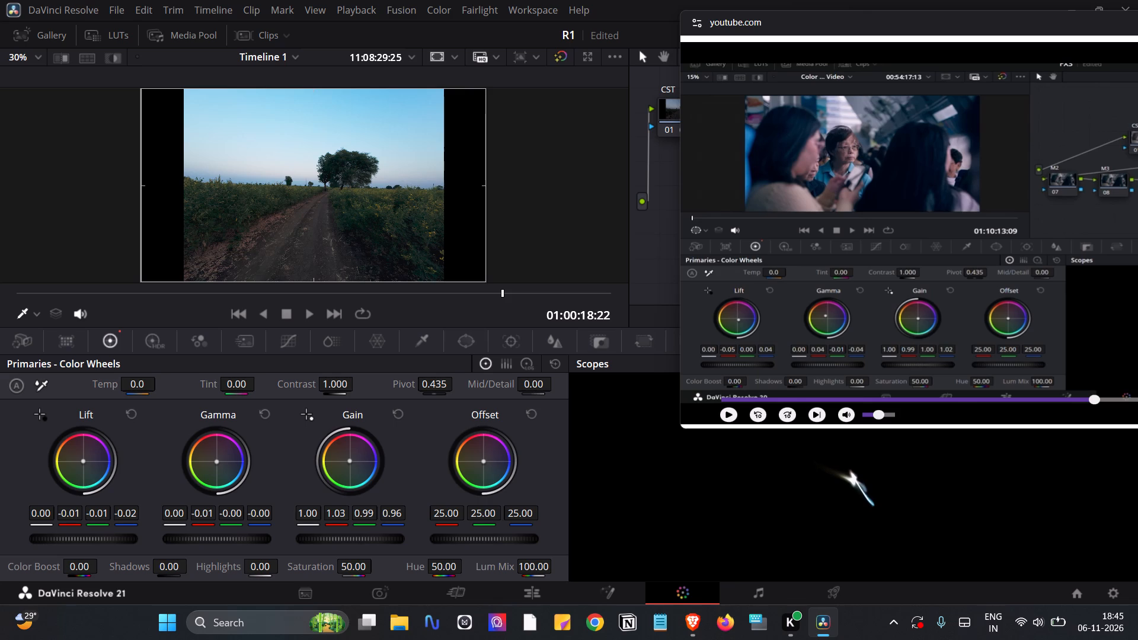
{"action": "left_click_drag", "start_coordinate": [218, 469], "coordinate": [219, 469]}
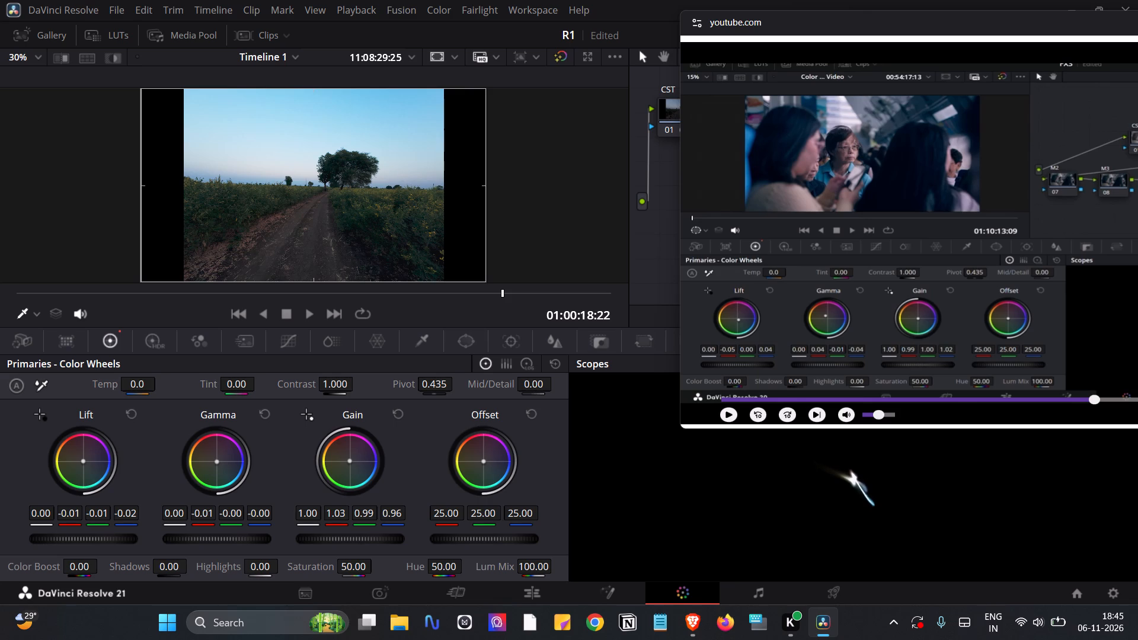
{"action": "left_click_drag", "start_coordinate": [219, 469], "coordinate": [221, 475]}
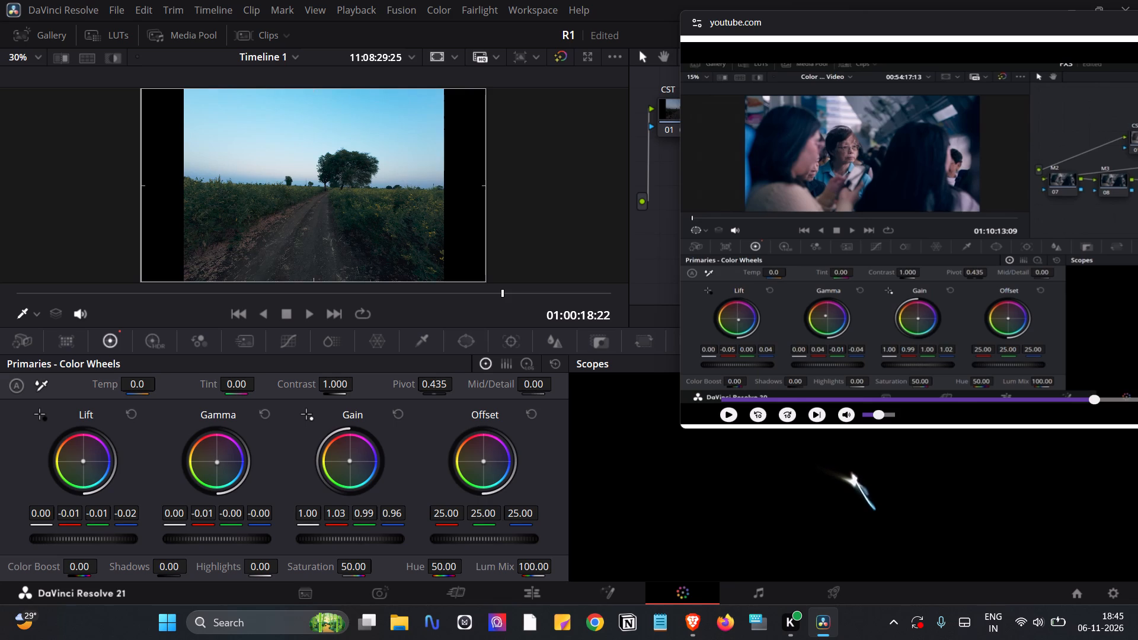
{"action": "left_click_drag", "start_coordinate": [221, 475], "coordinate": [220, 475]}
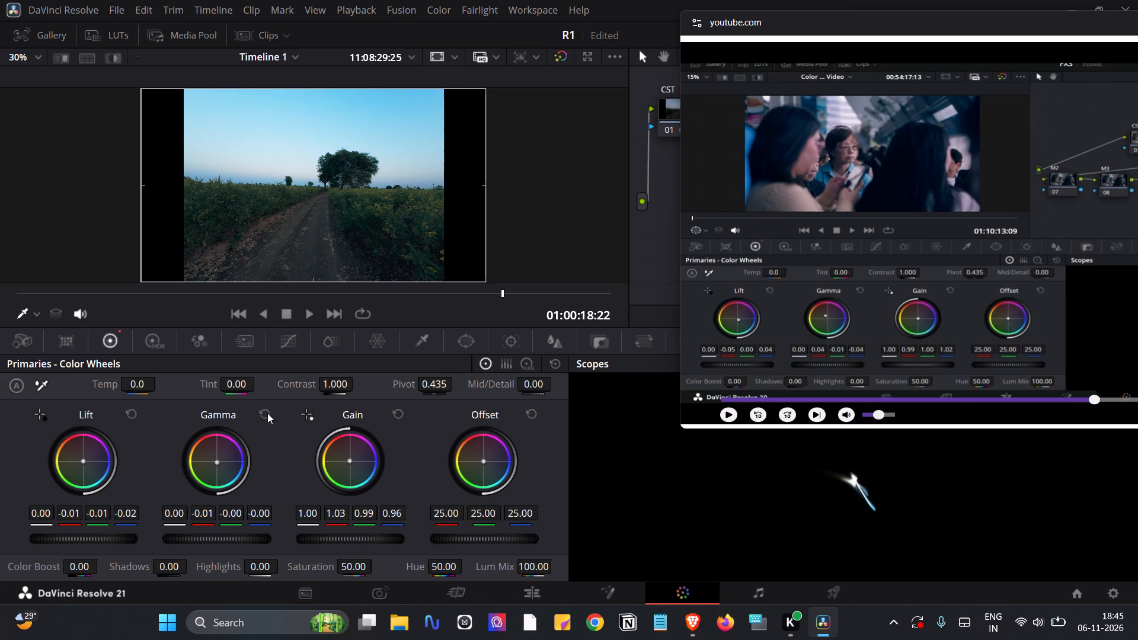
Reset the WB node's Gamma and Lift color wheels to their defaults.
{"action": "left_click", "coordinate": [269, 408]}
{"action": "left_click", "coordinate": [135, 410]}
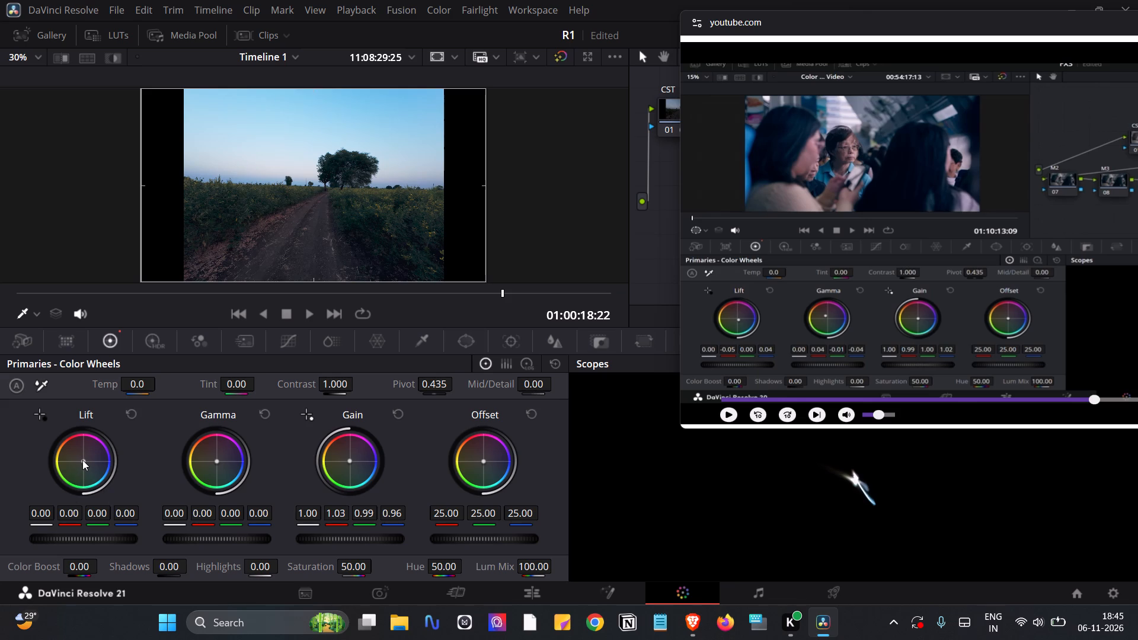
Shift the WB node's Lift color balance to about red 0.01, green -0.01 and blue -0.01.
{"action": "left_click_drag", "start_coordinate": [82, 460], "coordinate": [94, 465]}
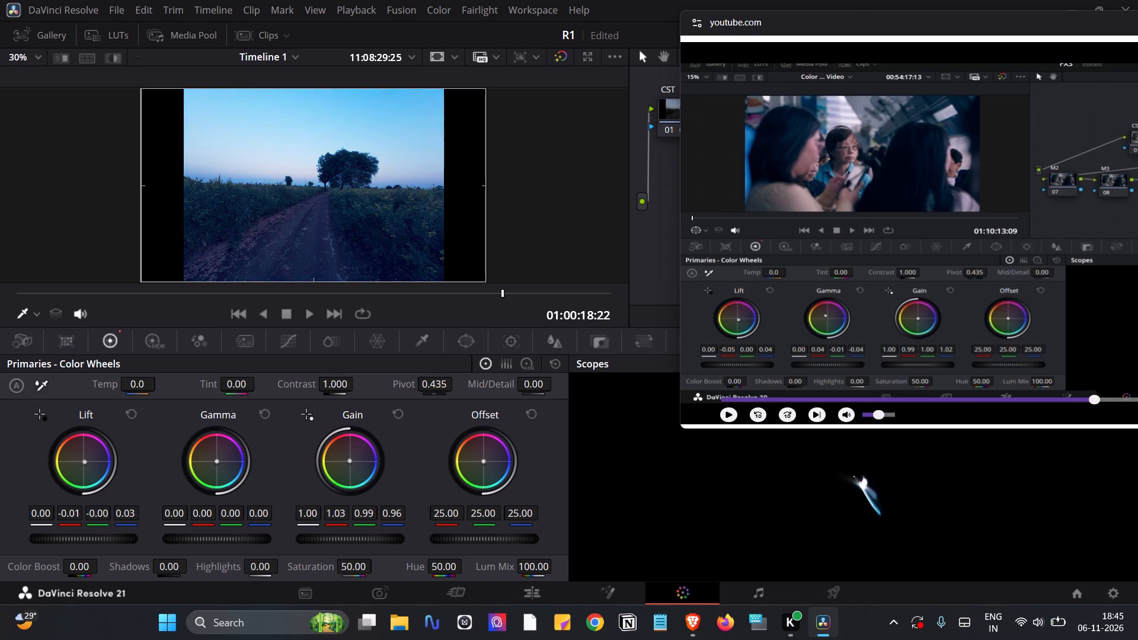
{"action": "left_click_drag", "start_coordinate": [94, 465], "coordinate": [81, 455]}
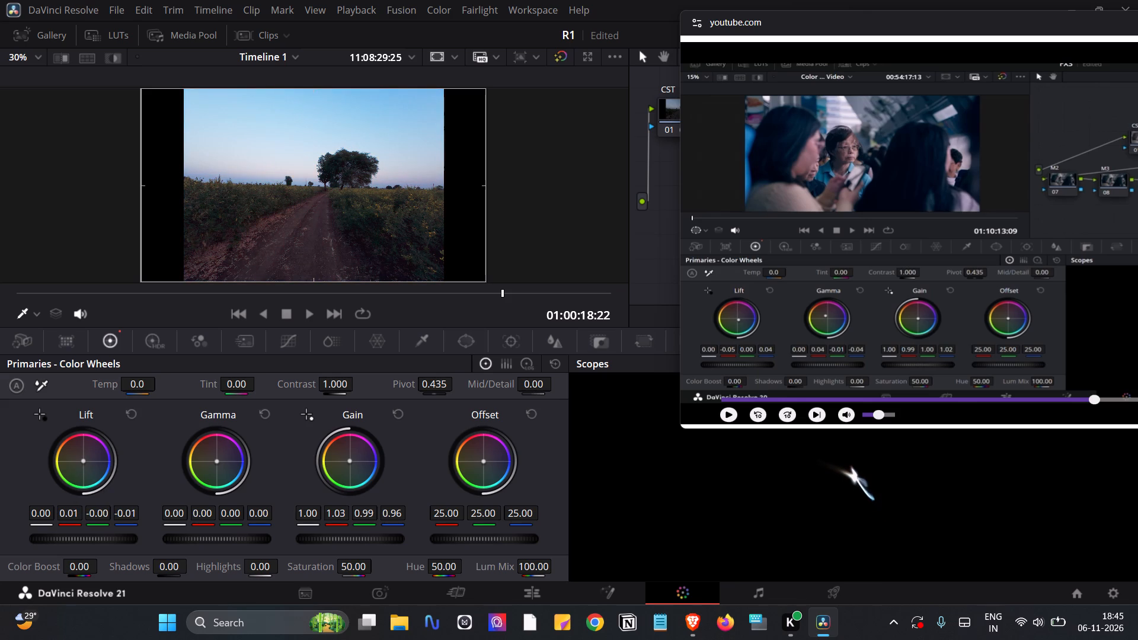
{"action": "left_click_drag", "start_coordinate": [81, 455], "coordinate": [81, 453]}
Balance the WB node's Gamma color wheel against the vectorscope to about red 0.00, green 0.00 and blue -0.01.
{"action": "left_click_drag", "start_coordinate": [214, 460], "coordinate": [236, 463]}
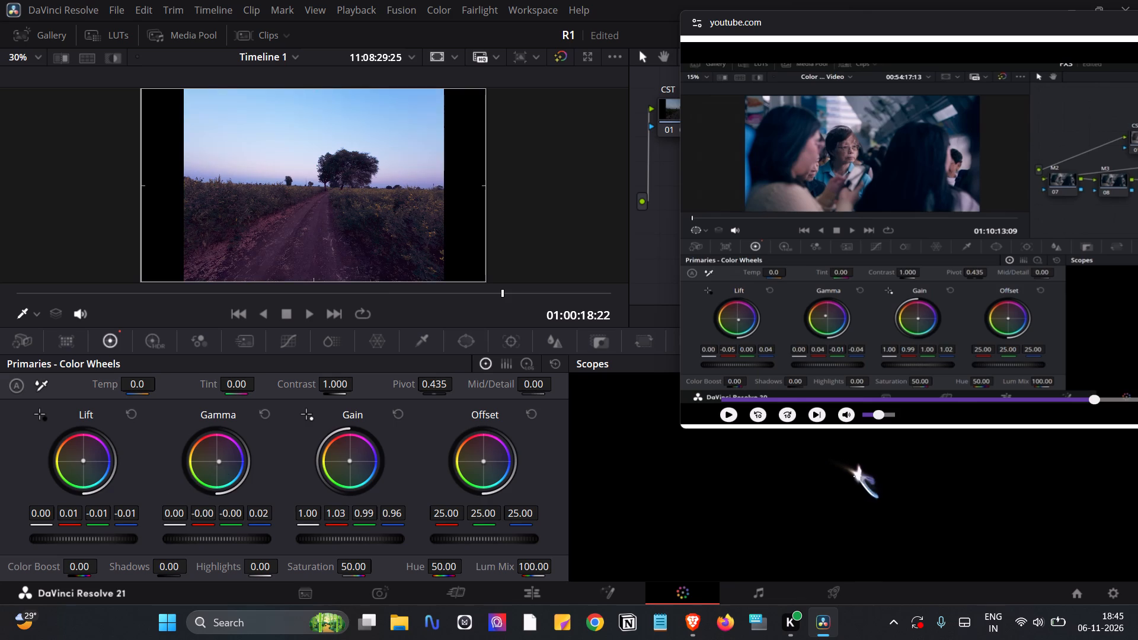
{"action": "left_click_drag", "start_coordinate": [236, 463], "coordinate": [199, 450]}
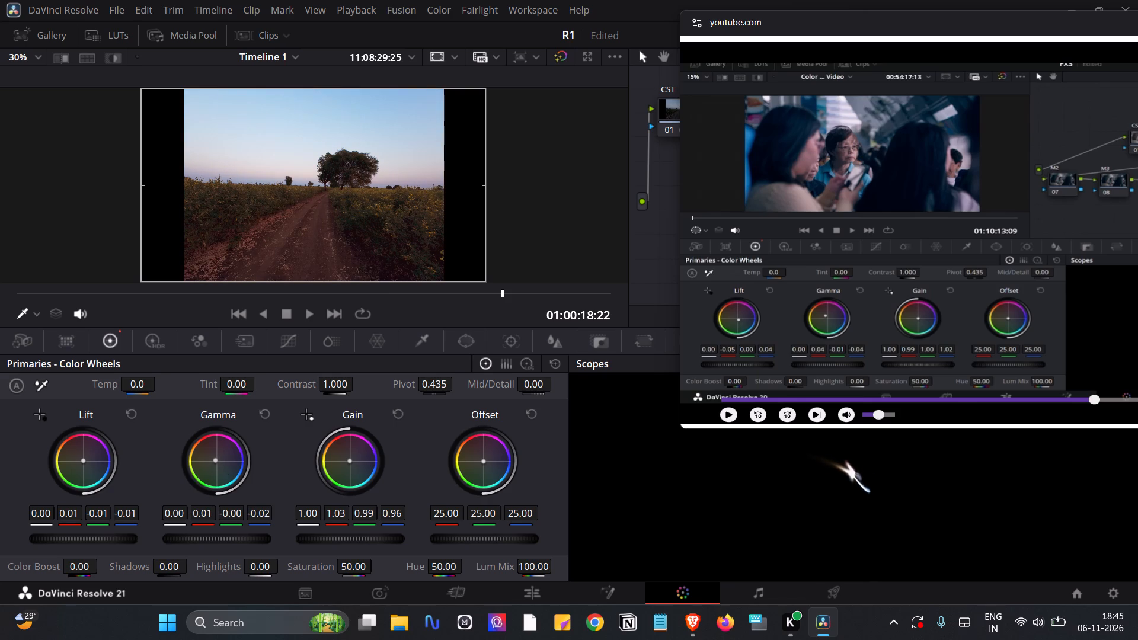
{"action": "left_click_drag", "start_coordinate": [199, 450], "coordinate": [201, 446]}
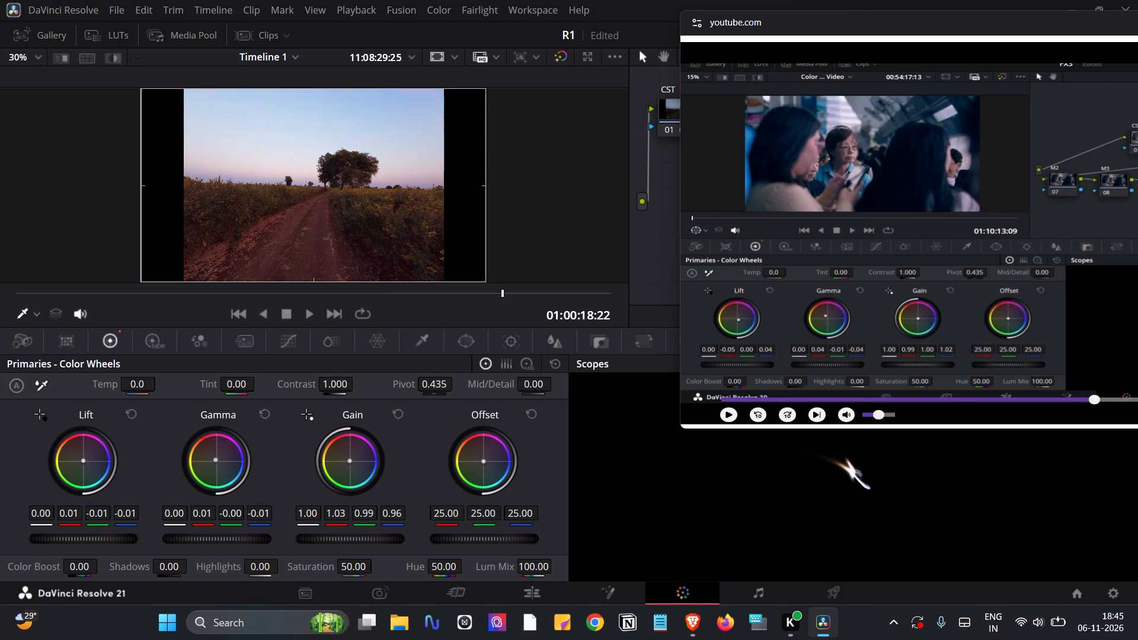
{"action": "left_click_drag", "start_coordinate": [201, 446], "coordinate": [210, 461]}
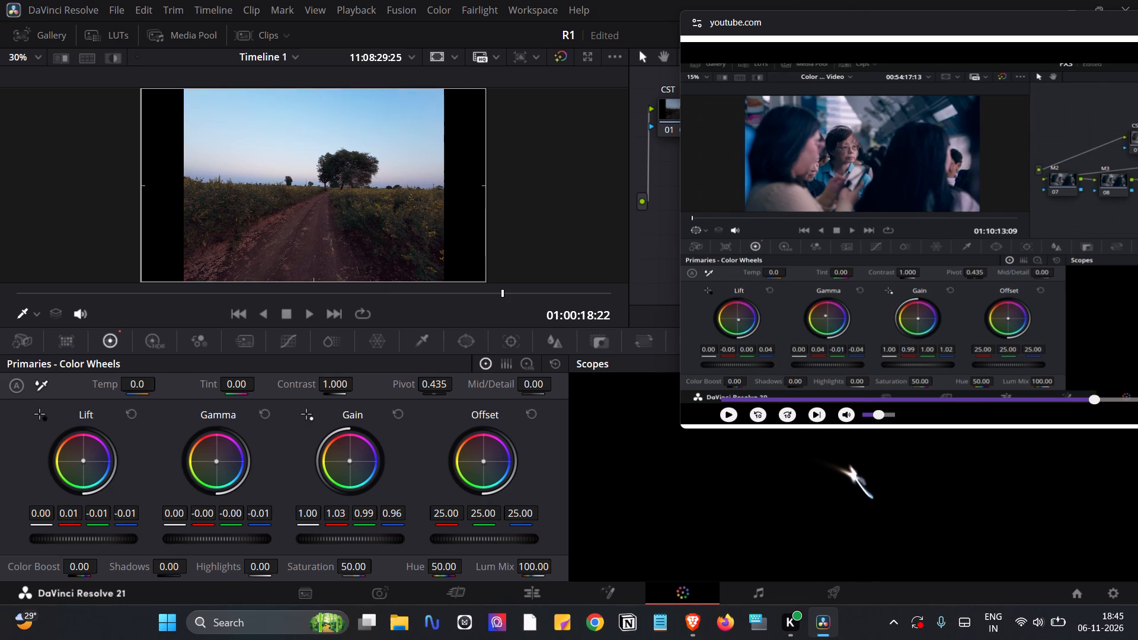
{"action": "left_click_drag", "start_coordinate": [210, 461], "coordinate": [210, 461]}
{"action": "left_click_drag", "start_coordinate": [210, 461], "coordinate": [223, 472]}
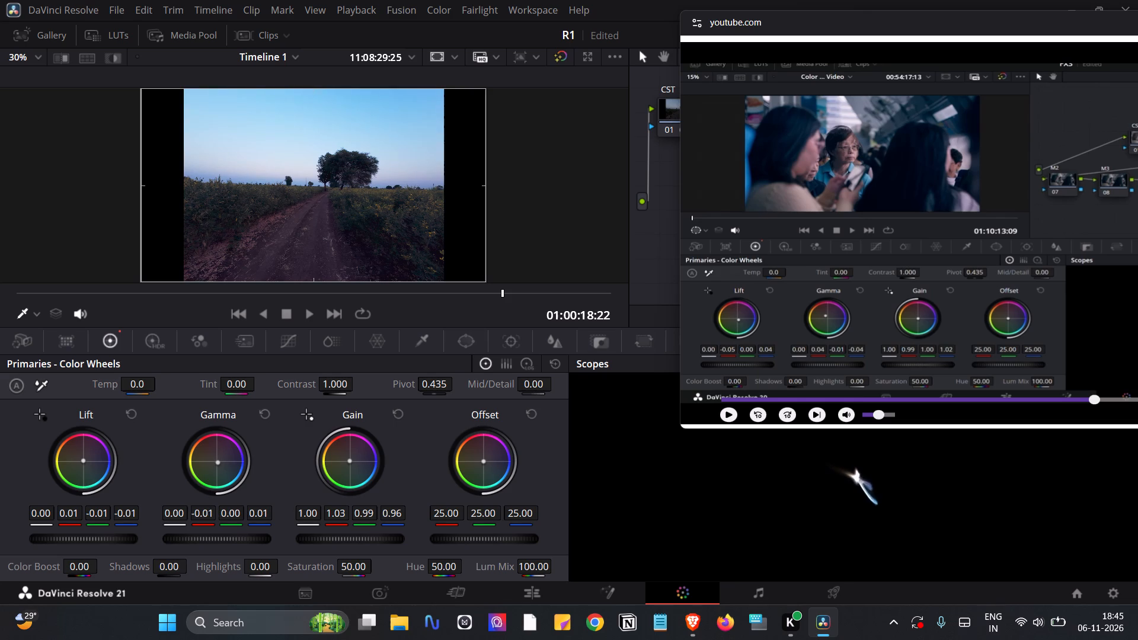
{"action": "left_click_drag", "start_coordinate": [223, 472], "coordinate": [210, 465]}
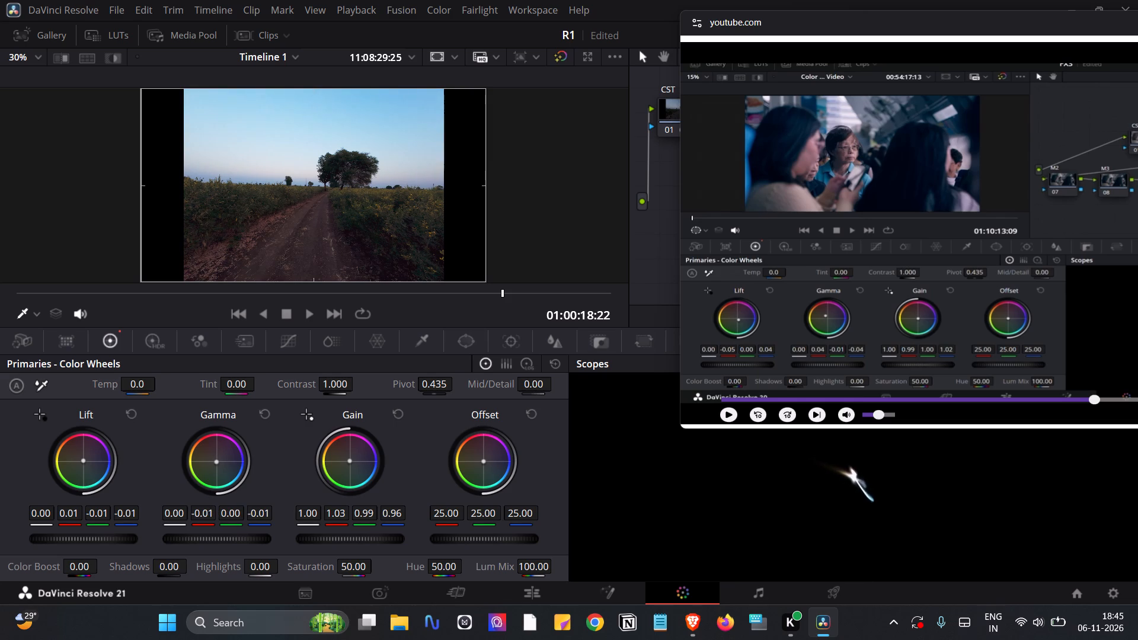
{"action": "left_click_drag", "start_coordinate": [210, 465], "coordinate": [207, 462]}
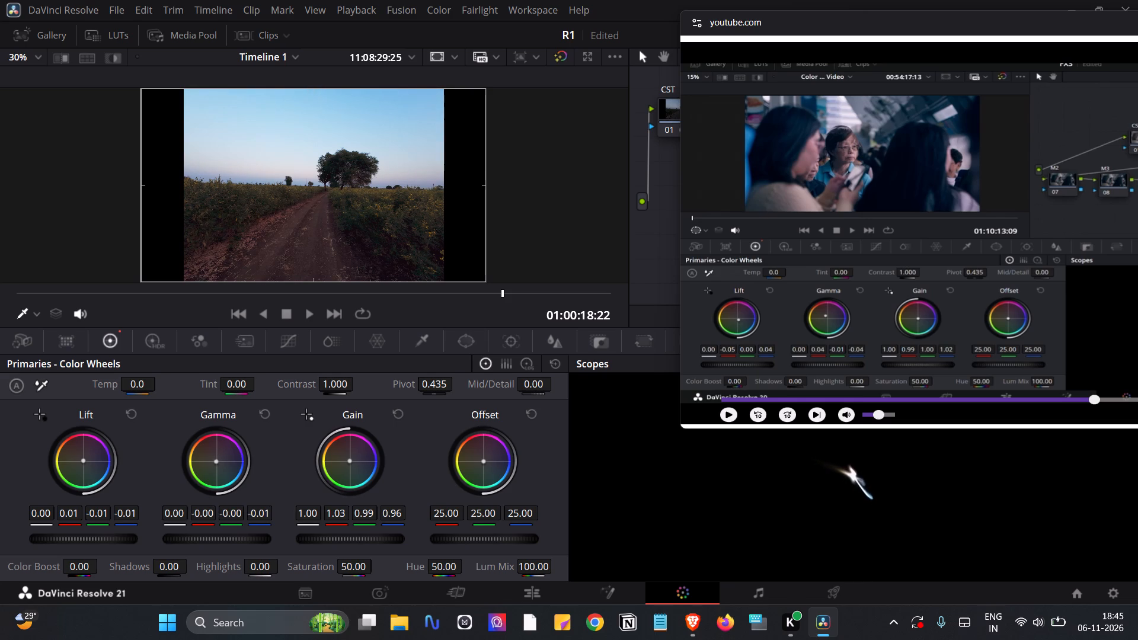
{"action": "left_click_drag", "start_coordinate": [207, 462], "coordinate": [207, 463]}
Fine-tune the WB node's Lift color balance so red is about 0.00.
{"action": "left_click", "coordinate": [82, 459]}
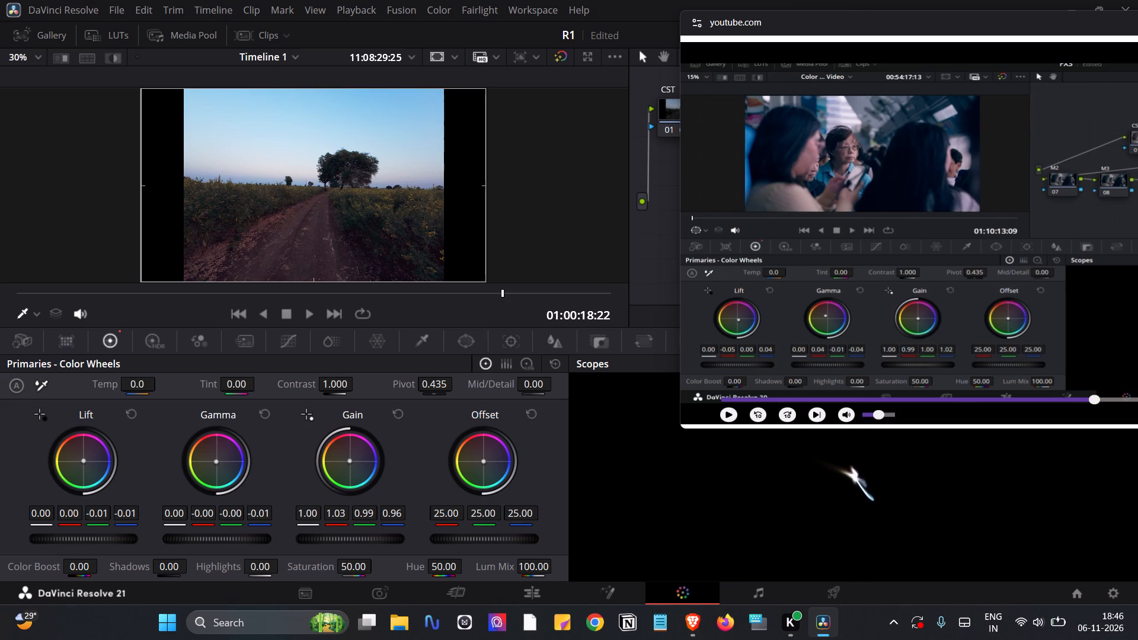
Resume the tutorial's white balance demonstration and move its floating window so its full node graph and vectorscope can be seen.
{"action": "left_click", "coordinate": [915, 202]}
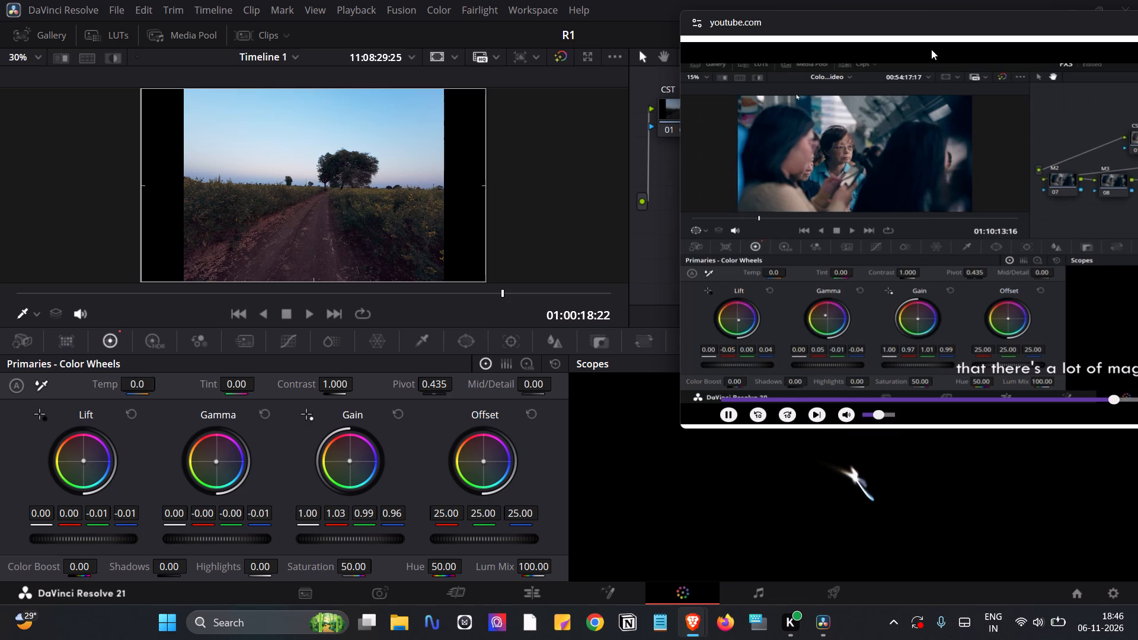
{"action": "left_click_drag", "start_coordinate": [932, 27], "coordinate": [593, 40]}
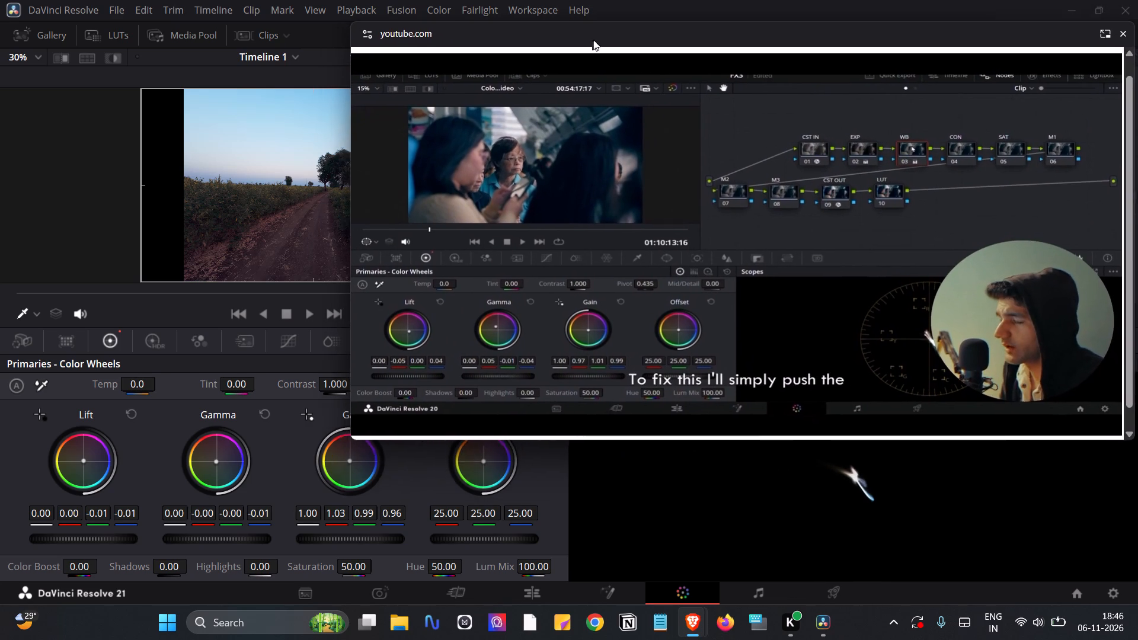
Move the floating tutorial window clear of the viewer and primary color wheels, and pause it at the Offset wheel adjustment.
{"action": "left_click_drag", "start_coordinate": [593, 40], "coordinate": [701, 46]}
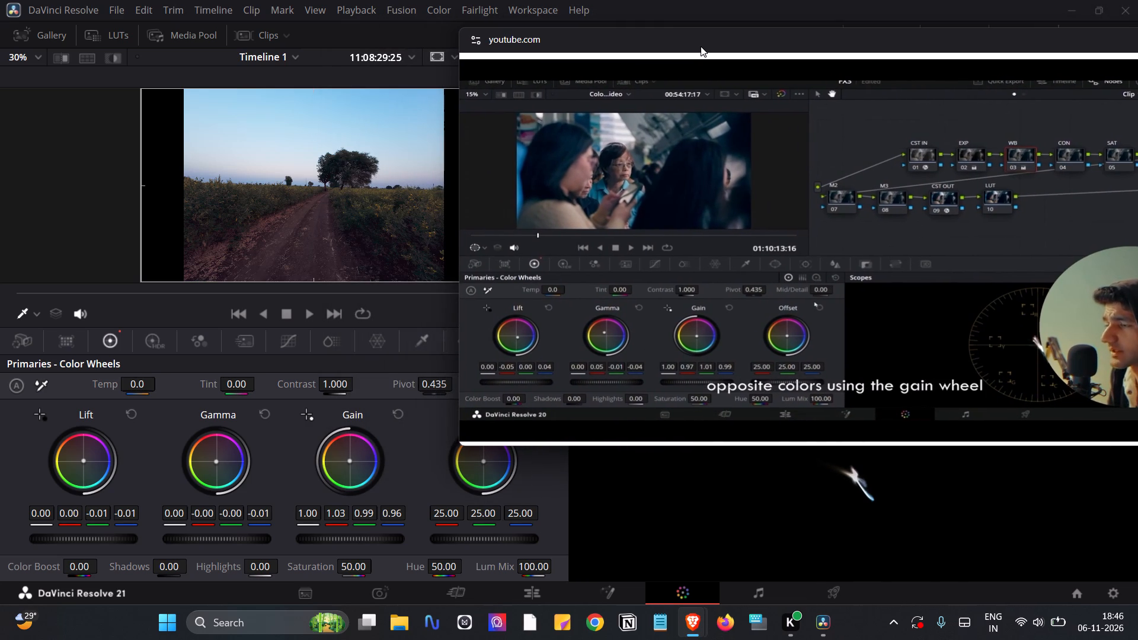
{"action": "left_click_drag", "start_coordinate": [701, 46], "coordinate": [705, 46]}
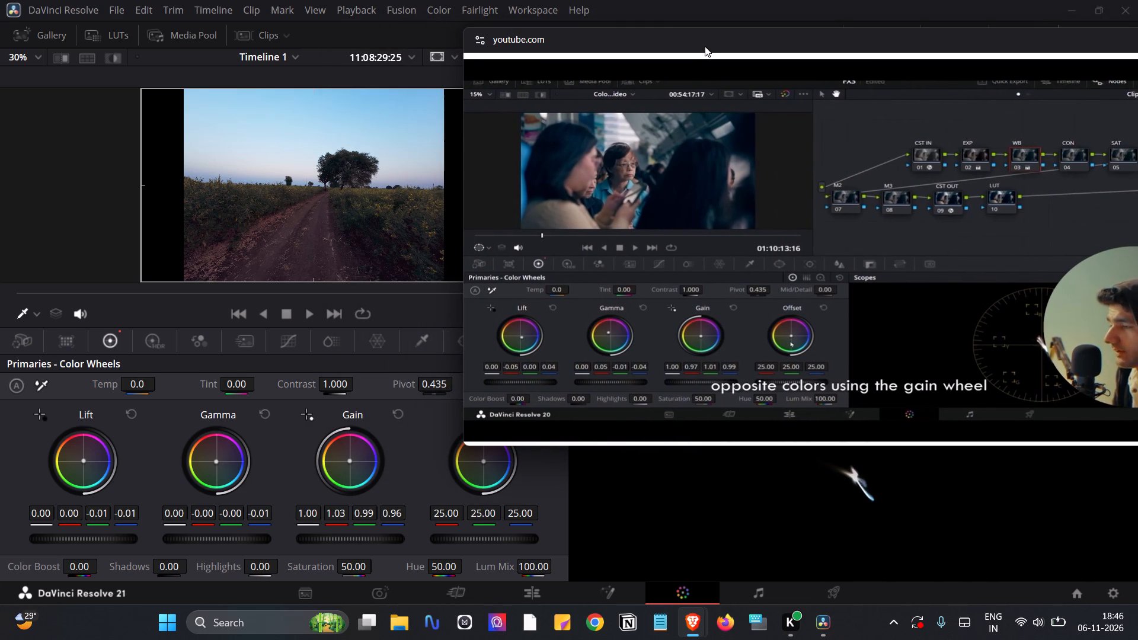
{"action": "left_click_drag", "start_coordinate": [705, 46], "coordinate": [759, 39]}
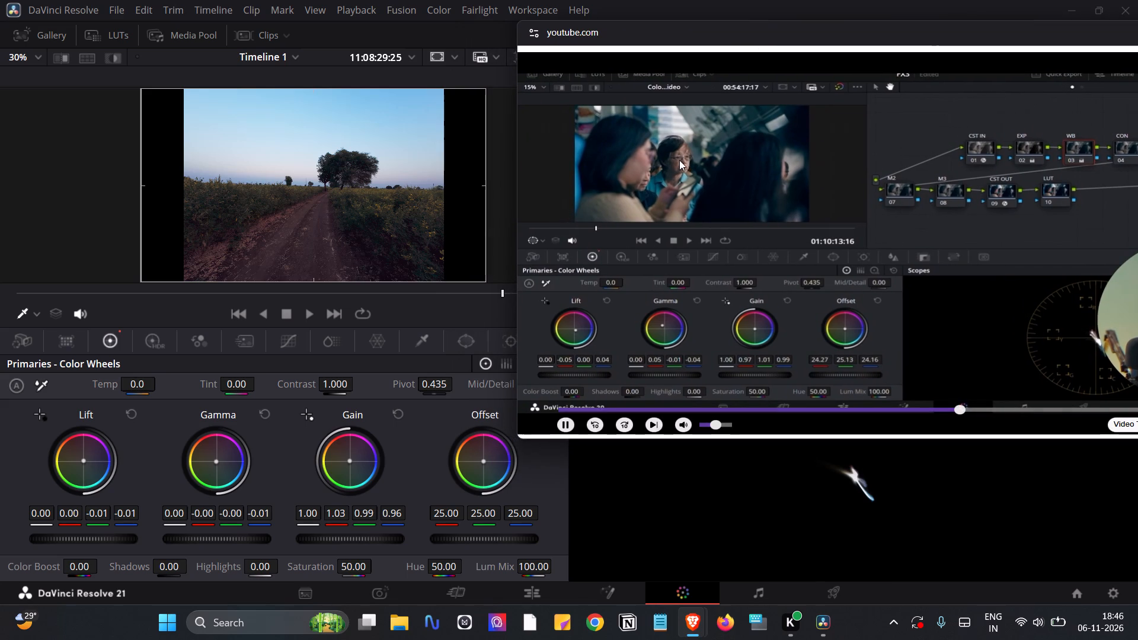
{"action": "left_click", "coordinate": [678, 162]}
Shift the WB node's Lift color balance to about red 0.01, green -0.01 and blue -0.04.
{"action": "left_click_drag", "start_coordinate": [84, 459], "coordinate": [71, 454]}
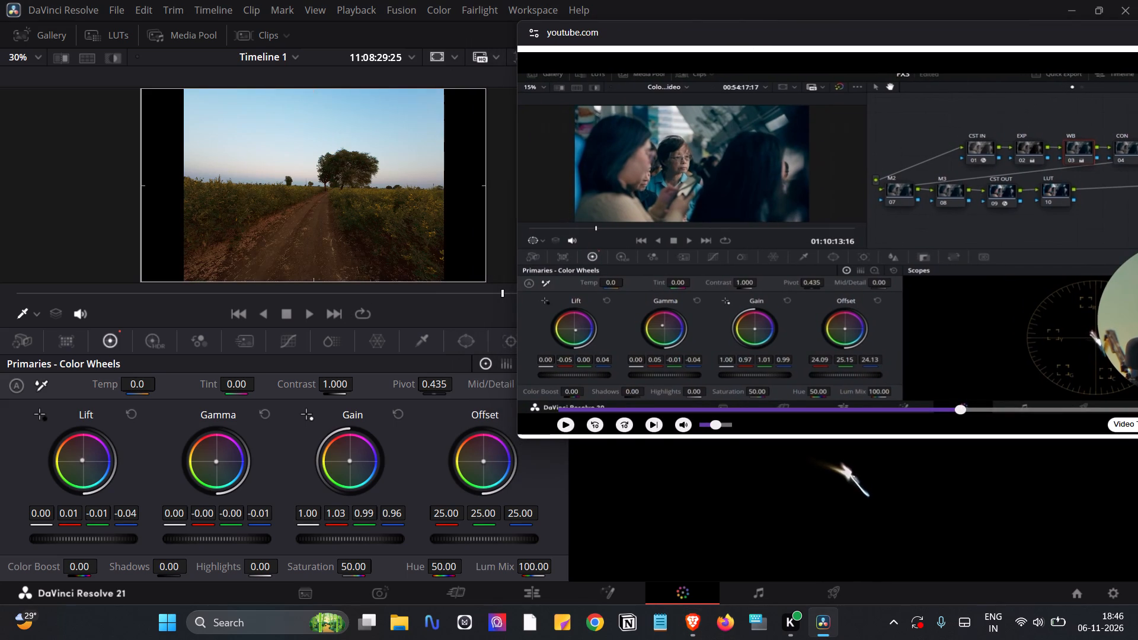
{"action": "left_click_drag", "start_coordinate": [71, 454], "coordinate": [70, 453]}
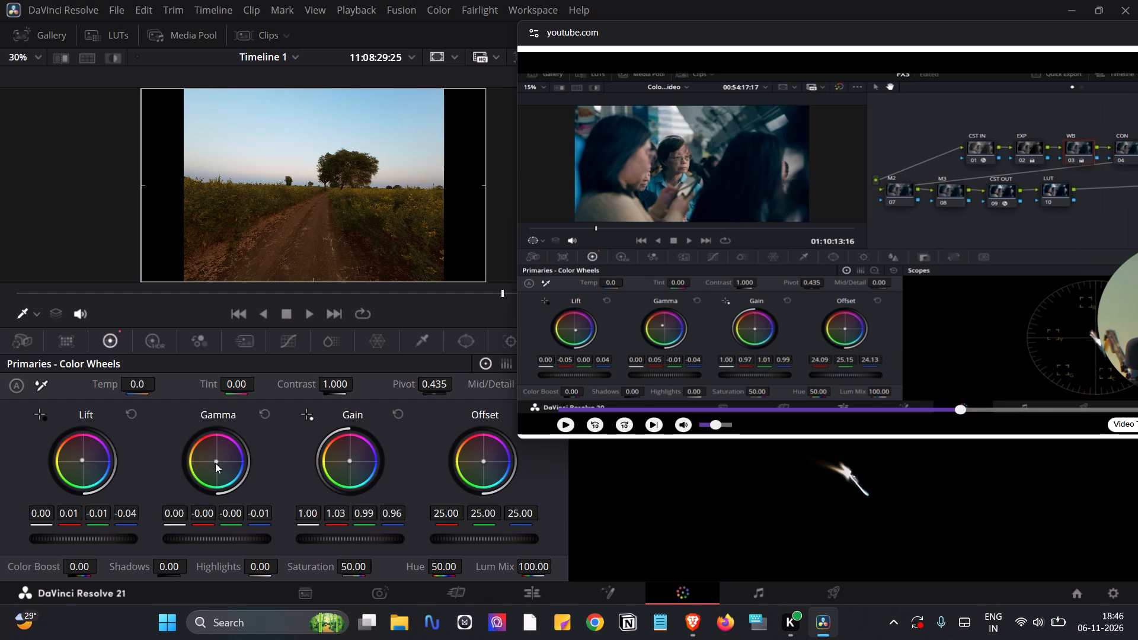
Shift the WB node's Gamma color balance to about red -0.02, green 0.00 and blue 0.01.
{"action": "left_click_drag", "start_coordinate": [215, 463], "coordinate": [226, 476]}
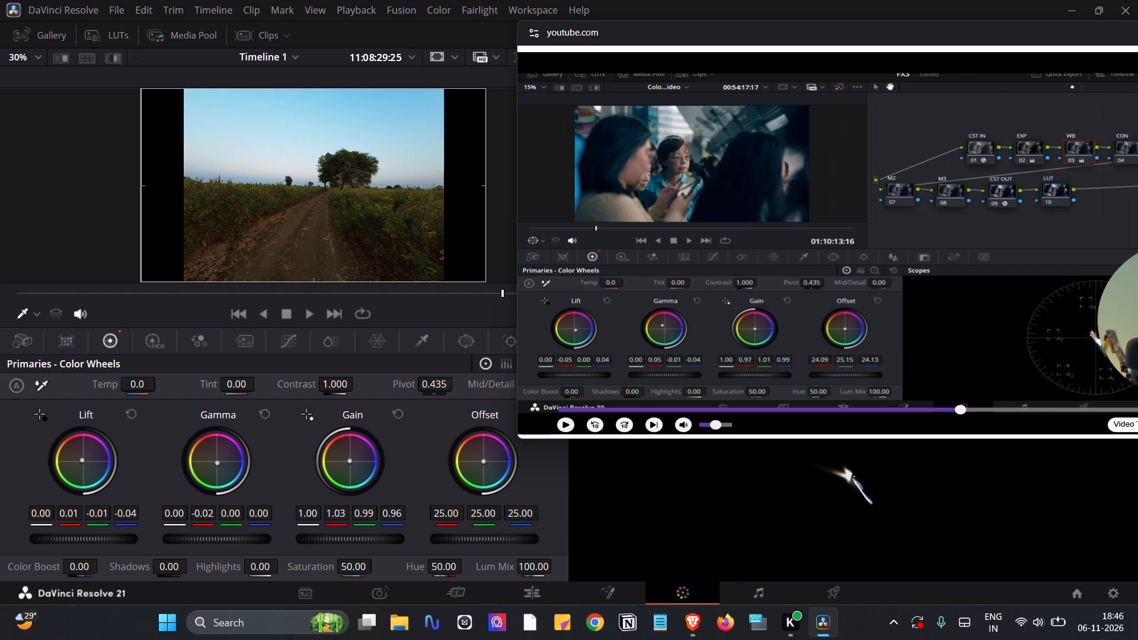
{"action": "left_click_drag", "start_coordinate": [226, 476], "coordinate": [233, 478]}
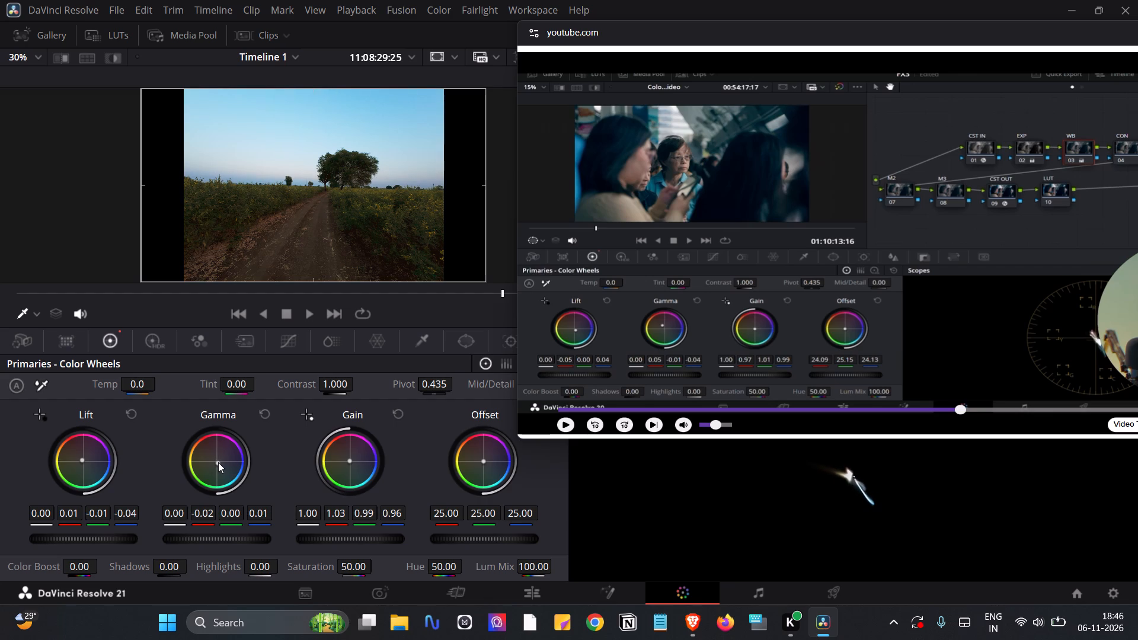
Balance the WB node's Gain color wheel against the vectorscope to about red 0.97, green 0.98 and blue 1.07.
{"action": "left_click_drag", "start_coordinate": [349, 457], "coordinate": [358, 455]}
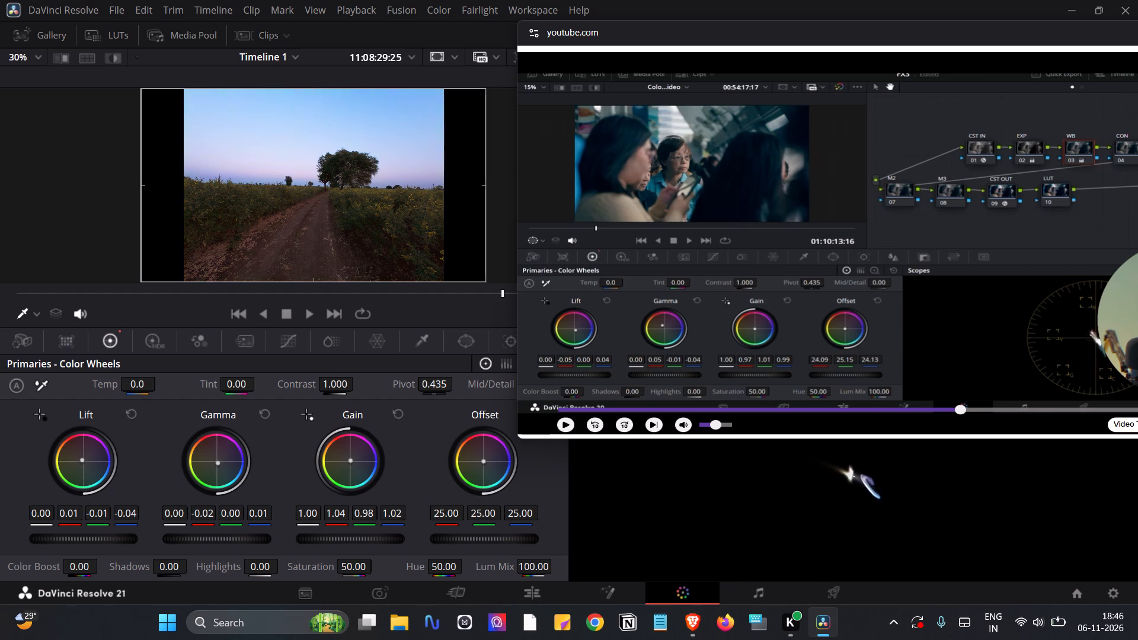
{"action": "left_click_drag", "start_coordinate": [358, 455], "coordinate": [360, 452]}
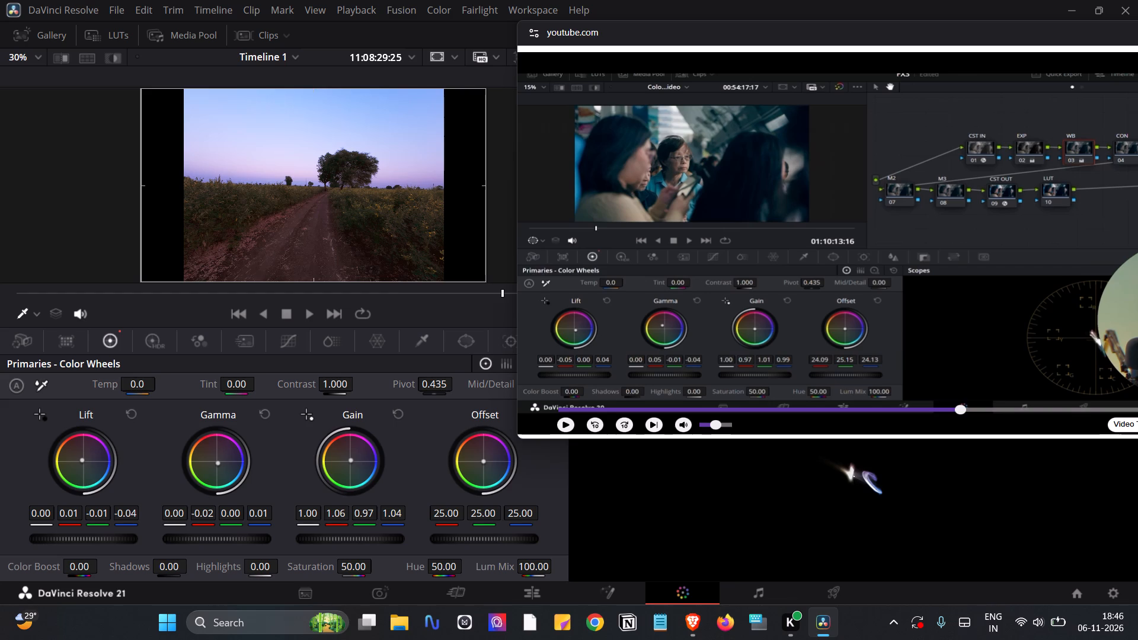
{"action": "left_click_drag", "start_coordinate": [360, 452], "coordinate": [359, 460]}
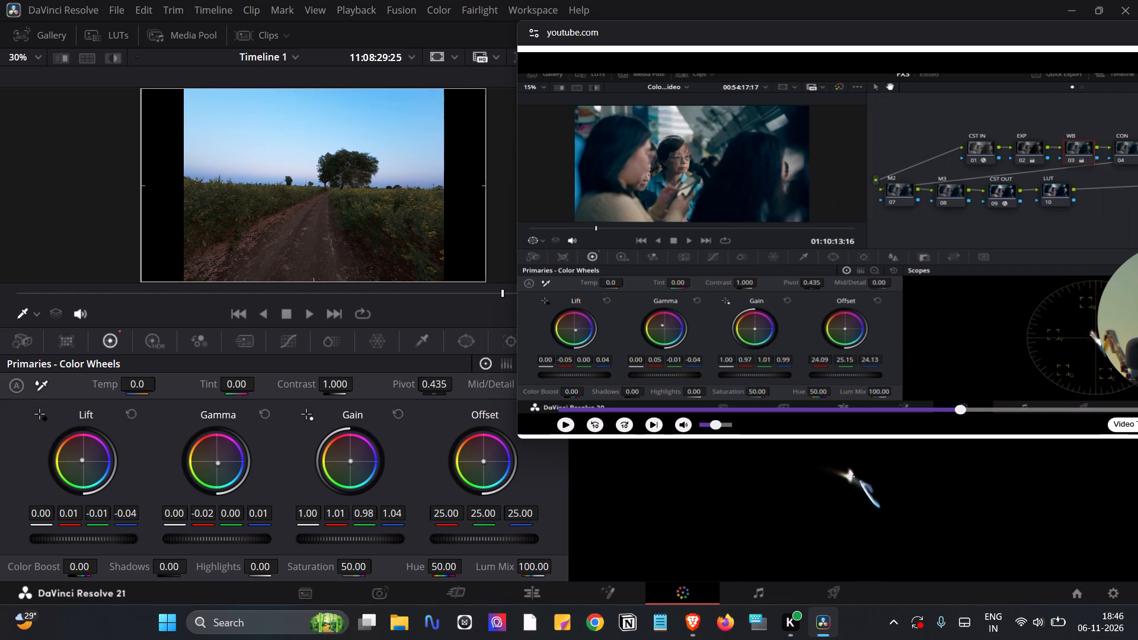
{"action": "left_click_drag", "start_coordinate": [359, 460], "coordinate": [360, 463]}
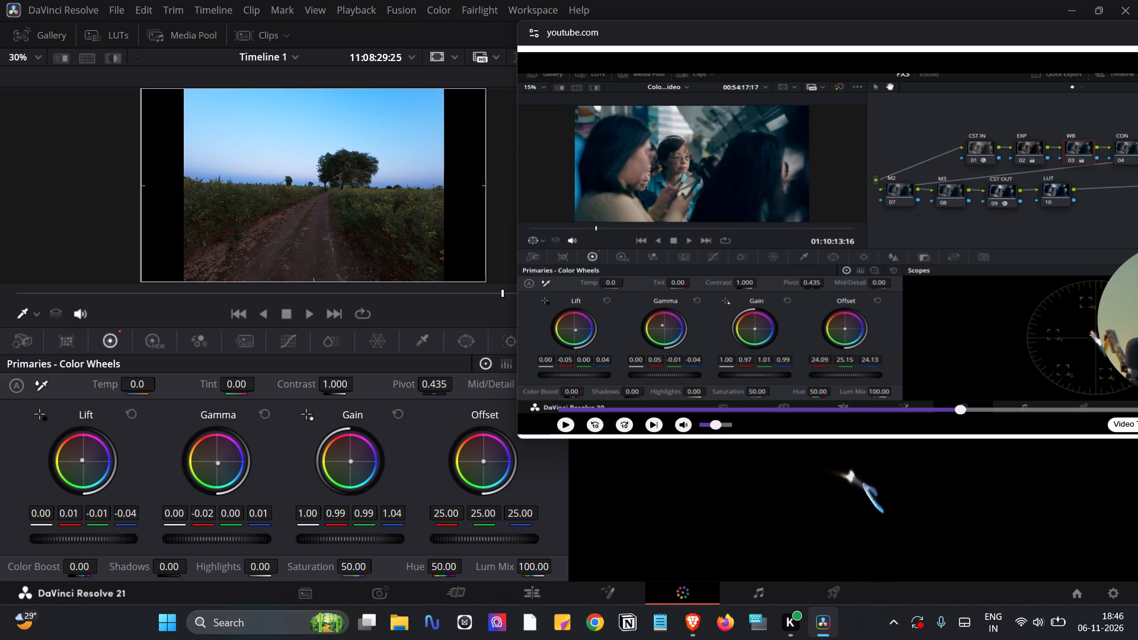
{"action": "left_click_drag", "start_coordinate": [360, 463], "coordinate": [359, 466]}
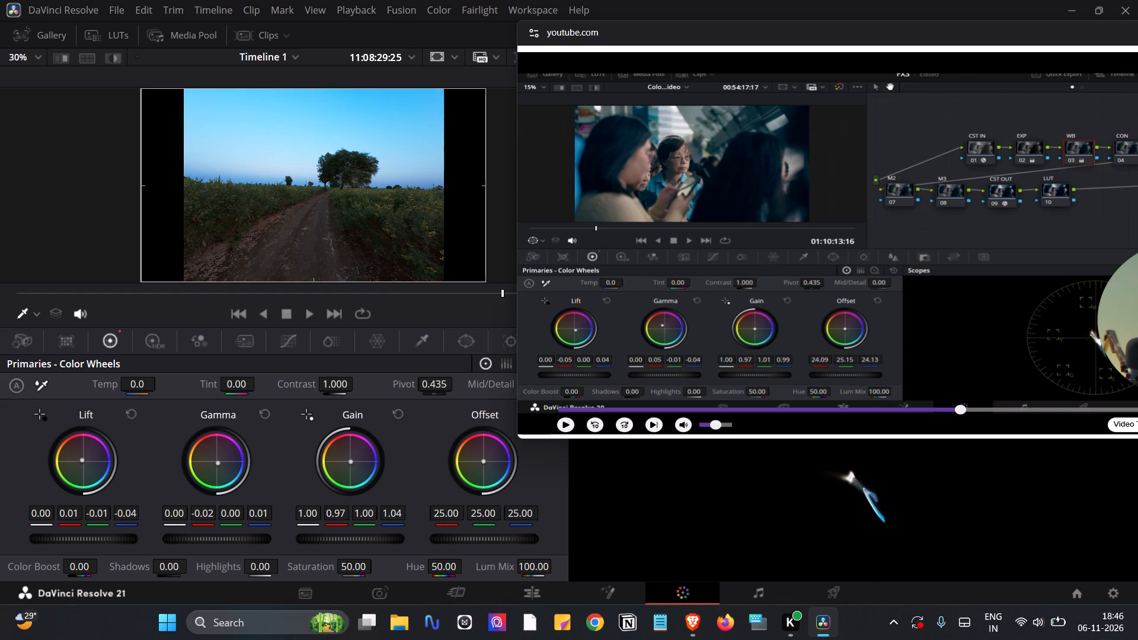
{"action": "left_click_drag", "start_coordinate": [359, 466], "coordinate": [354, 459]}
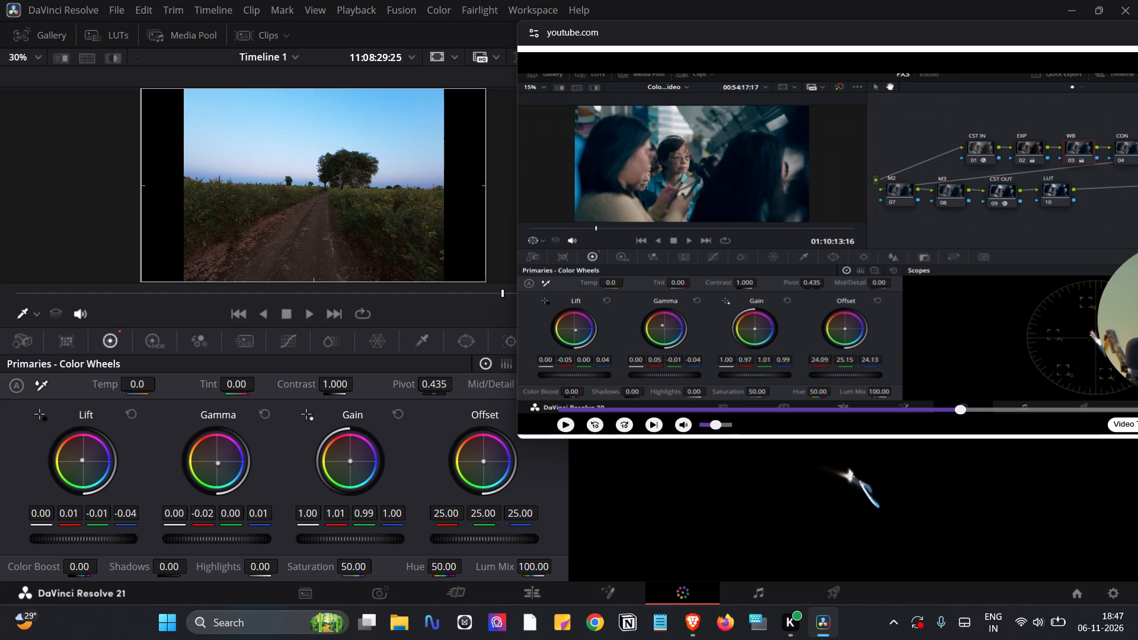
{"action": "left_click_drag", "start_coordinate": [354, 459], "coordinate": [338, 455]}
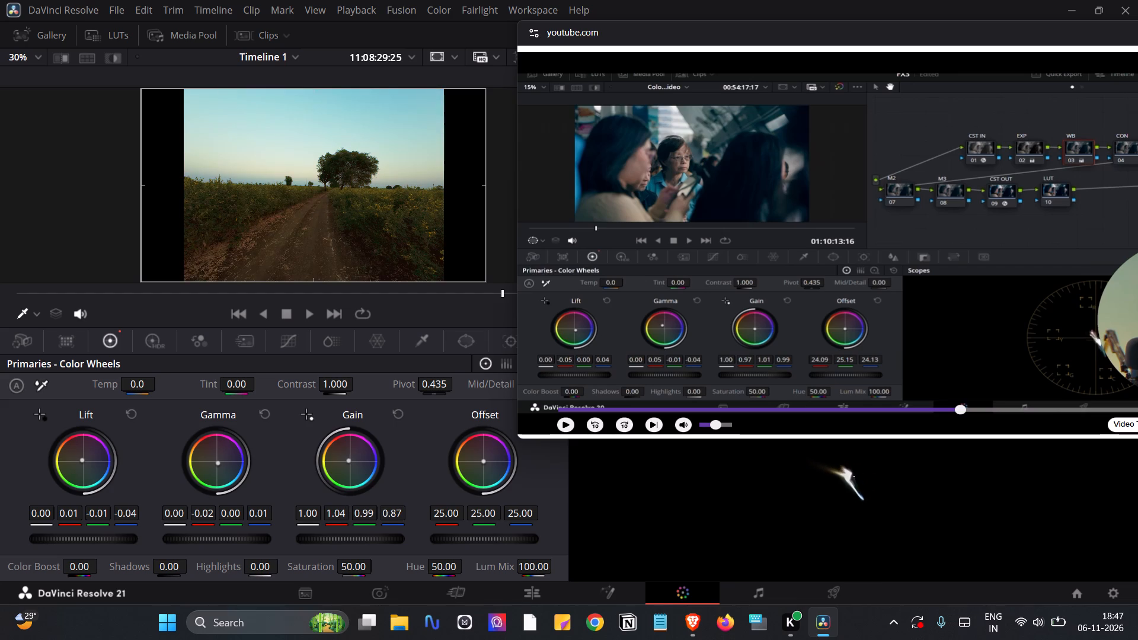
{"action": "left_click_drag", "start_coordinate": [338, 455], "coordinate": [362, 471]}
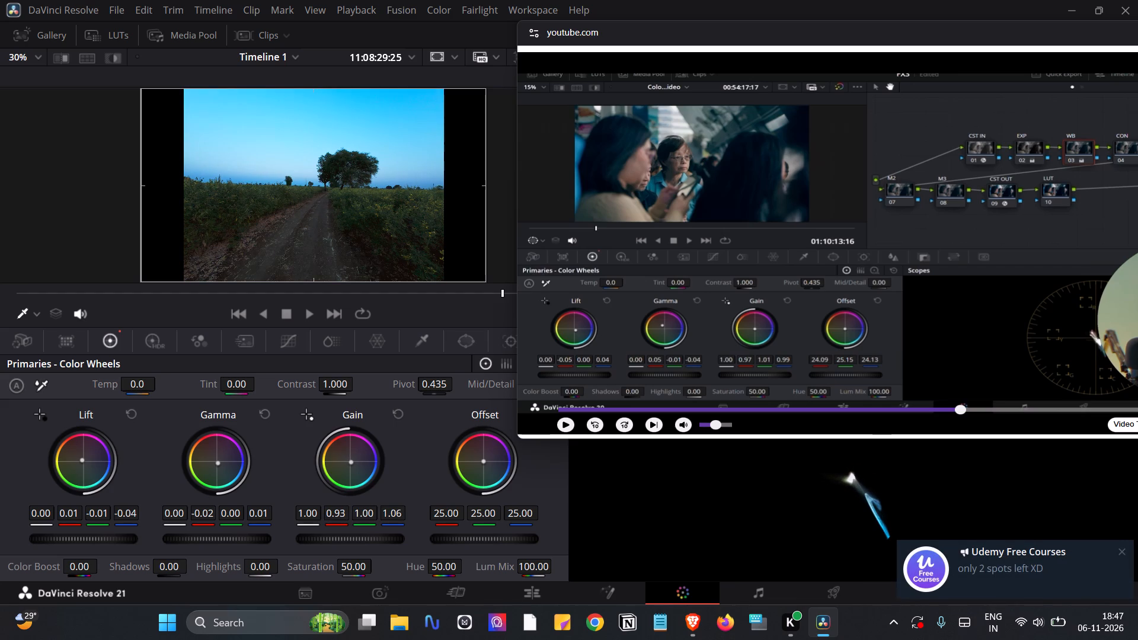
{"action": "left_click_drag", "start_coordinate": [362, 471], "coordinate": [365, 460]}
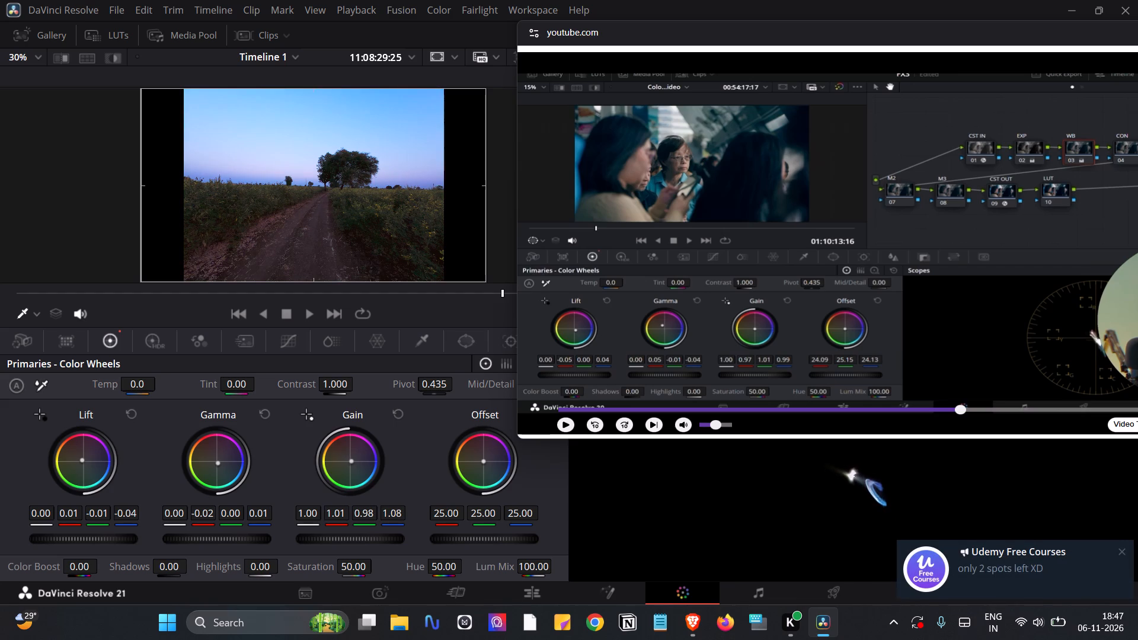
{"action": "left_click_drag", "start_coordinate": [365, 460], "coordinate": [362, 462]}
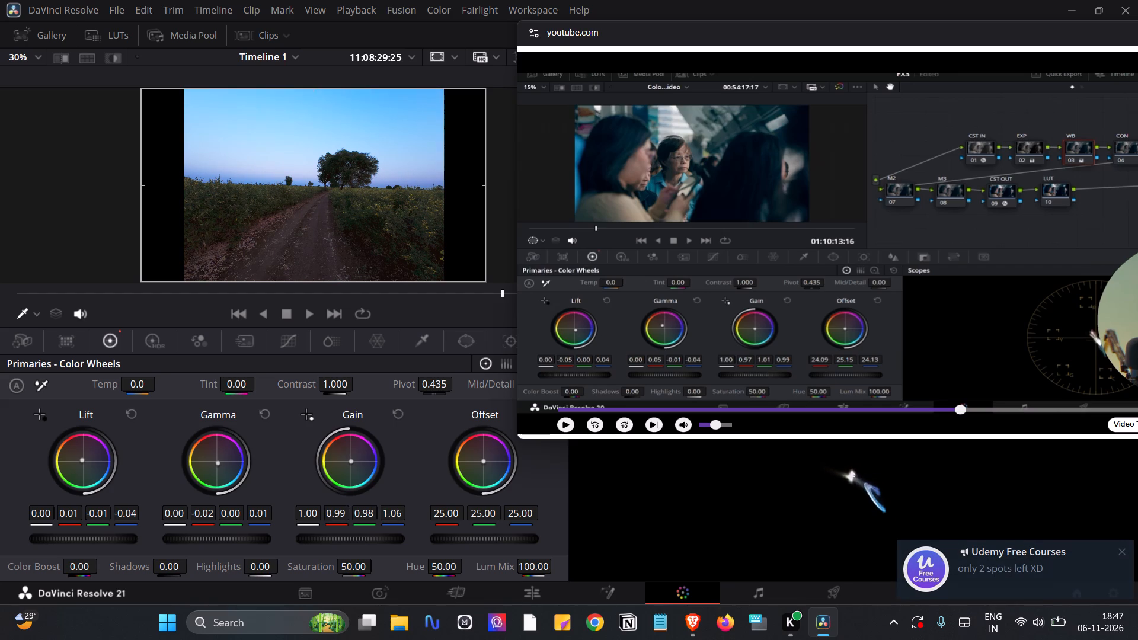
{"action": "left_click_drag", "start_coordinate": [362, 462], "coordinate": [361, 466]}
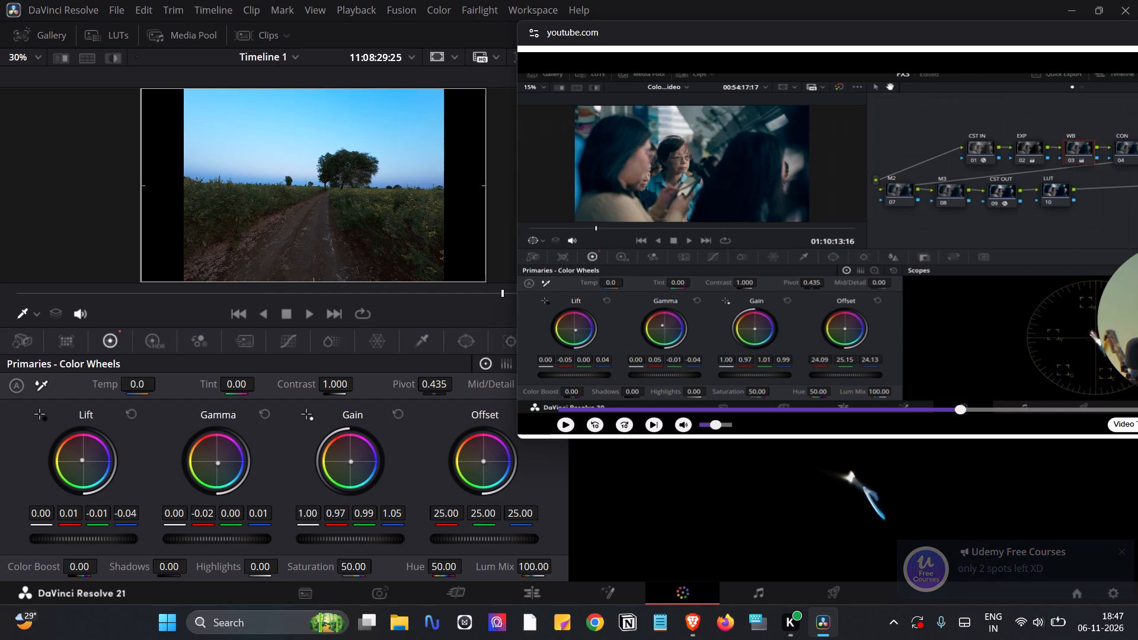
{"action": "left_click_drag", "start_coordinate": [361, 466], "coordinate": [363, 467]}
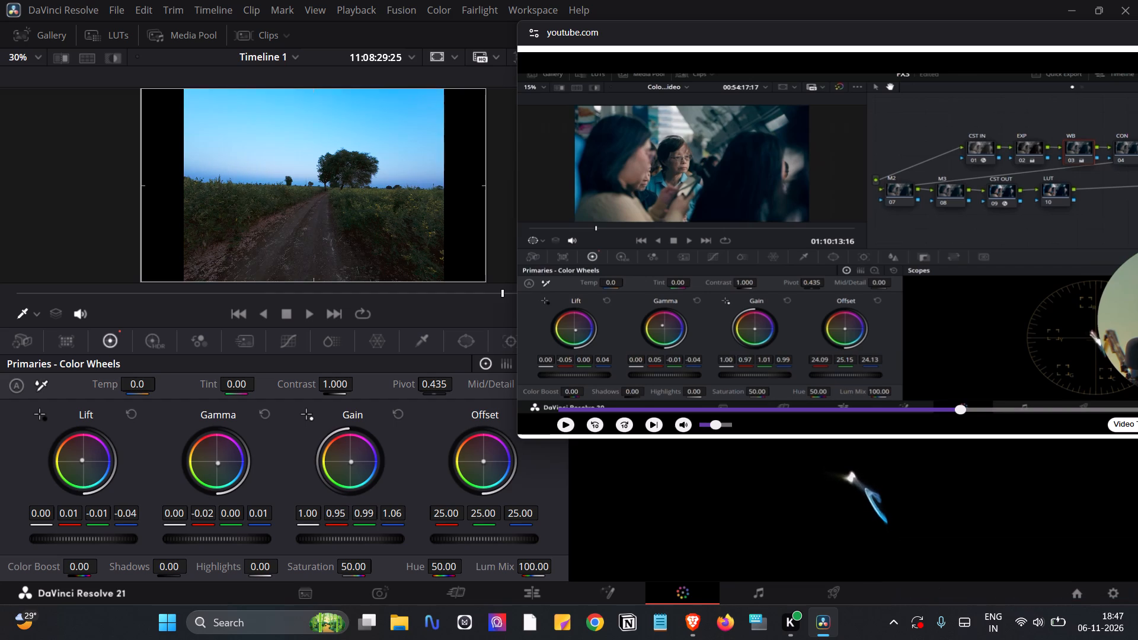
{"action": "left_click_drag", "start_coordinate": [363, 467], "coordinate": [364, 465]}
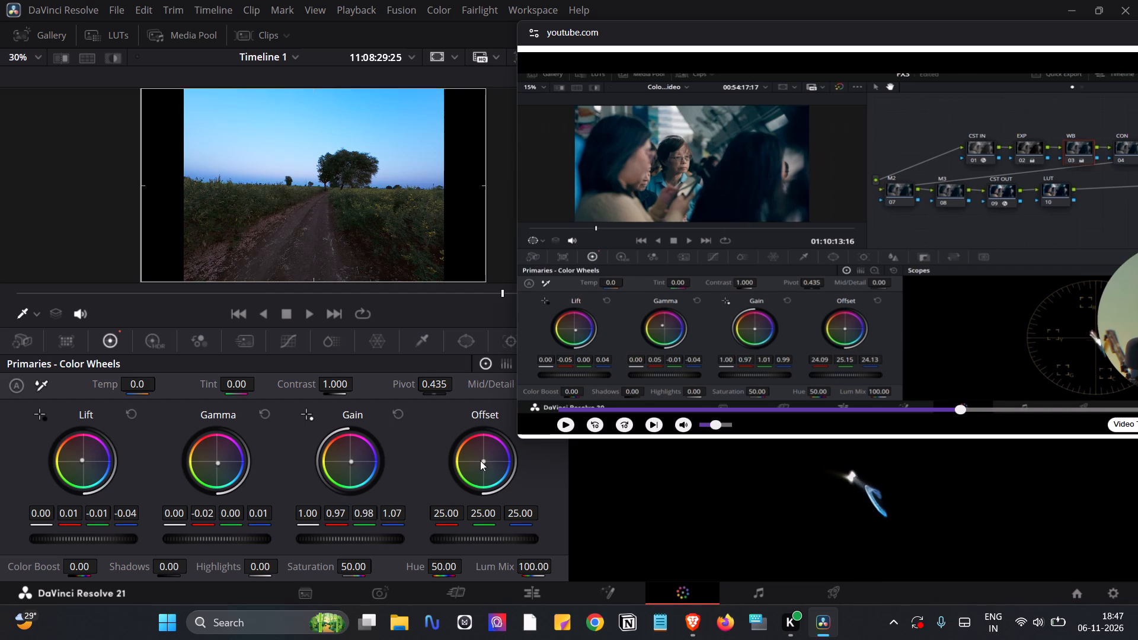
Warm the WB node's Offset color balance to about red 28.46, green 23.52 and blue 17.60.
{"action": "left_click_drag", "start_coordinate": [480, 460], "coordinate": [466, 446]}
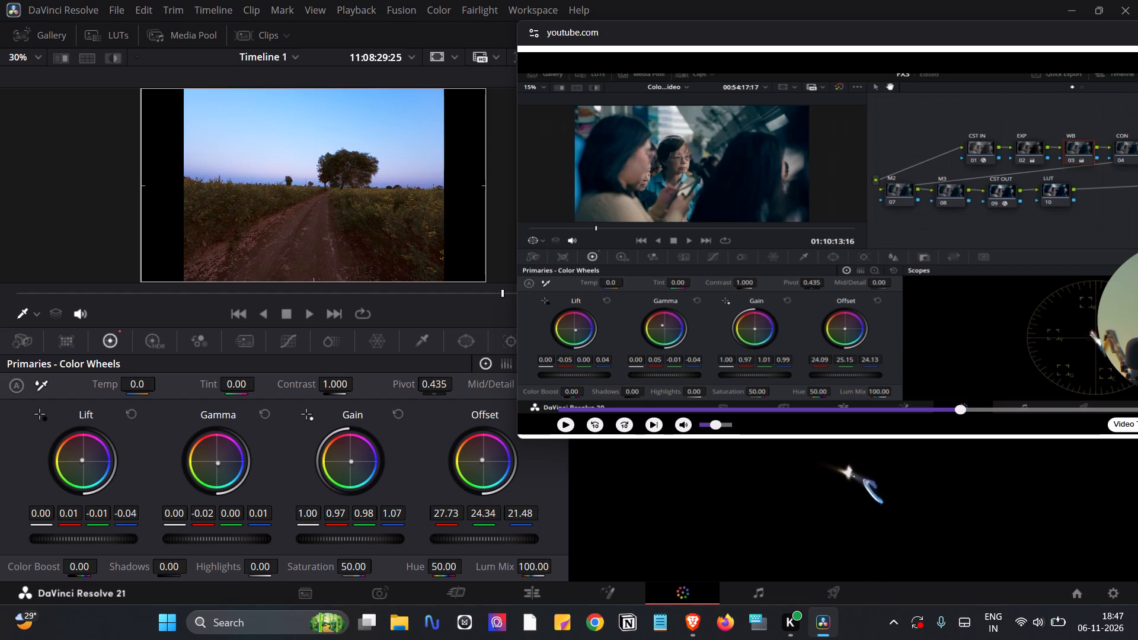
{"action": "left_click_drag", "start_coordinate": [466, 446], "coordinate": [493, 466]}
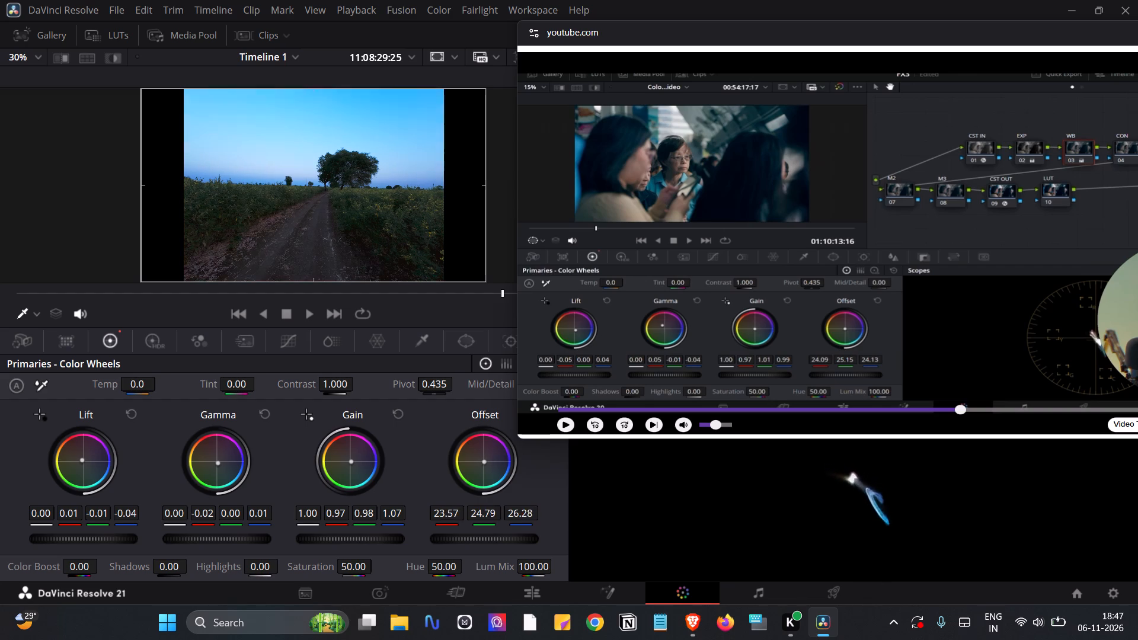
{"action": "left_click_drag", "start_coordinate": [493, 466], "coordinate": [440, 437]}
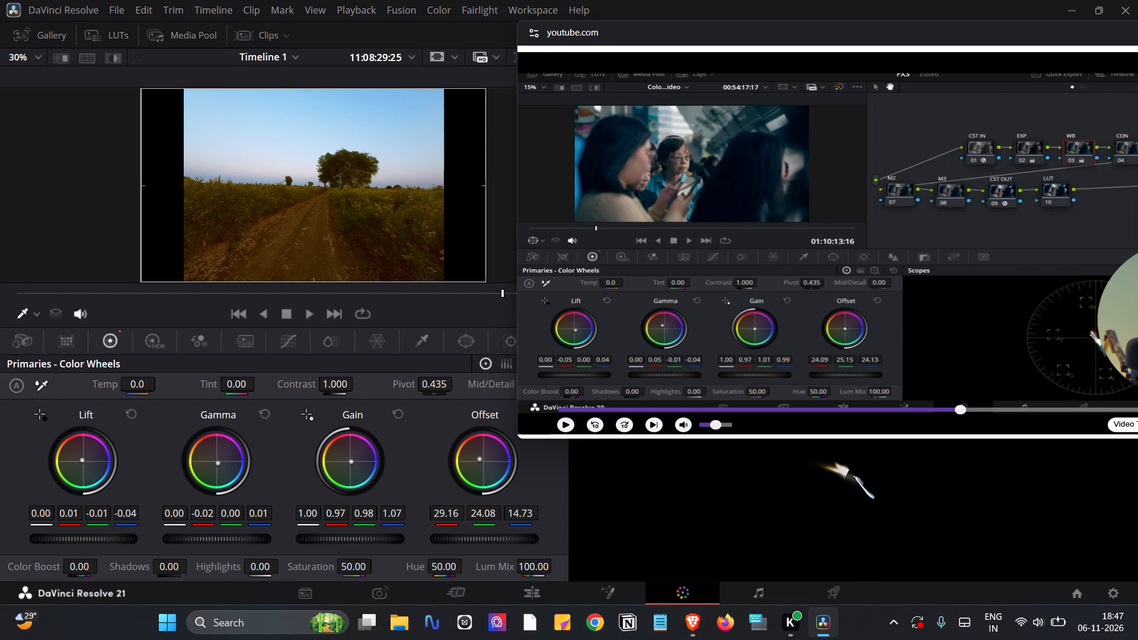
{"action": "left_click_drag", "start_coordinate": [440, 437], "coordinate": [451, 437]}
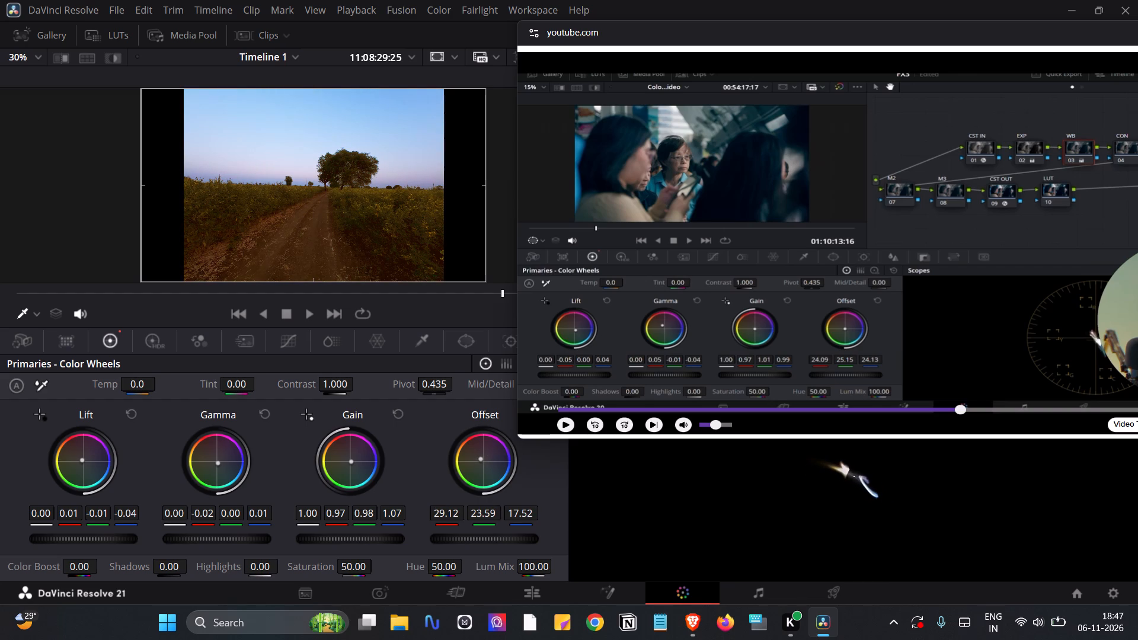
{"action": "left_click_drag", "start_coordinate": [451, 437], "coordinate": [450, 441]}
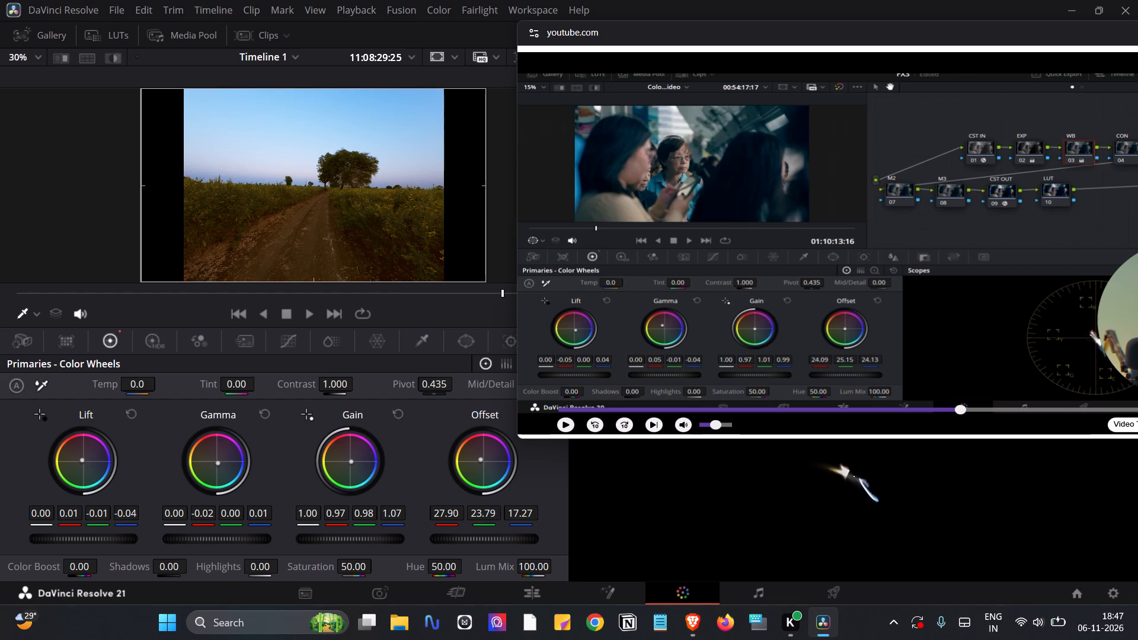
{"action": "left_click_drag", "start_coordinate": [450, 441], "coordinate": [452, 439]}
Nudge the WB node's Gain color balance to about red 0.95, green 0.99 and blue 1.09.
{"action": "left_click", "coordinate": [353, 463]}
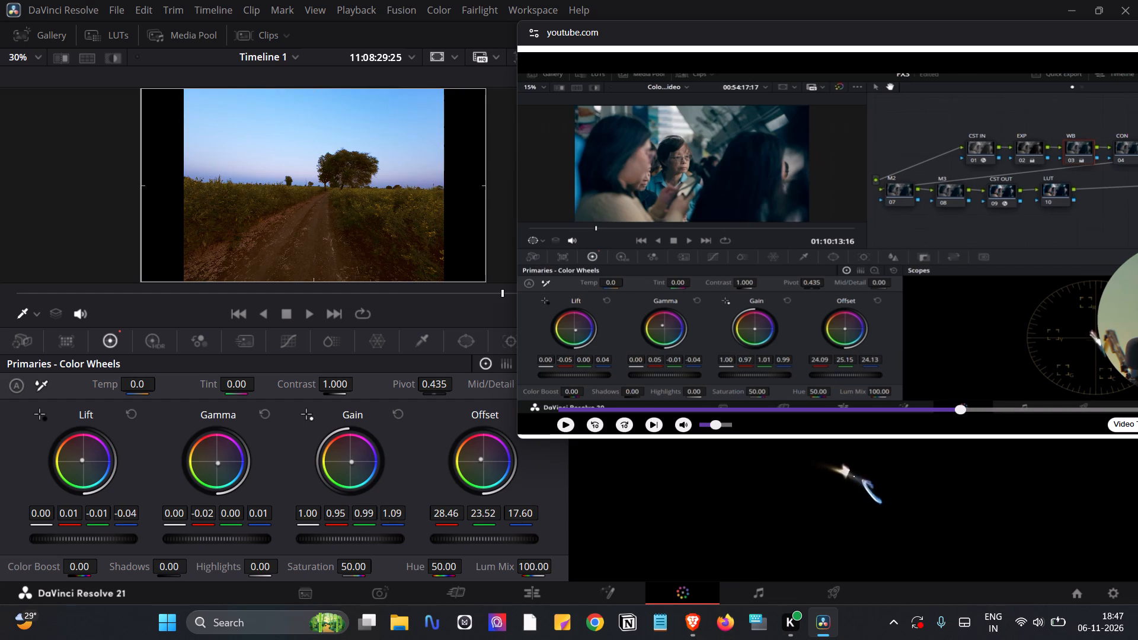
Warm the WB node's Gamma color balance to about red 0.03, green -0.01 and blue -0.07.
{"action": "left_click_drag", "start_coordinate": [219, 462], "coordinate": [227, 462]}
{"action": "left_click_drag", "start_coordinate": [227, 462], "coordinate": [213, 453]}
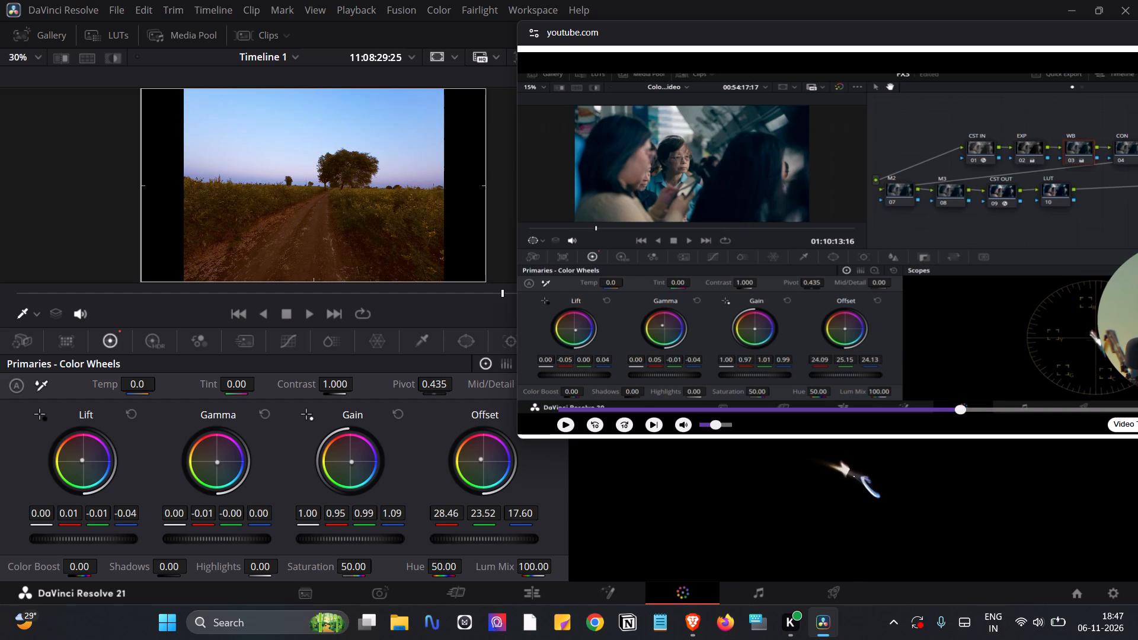
{"action": "left_click_drag", "start_coordinate": [213, 453], "coordinate": [213, 453]}
{"action": "left_click_drag", "start_coordinate": [213, 453], "coordinate": [159, 406]}
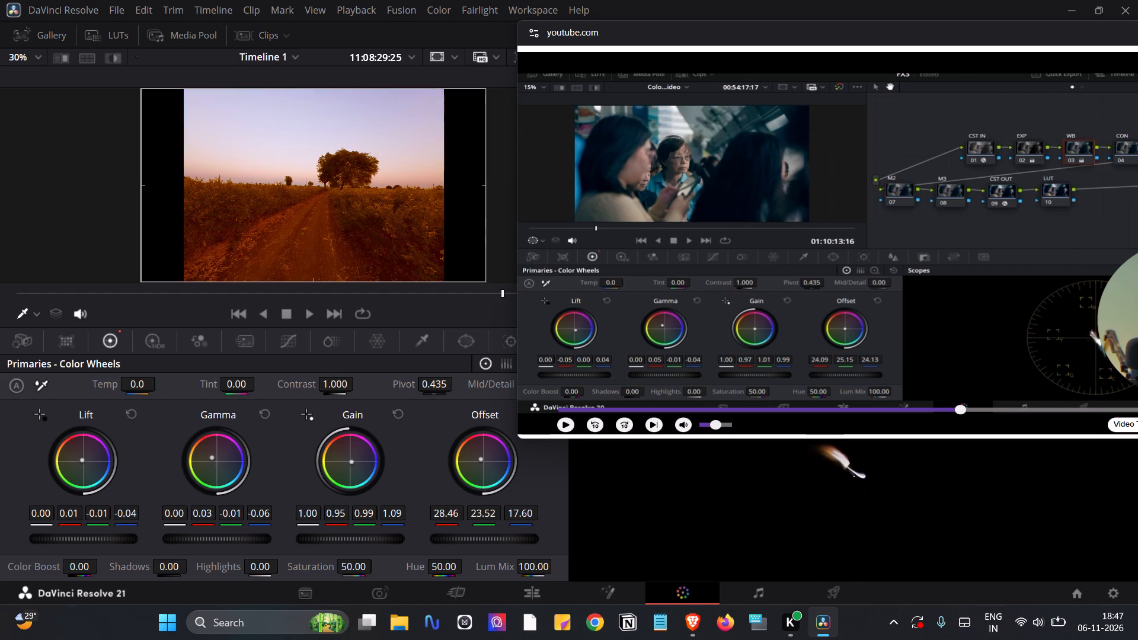
{"action": "left_click_drag", "start_coordinate": [159, 406], "coordinate": [150, 412]}
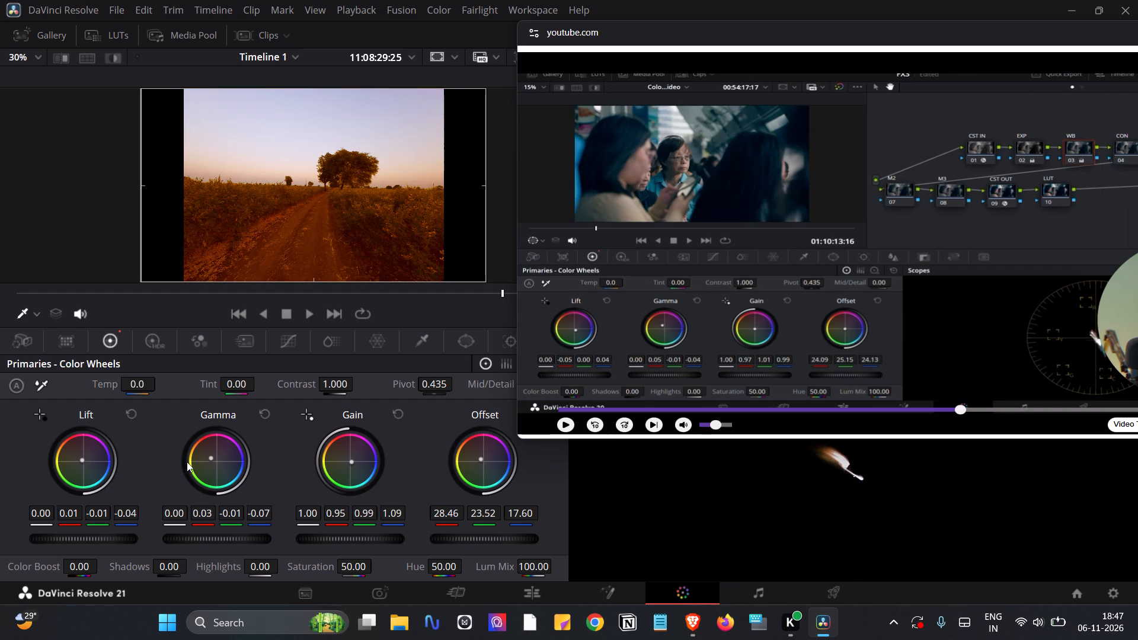
Cool the WB node's Lift color balance to about red -0.04, green -0.01 and blue 0.06.
{"action": "left_click_drag", "start_coordinate": [82, 458], "coordinate": [127, 483]}
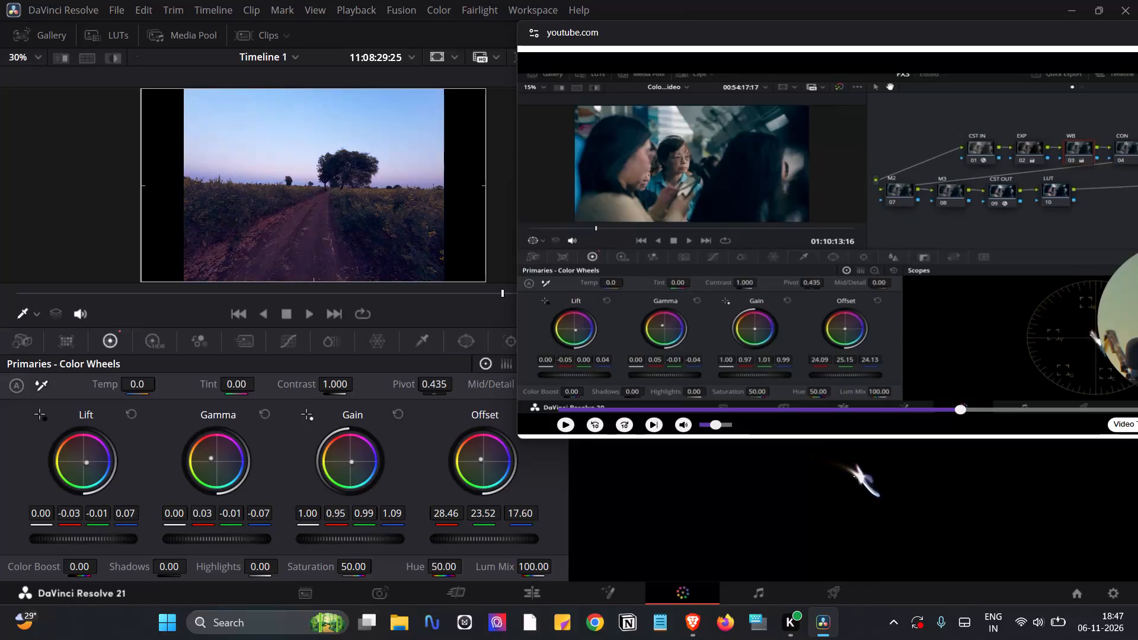
{"action": "left_click_drag", "start_coordinate": [127, 483], "coordinate": [126, 486]}
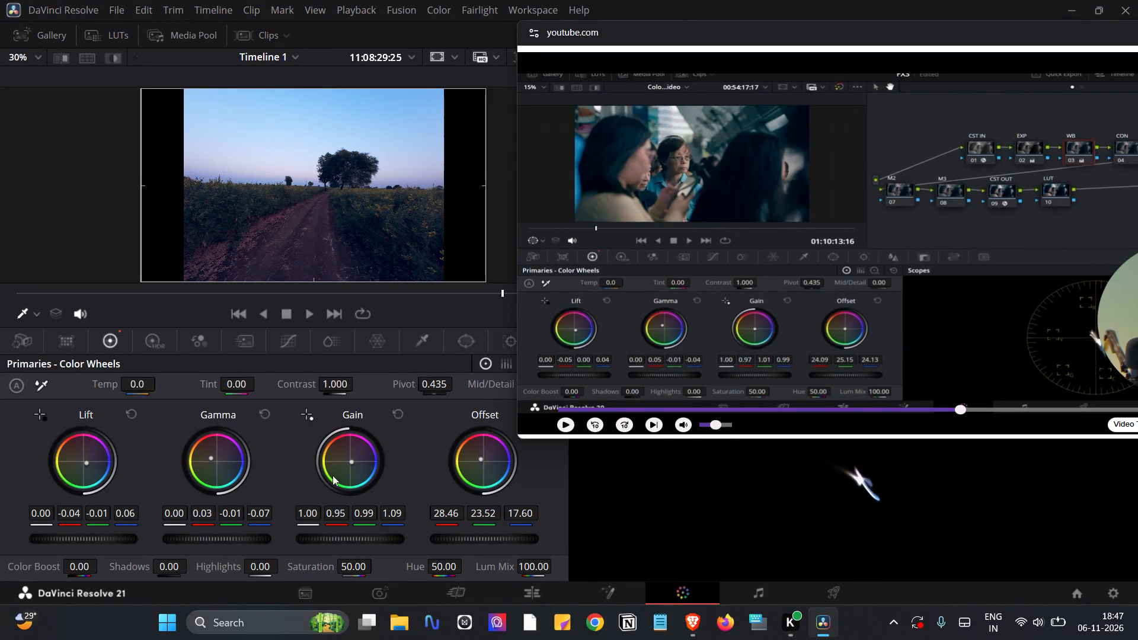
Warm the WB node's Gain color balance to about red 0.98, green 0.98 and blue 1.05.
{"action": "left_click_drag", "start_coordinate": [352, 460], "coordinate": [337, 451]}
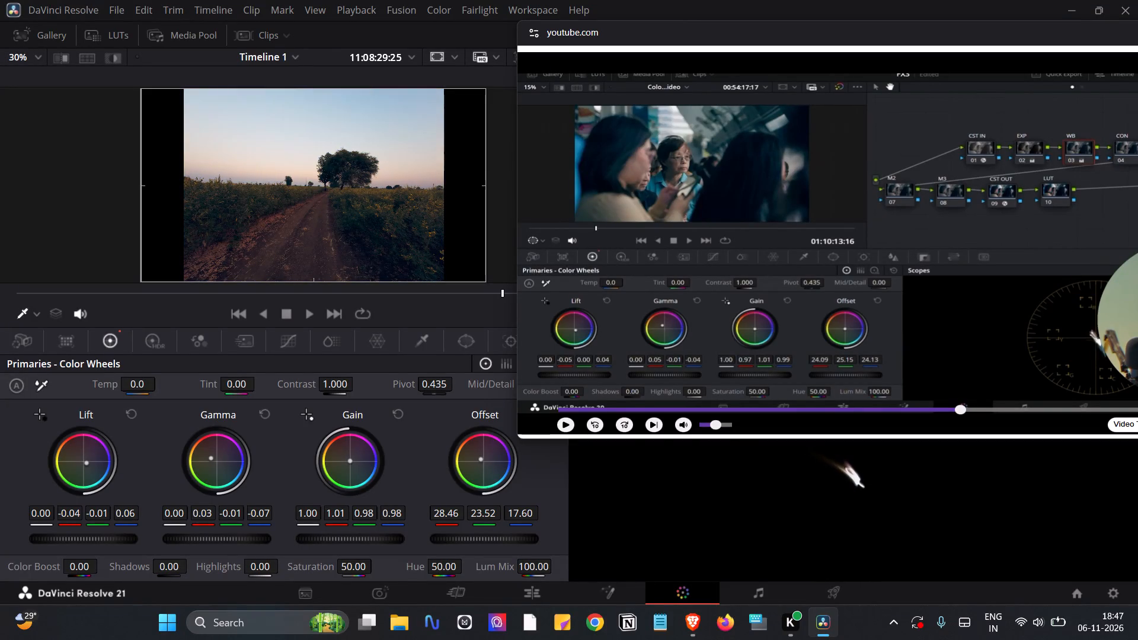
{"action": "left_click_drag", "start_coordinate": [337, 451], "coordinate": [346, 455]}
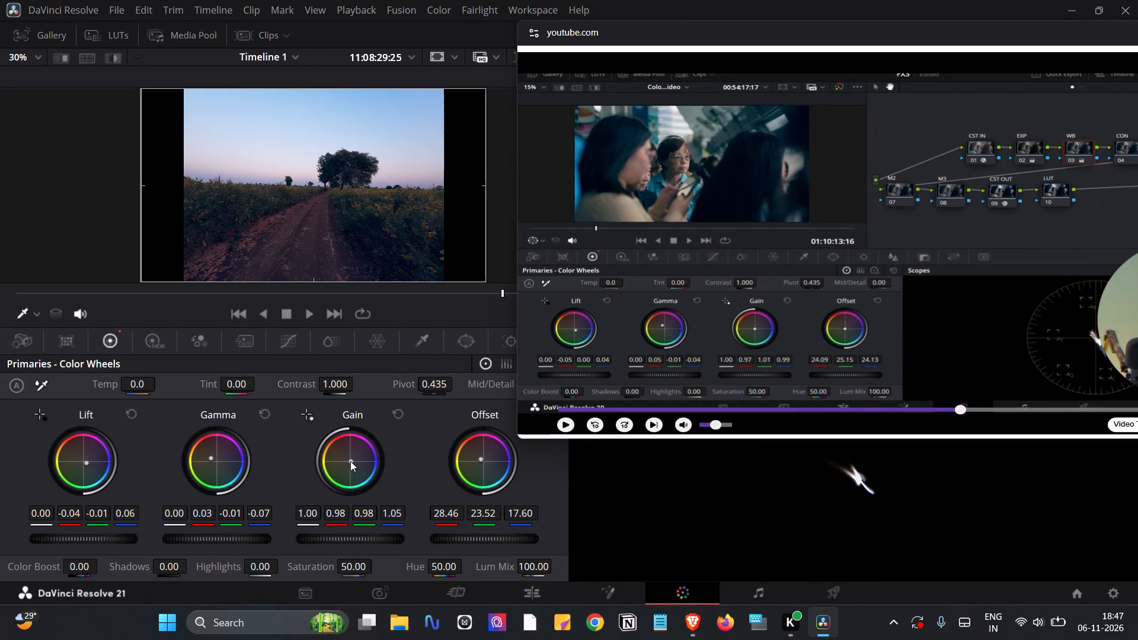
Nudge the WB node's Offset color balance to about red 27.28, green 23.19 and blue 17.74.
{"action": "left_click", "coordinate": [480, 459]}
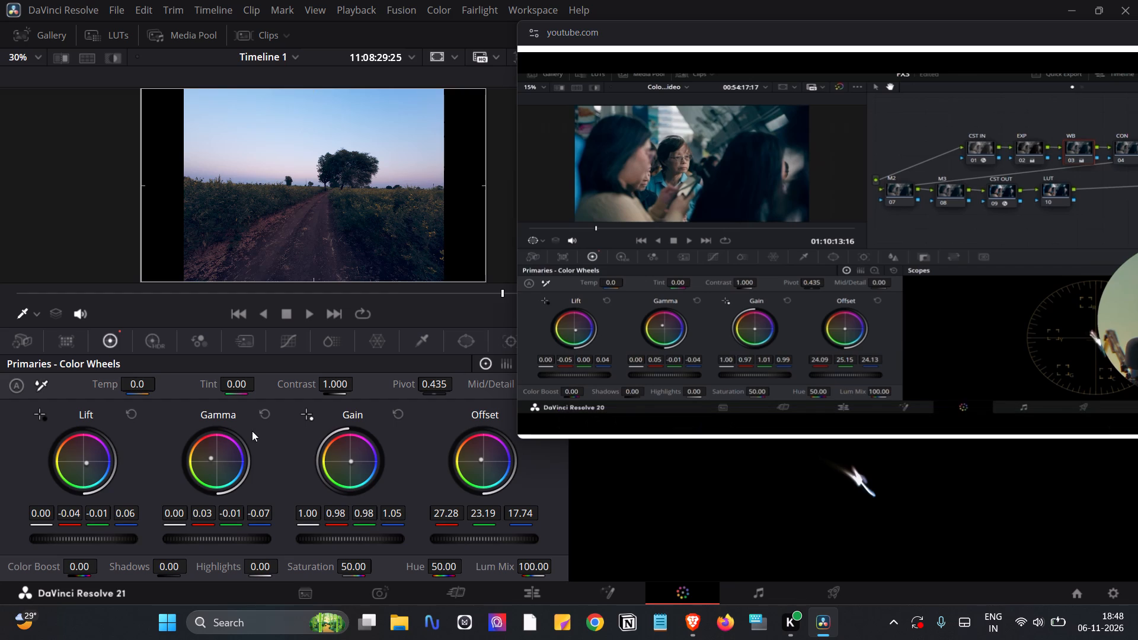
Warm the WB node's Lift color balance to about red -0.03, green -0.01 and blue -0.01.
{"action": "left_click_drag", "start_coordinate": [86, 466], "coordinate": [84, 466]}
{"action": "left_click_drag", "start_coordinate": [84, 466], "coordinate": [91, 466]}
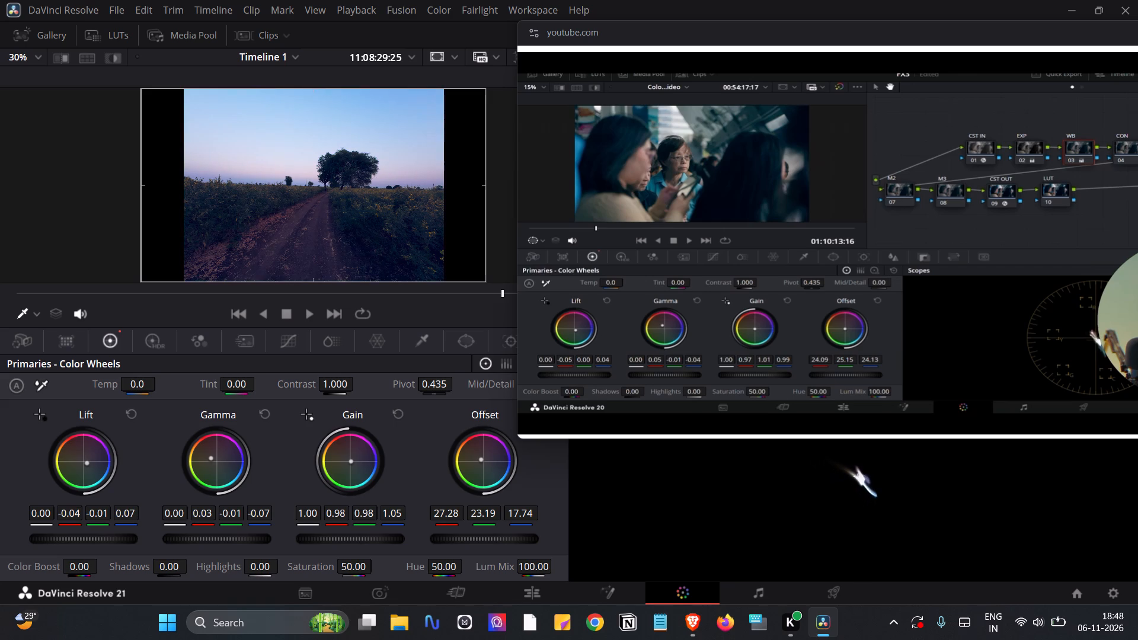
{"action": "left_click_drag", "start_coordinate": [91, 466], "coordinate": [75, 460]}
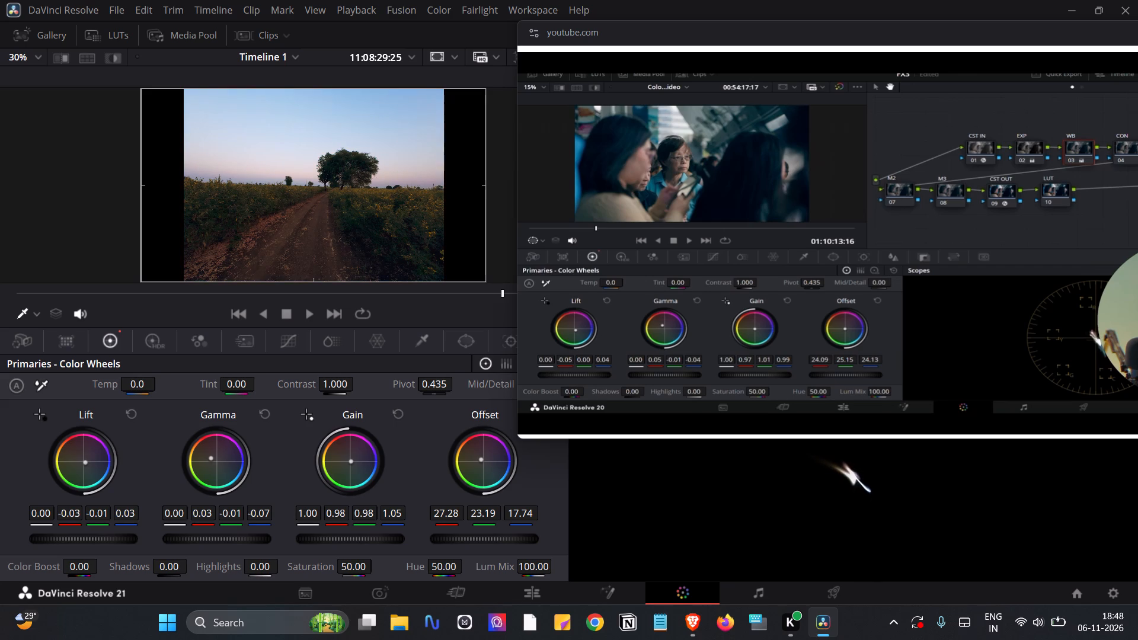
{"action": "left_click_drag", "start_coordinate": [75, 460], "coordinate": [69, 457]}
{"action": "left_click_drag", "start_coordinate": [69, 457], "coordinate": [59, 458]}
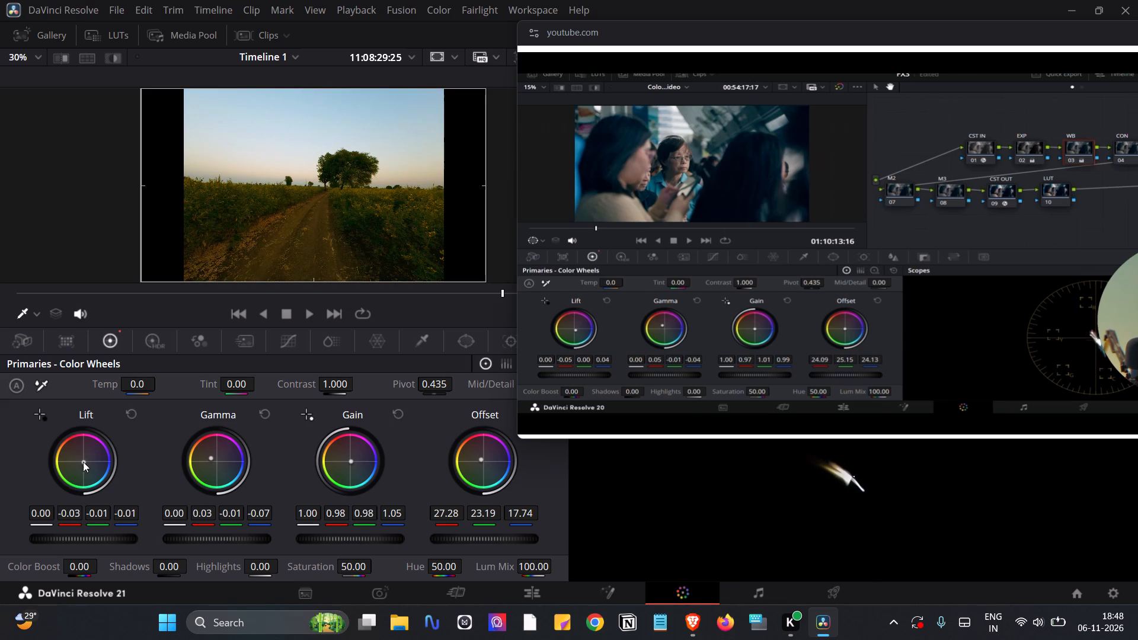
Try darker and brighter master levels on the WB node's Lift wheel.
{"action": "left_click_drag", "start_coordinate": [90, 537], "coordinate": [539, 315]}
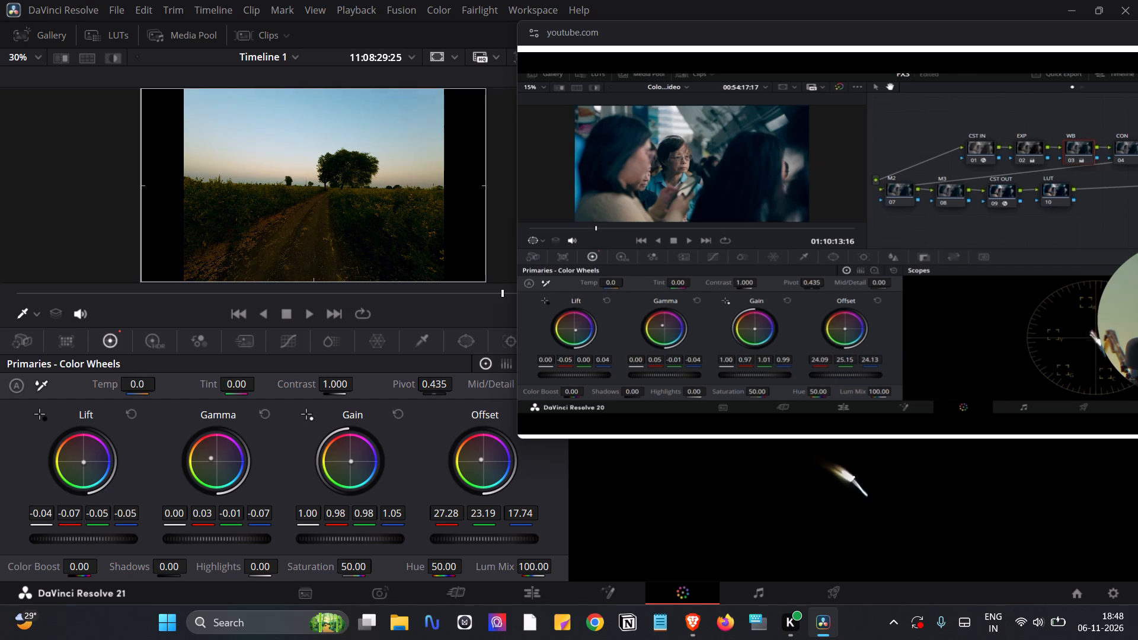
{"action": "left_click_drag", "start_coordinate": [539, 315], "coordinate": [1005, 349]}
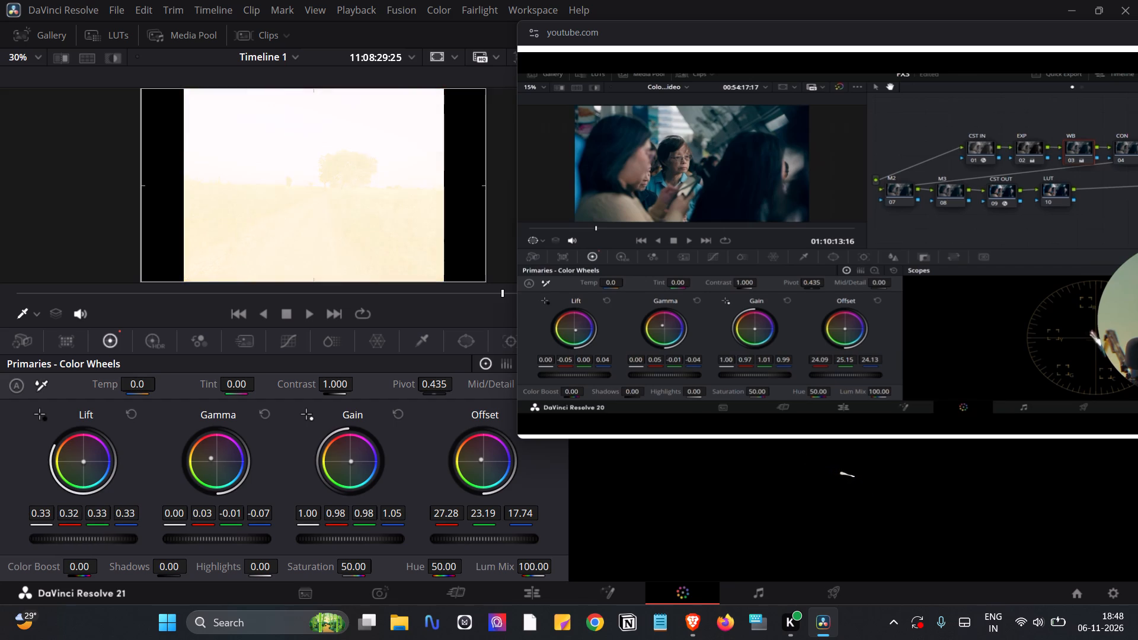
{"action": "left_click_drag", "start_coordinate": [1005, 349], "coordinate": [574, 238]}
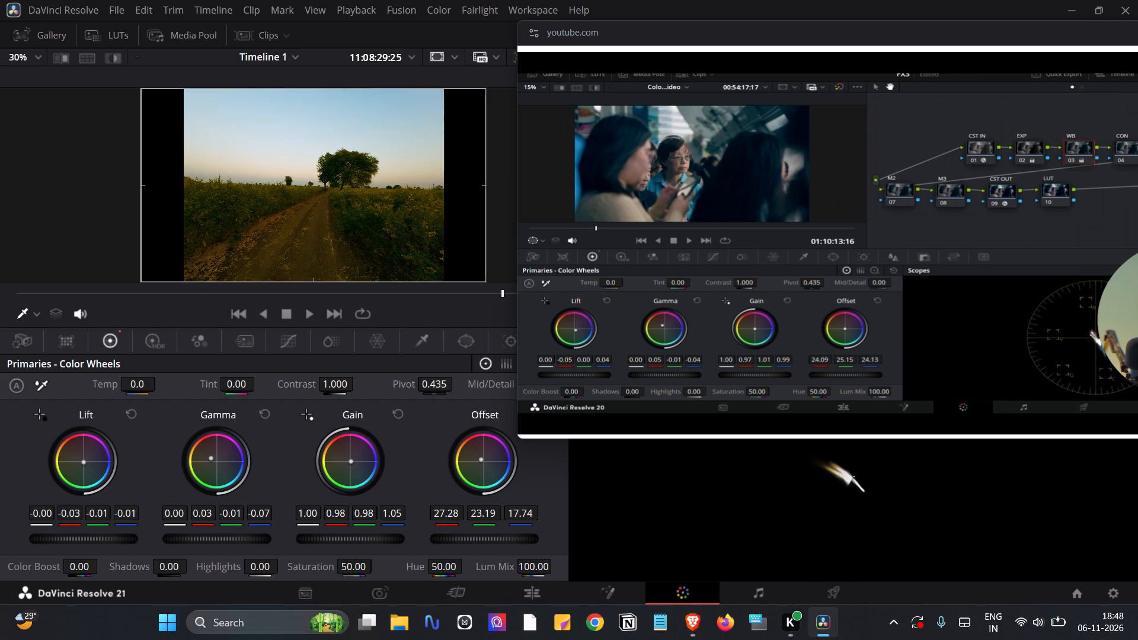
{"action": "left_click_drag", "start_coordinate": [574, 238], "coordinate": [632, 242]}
Reset the WB node's Lift, Gamma, Gain and Offset wheels to their defaults.
{"action": "left_click", "coordinate": [131, 408]}
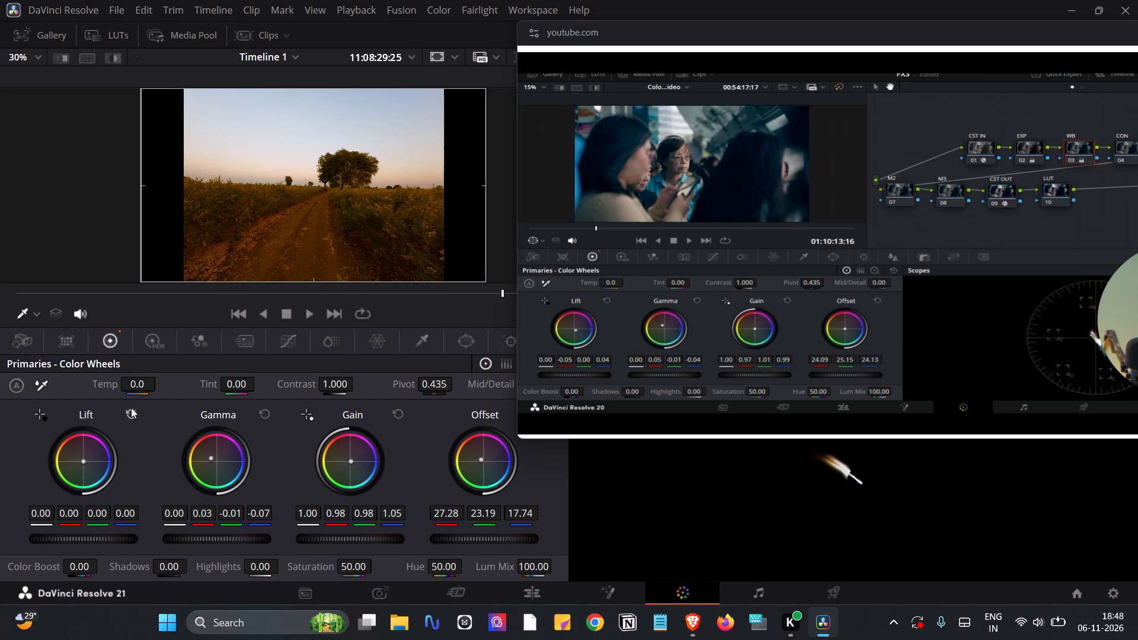
{"action": "left_click", "coordinate": [266, 411]}
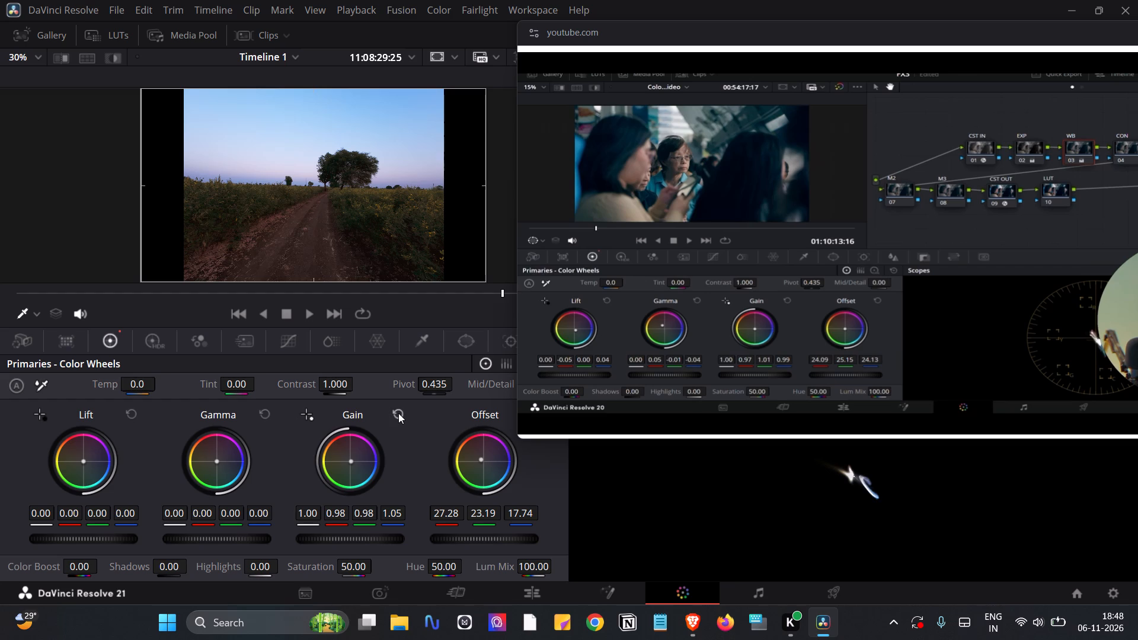
{"action": "left_click", "coordinate": [398, 413]}
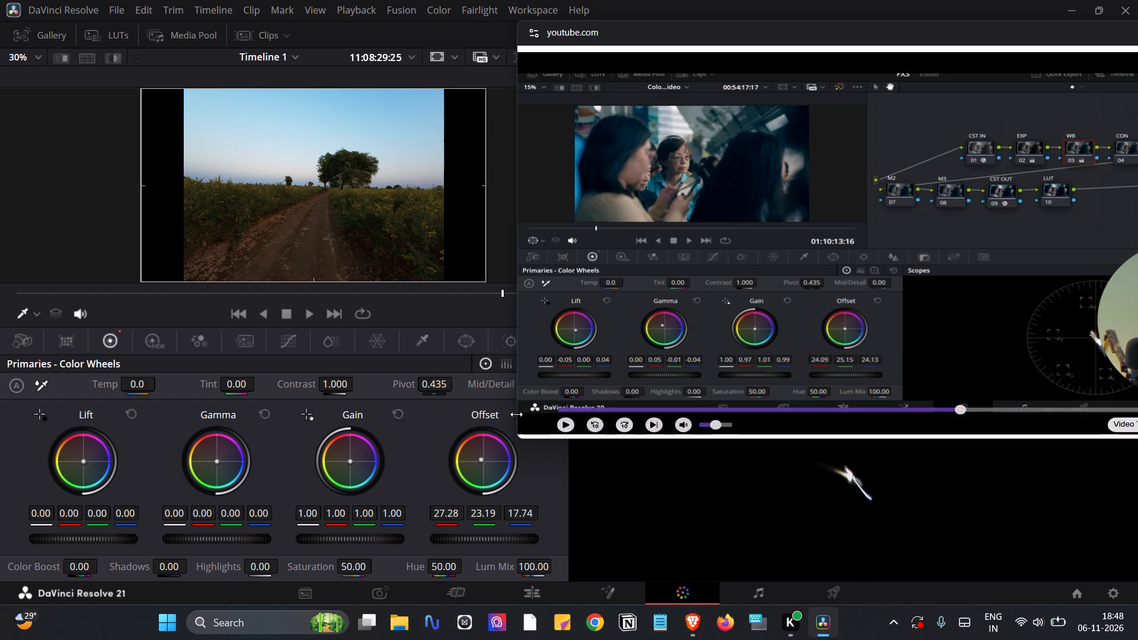
{"action": "double_click", "coordinate": [496, 444]}
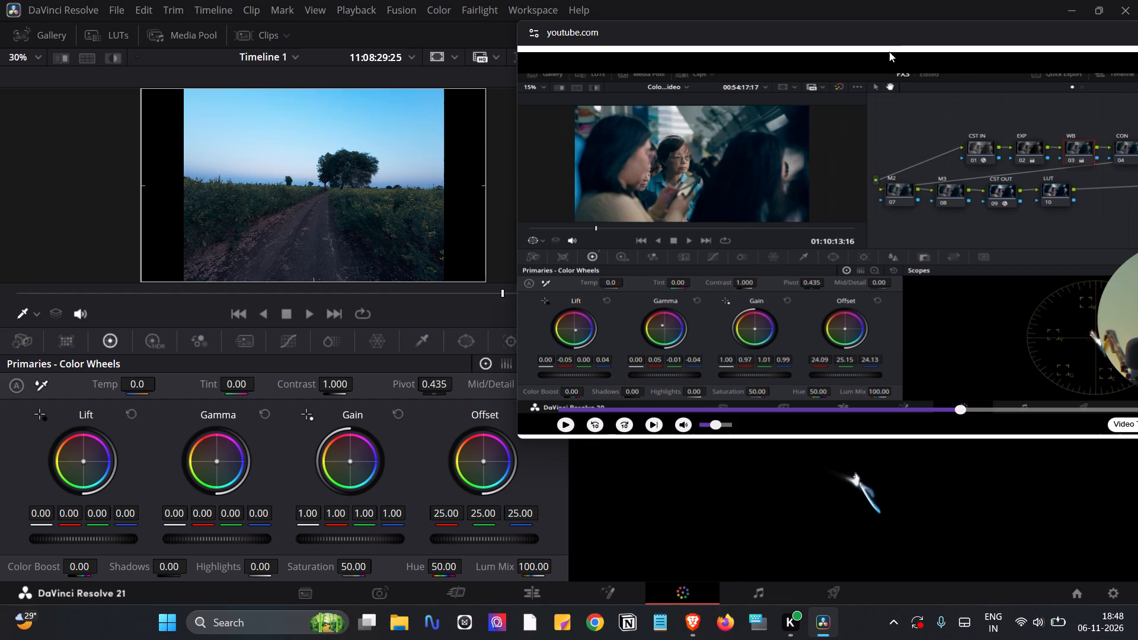
Move the tutorial video off the node graph and check the EXP node's color wheel settings, returning to the WB node.
{"action": "left_click_drag", "start_coordinate": [879, 40], "coordinate": [1131, 255]}
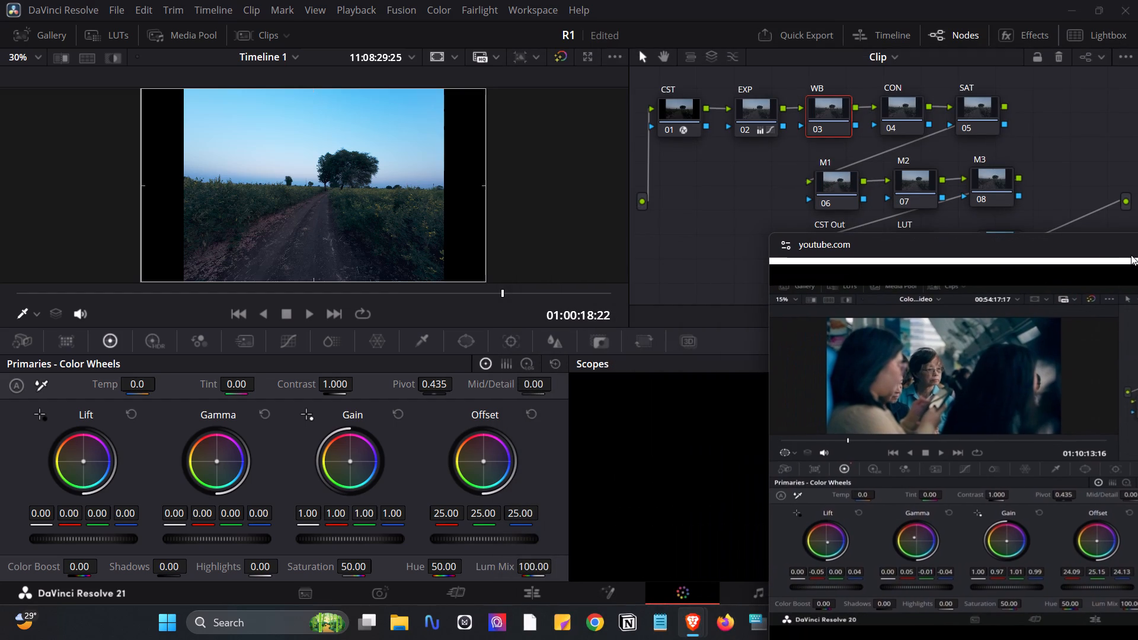
{"action": "left_click", "coordinate": [755, 107]}
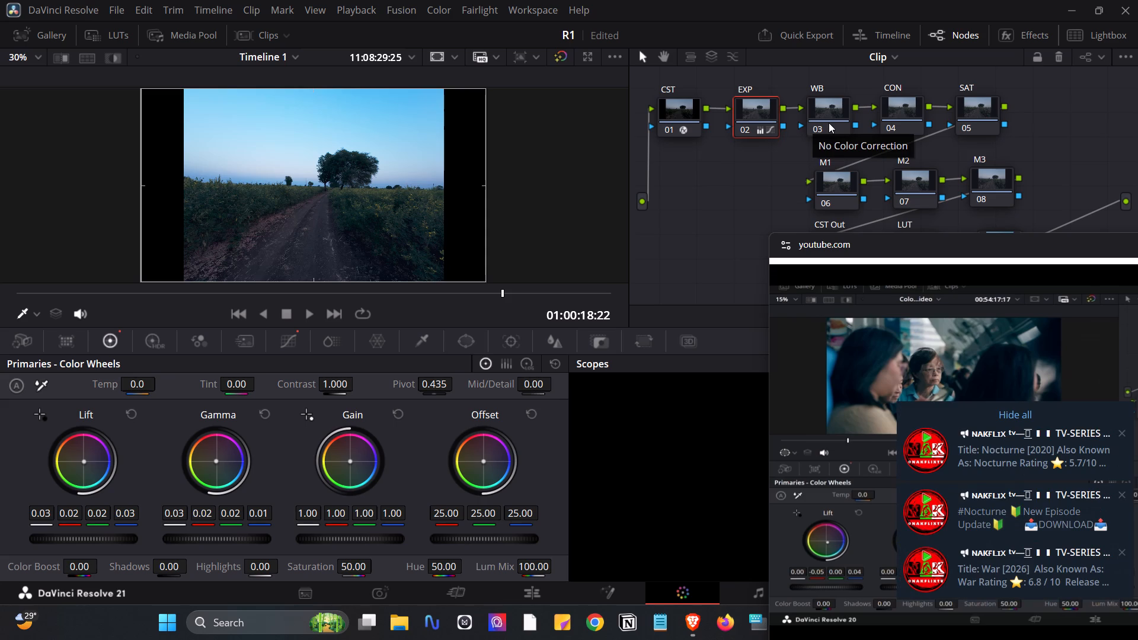
{"action": "left_click", "coordinate": [829, 123]}
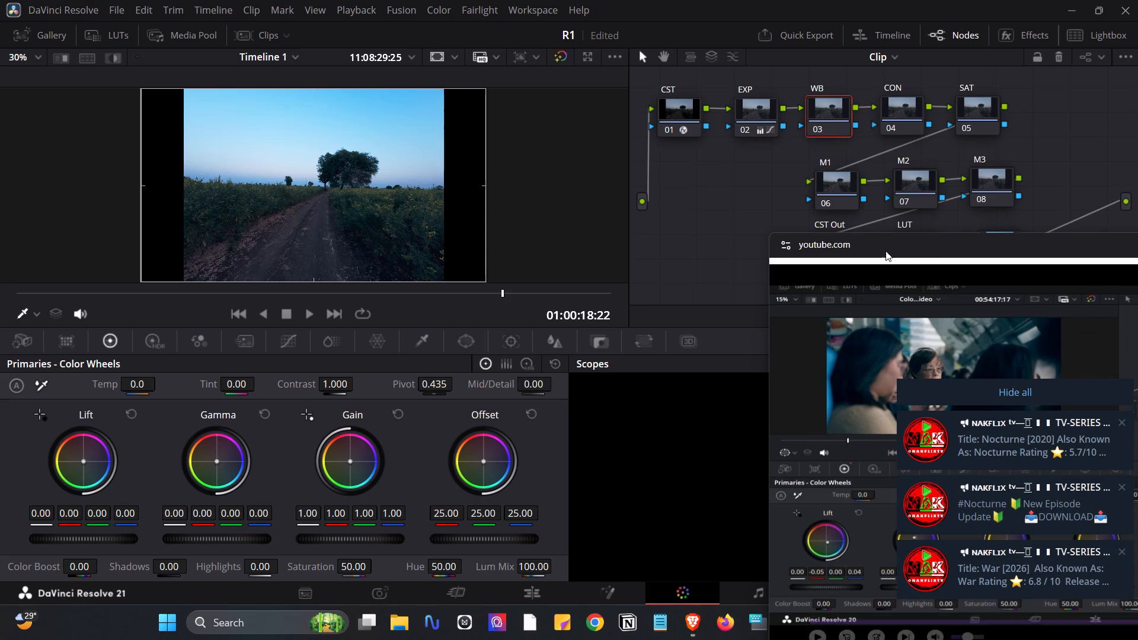
Move the floating tutorial video up over the node graph so the vectorscope trace is uncovered.
{"action": "left_click_drag", "start_coordinate": [887, 248], "coordinate": [650, 136]}
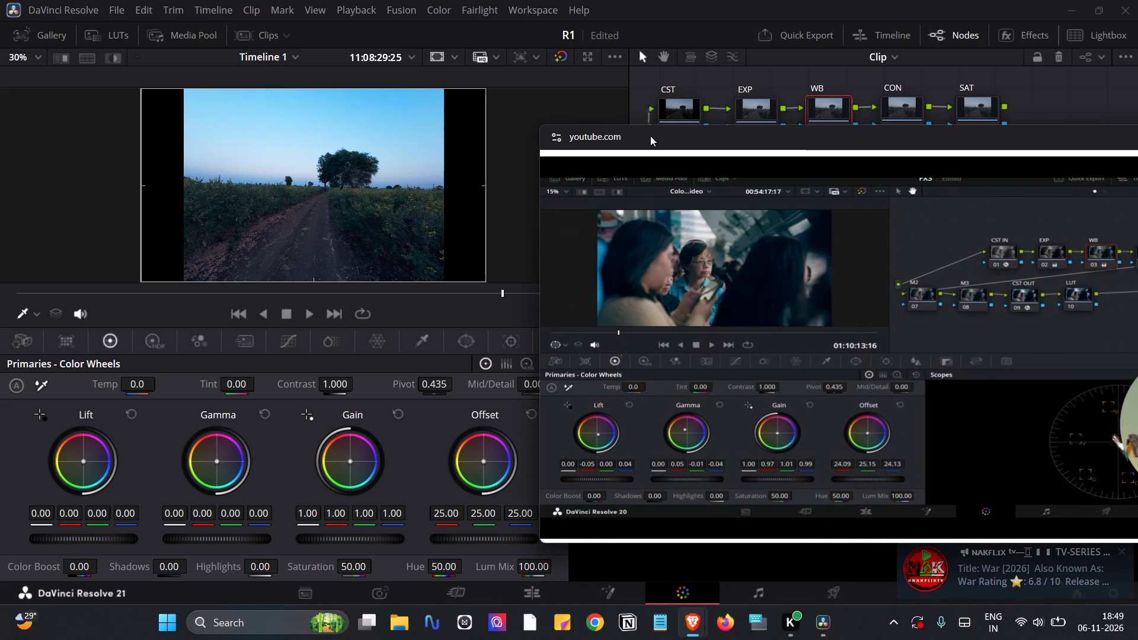
{"action": "left_click_drag", "start_coordinate": [650, 136], "coordinate": [656, 0]}
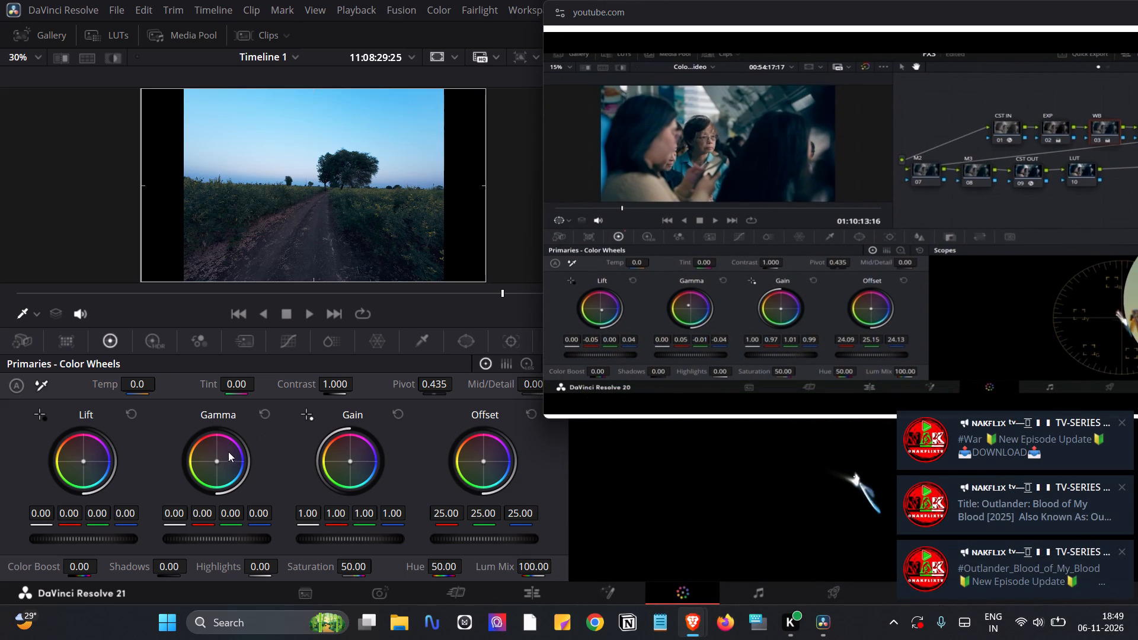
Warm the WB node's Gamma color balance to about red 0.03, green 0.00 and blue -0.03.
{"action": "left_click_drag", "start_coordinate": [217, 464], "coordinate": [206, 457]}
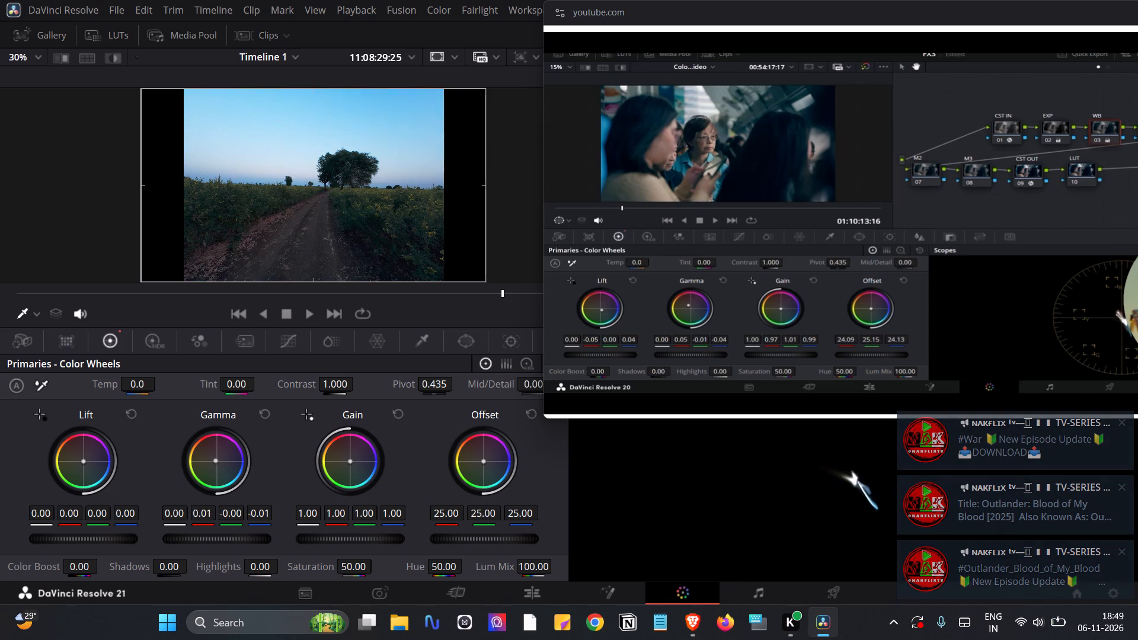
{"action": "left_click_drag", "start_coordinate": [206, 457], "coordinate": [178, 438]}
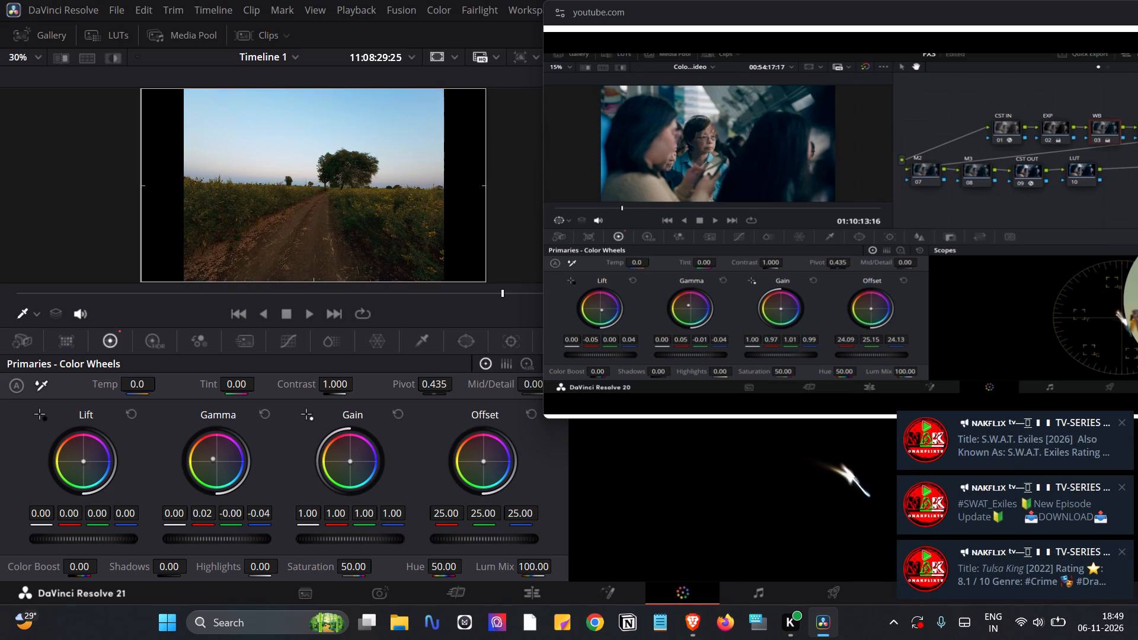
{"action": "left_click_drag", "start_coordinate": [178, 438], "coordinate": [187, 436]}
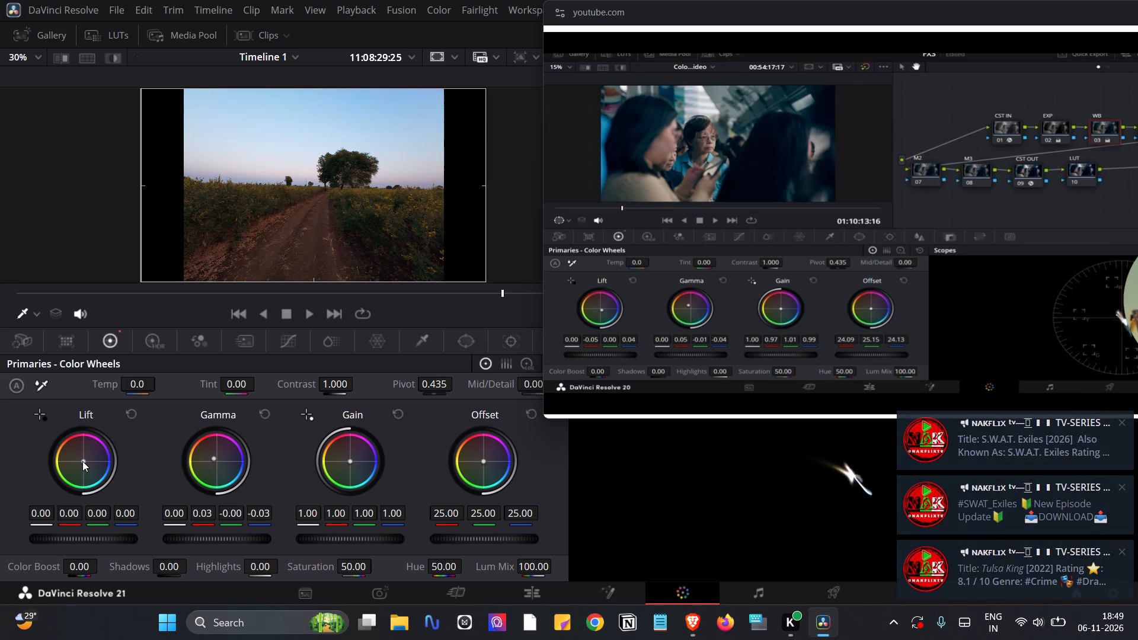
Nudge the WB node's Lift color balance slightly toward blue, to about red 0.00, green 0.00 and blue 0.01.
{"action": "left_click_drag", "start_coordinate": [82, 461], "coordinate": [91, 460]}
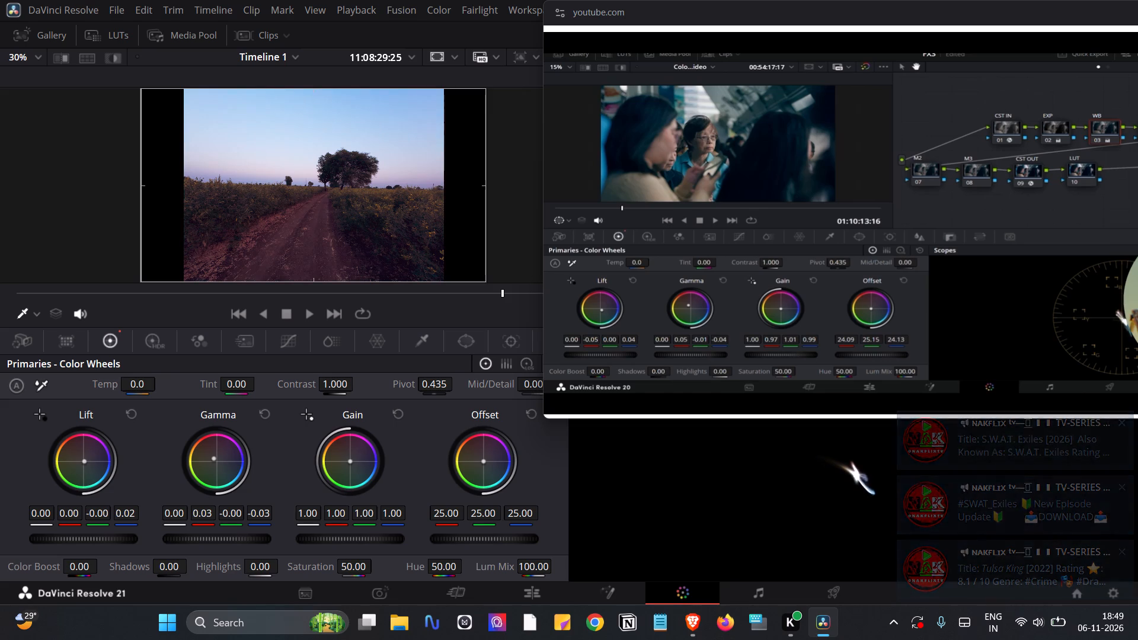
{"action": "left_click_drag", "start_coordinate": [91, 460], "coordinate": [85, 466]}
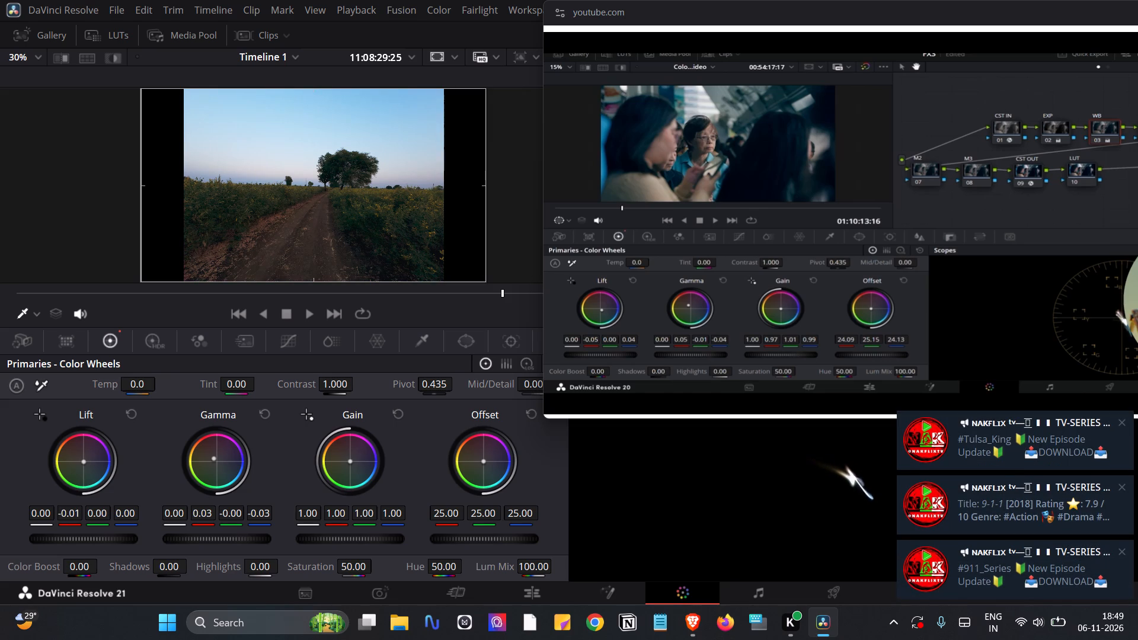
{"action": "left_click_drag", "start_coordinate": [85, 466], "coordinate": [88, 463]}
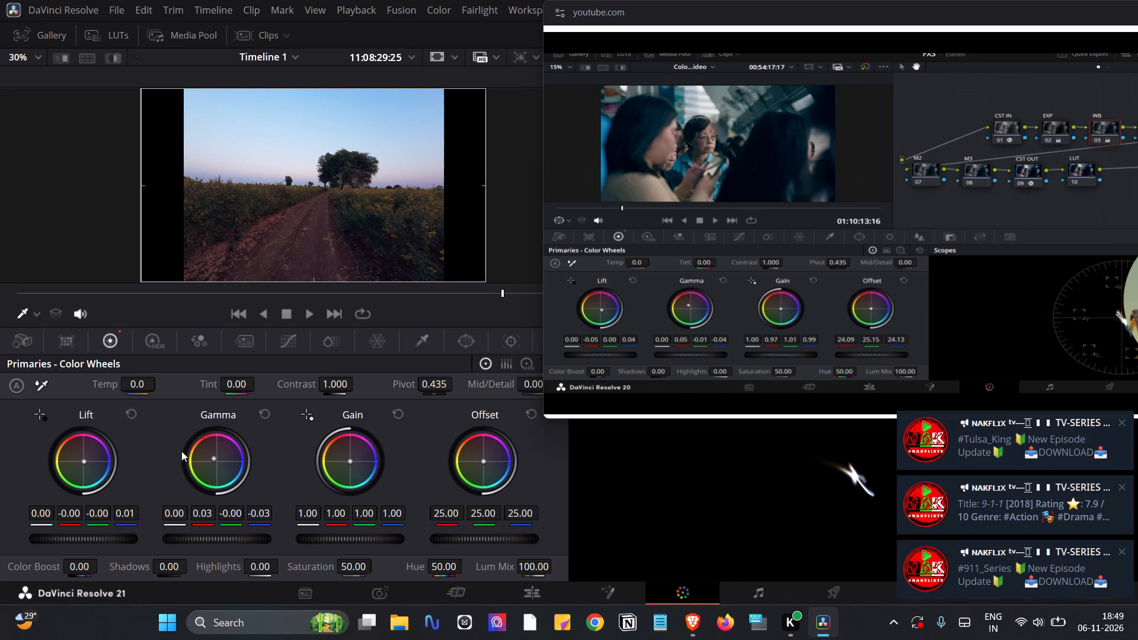
Reduce the WB node's Gamma warmth to about red 0.01, green 0.00 and blue -0.01.
{"action": "left_click_drag", "start_coordinate": [214, 458], "coordinate": [231, 470]}
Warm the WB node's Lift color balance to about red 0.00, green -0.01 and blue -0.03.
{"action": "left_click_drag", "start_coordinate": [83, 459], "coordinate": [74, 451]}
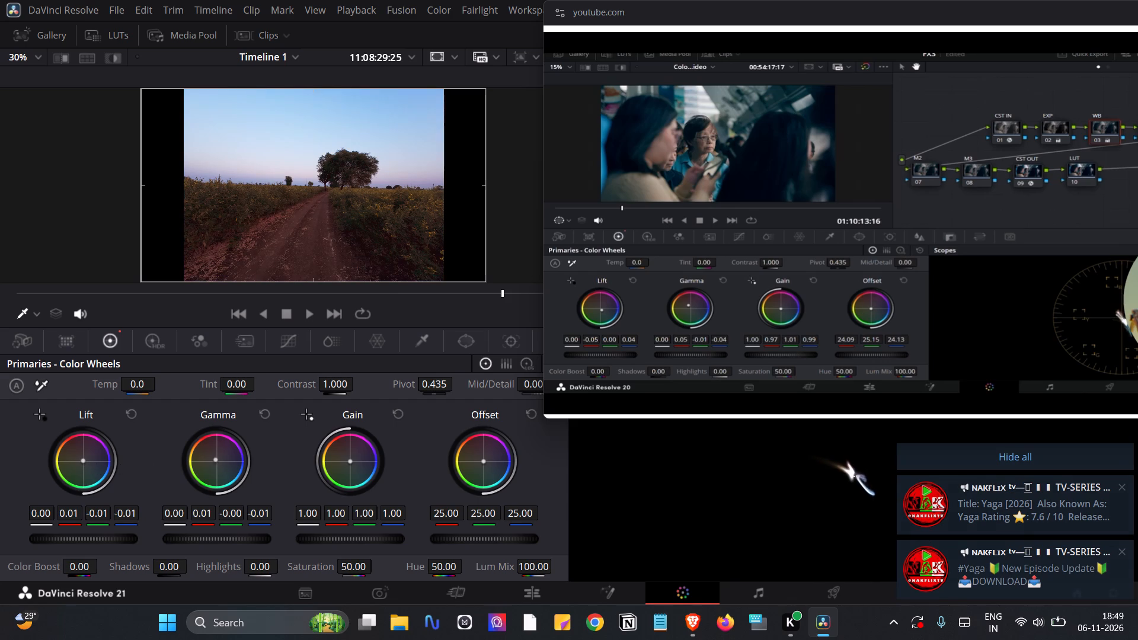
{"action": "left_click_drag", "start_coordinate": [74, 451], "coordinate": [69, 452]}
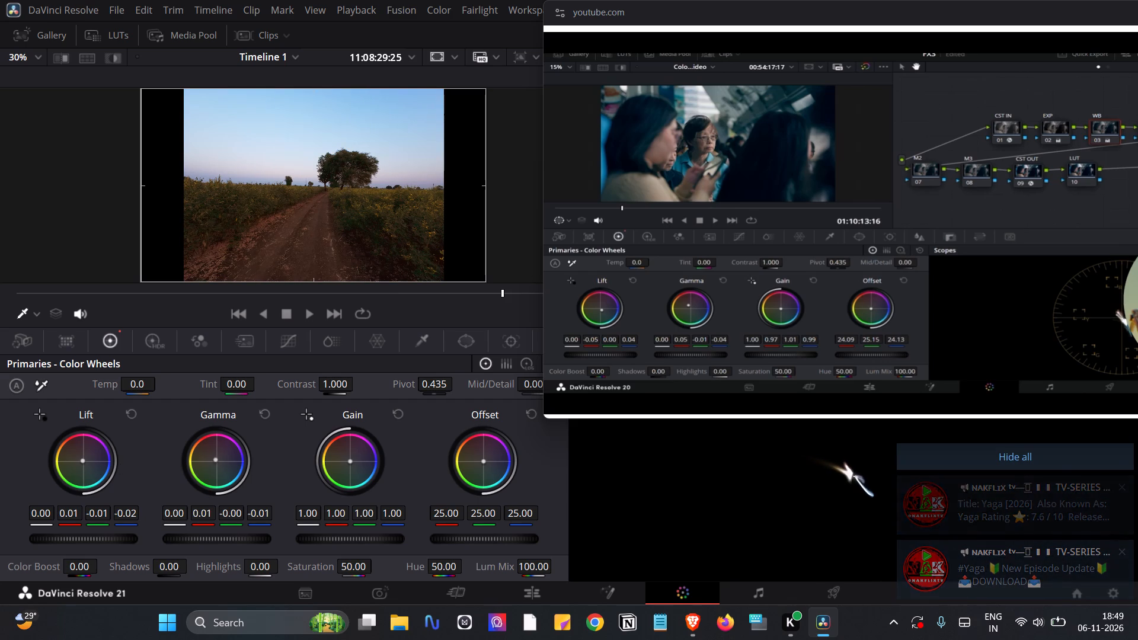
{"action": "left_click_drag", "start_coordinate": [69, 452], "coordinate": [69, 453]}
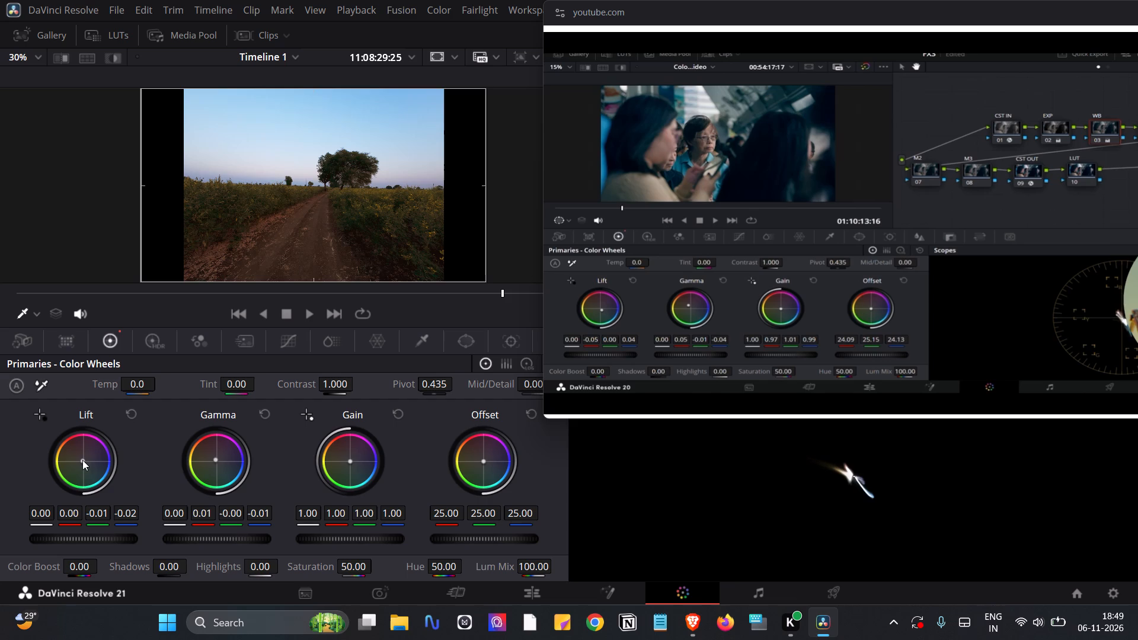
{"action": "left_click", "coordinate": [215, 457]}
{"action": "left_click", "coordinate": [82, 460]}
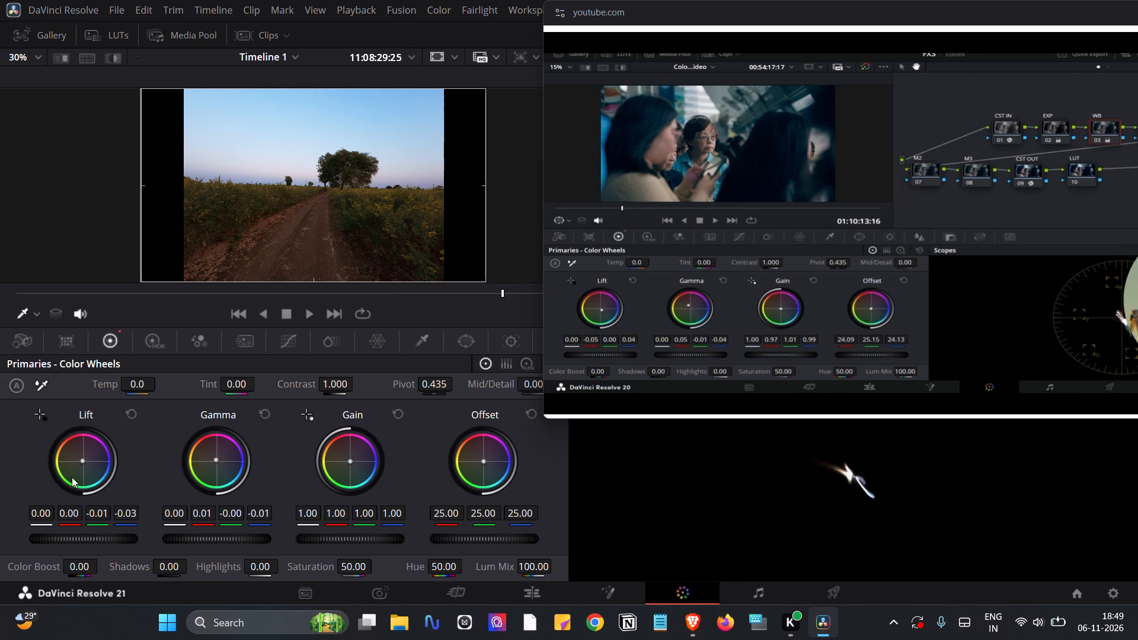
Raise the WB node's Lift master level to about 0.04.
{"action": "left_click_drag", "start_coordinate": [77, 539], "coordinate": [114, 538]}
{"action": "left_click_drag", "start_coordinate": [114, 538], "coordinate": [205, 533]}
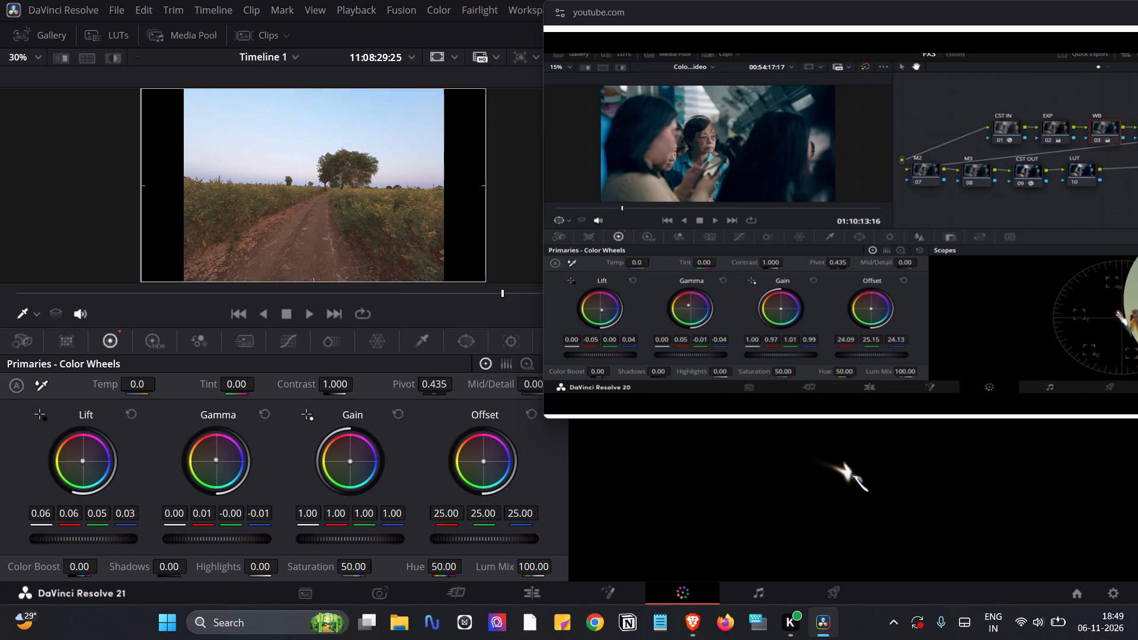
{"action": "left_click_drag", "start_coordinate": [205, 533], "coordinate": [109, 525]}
Reset the WB node's Lift wheel to its defaults.
{"action": "left_click", "coordinate": [129, 414]}
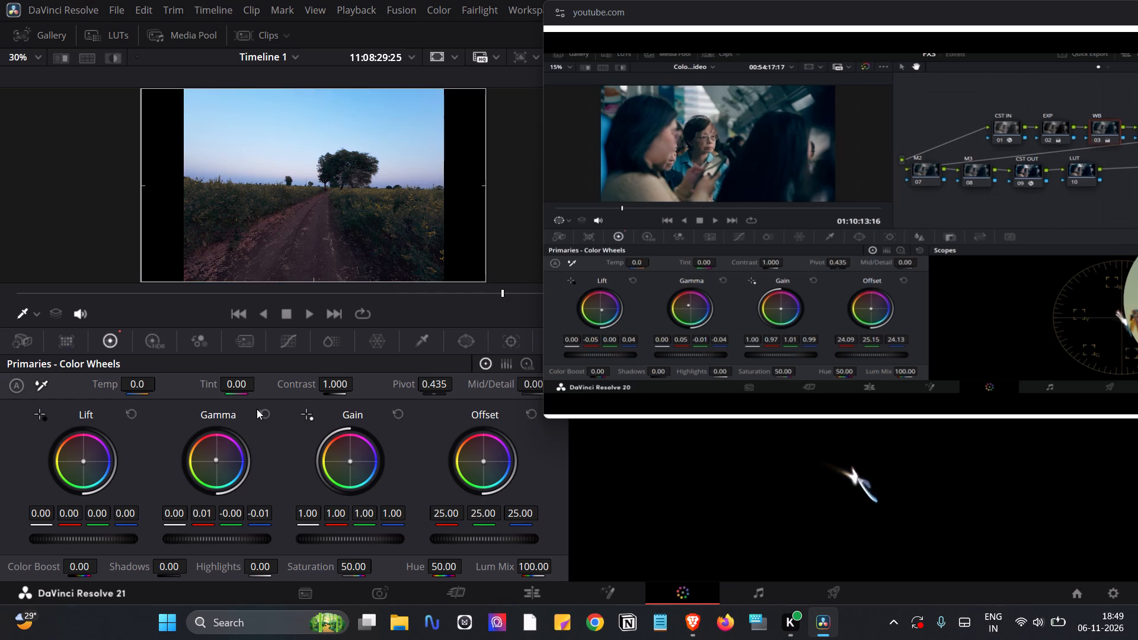
Reset the WB node's Gamma wheel to its defaults.
{"action": "left_click", "coordinate": [261, 413]}
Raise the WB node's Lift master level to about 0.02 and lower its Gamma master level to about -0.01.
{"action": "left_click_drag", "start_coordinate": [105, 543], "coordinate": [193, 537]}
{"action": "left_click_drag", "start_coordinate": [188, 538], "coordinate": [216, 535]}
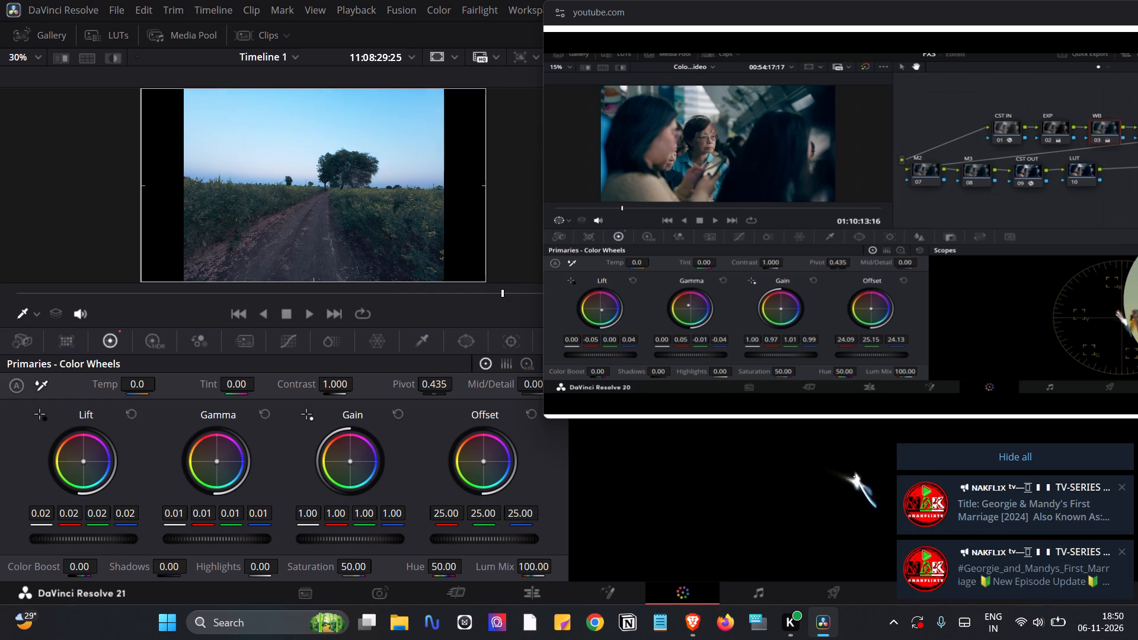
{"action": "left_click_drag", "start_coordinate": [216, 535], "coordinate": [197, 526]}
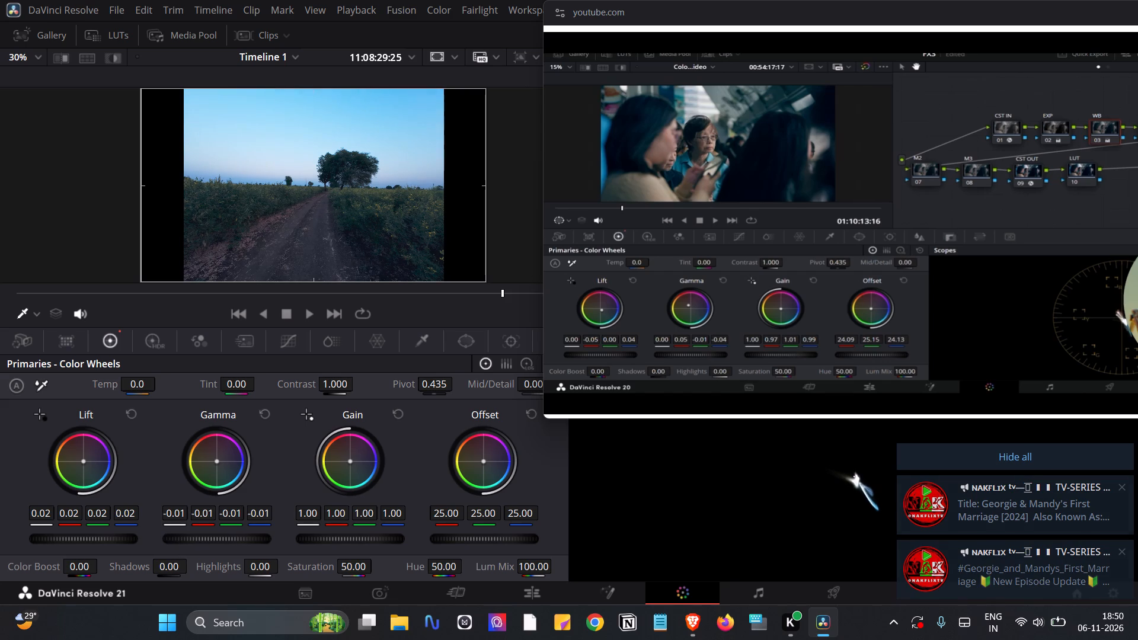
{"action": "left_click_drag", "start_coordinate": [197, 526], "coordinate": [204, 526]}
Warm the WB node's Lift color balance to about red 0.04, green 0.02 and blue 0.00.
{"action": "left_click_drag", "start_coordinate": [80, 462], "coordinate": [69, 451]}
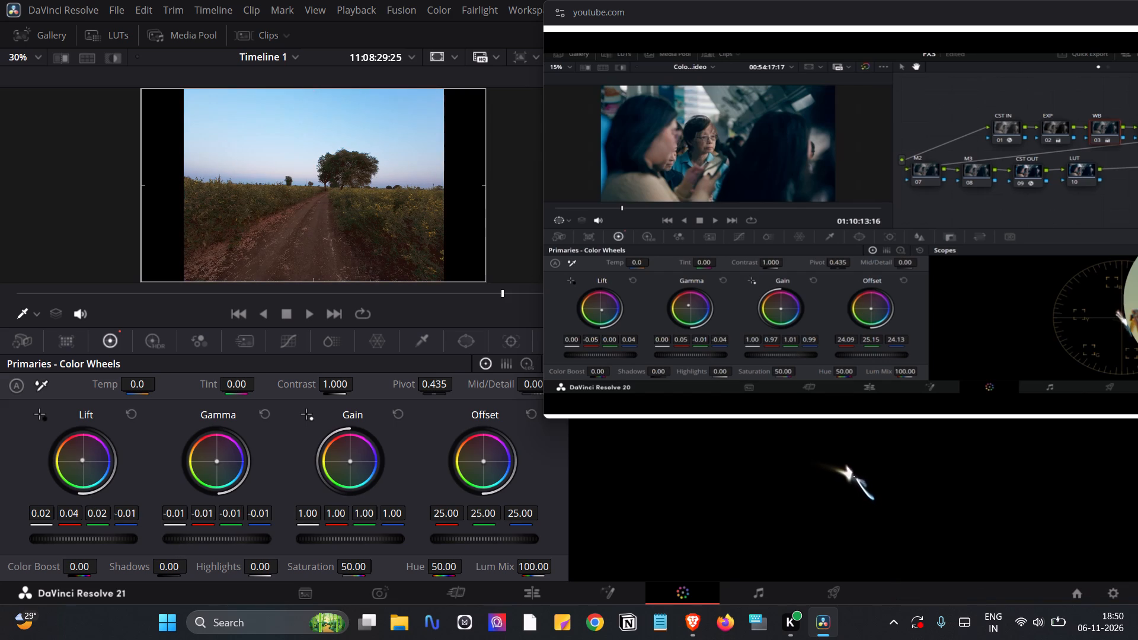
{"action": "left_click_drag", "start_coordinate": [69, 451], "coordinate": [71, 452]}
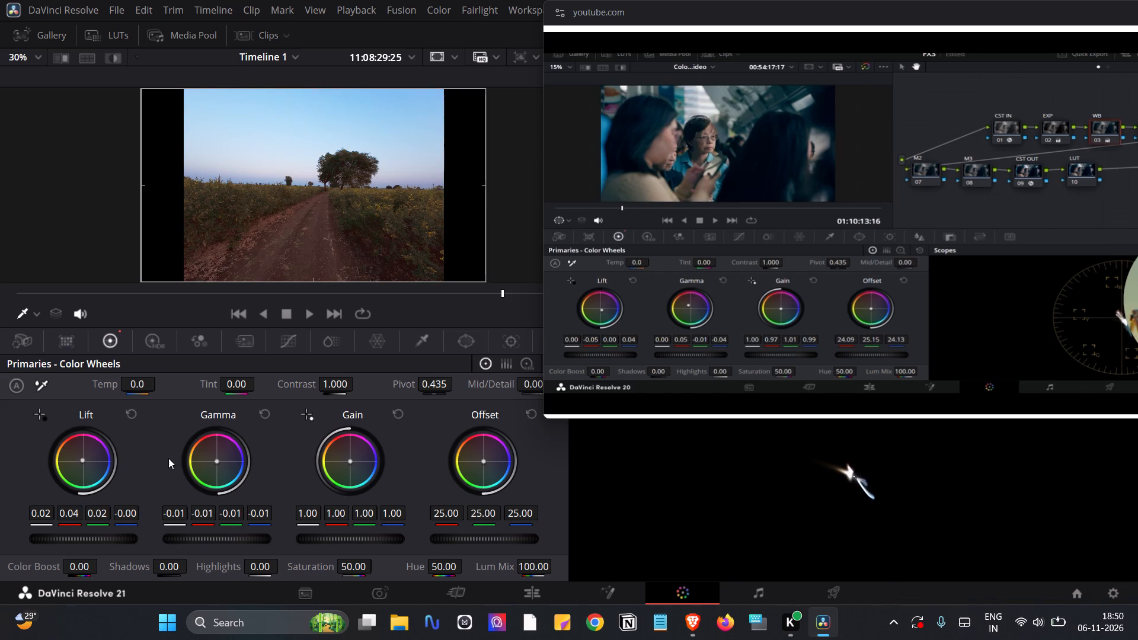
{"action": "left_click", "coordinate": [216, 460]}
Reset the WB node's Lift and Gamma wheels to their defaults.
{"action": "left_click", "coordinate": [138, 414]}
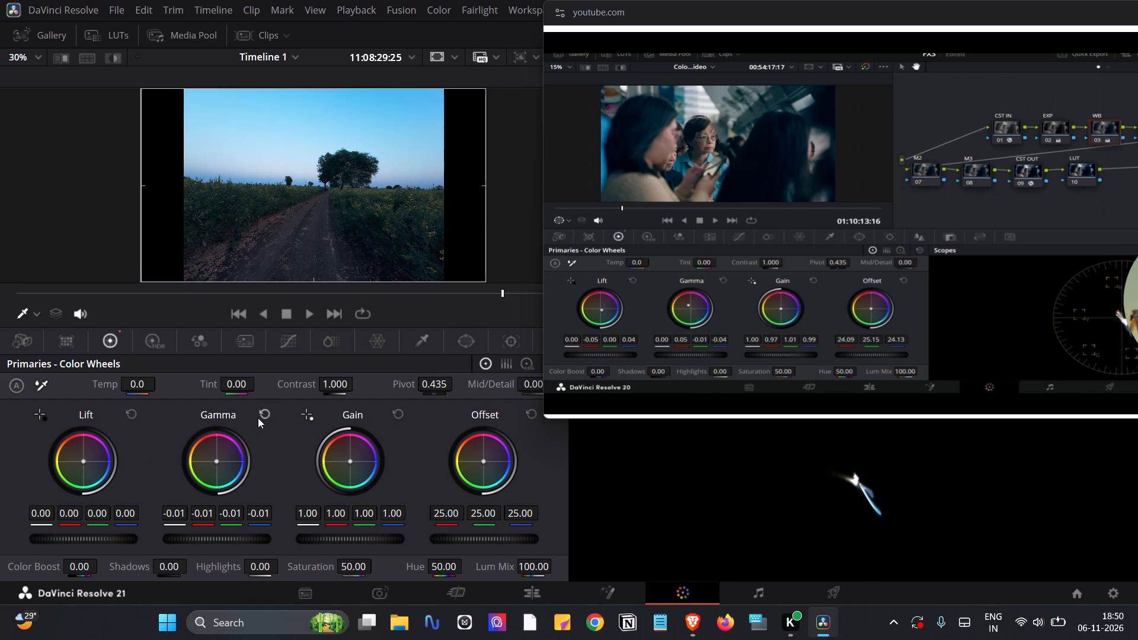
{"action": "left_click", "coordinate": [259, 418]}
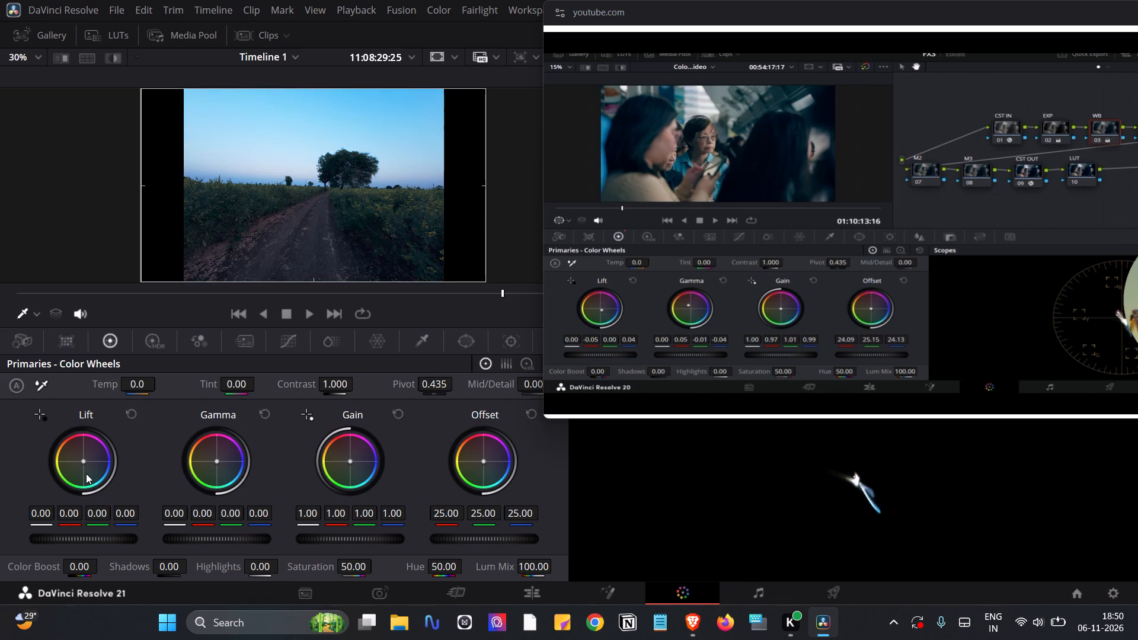
Warm the WB node's Lift color balance to about red 0.01, green -0.01 and blue -0.02.
{"action": "left_click_drag", "start_coordinate": [83, 460], "coordinate": [82, 459]}
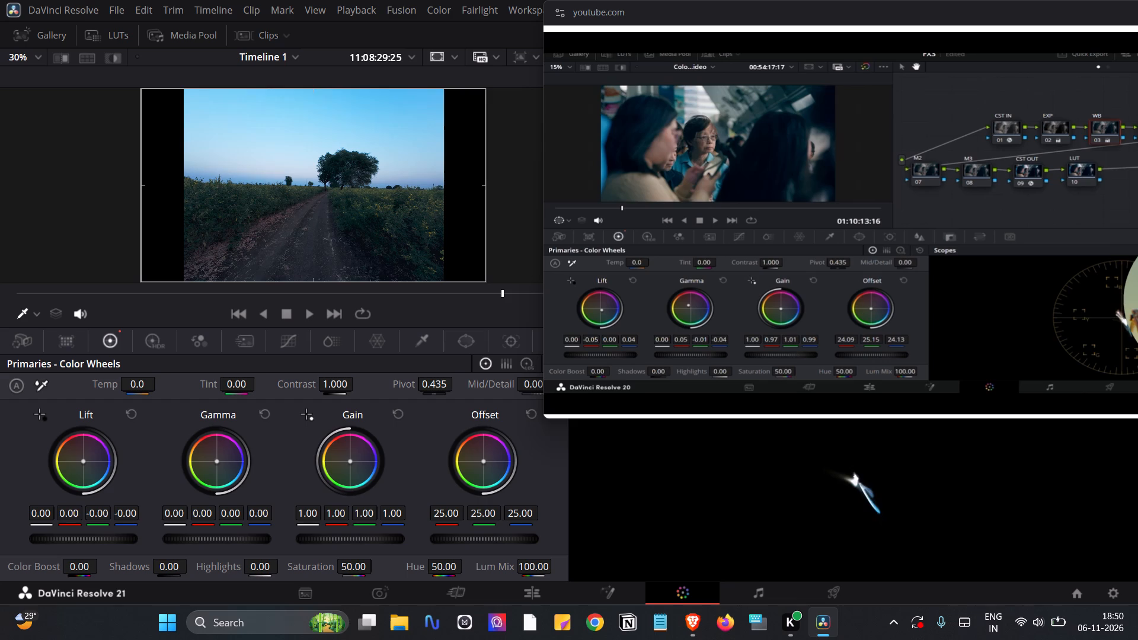
{"action": "left_click_drag", "start_coordinate": [82, 459], "coordinate": [75, 451]}
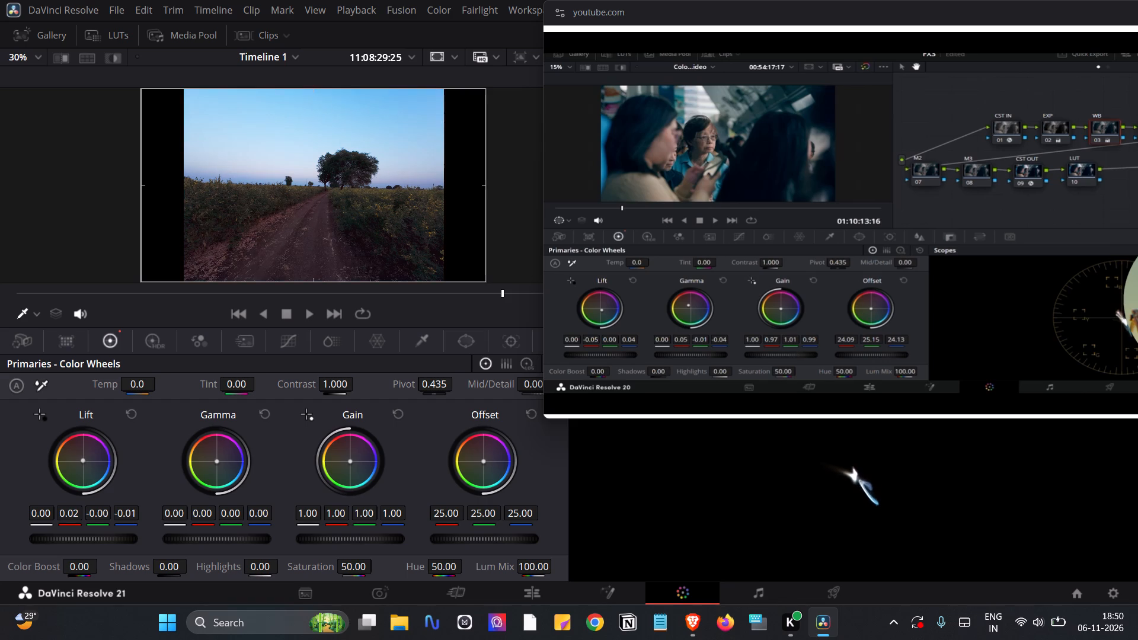
{"action": "left_click_drag", "start_coordinate": [75, 451], "coordinate": [43, 450]}
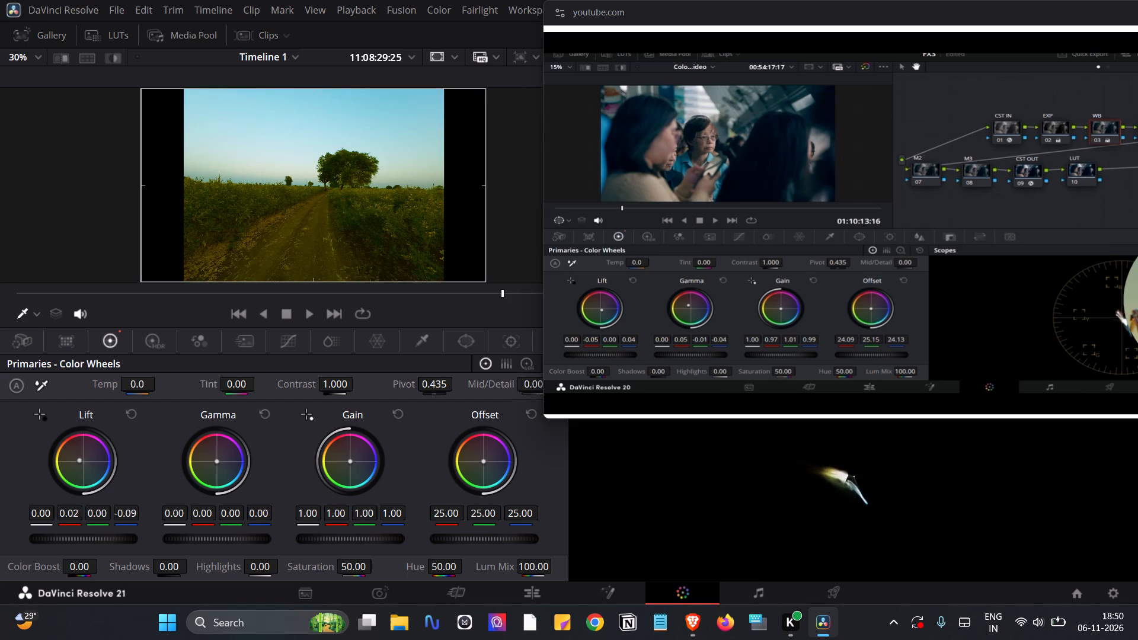
{"action": "left_click_drag", "start_coordinate": [43, 450], "coordinate": [625, 305]}
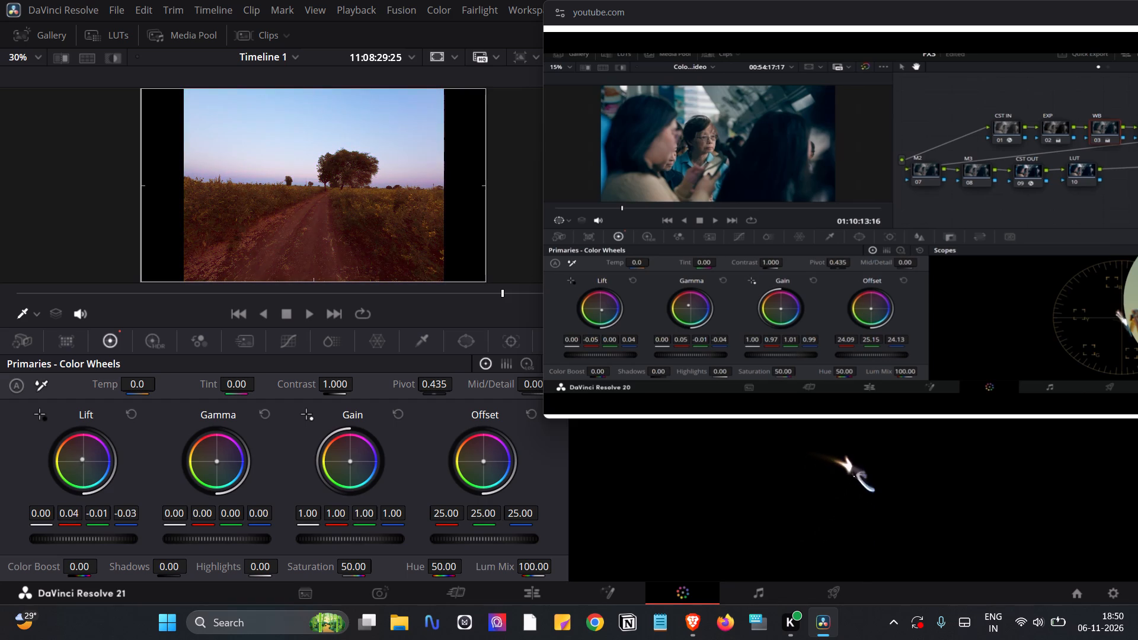
{"action": "left_click_drag", "start_coordinate": [625, 305], "coordinate": [630, 318]}
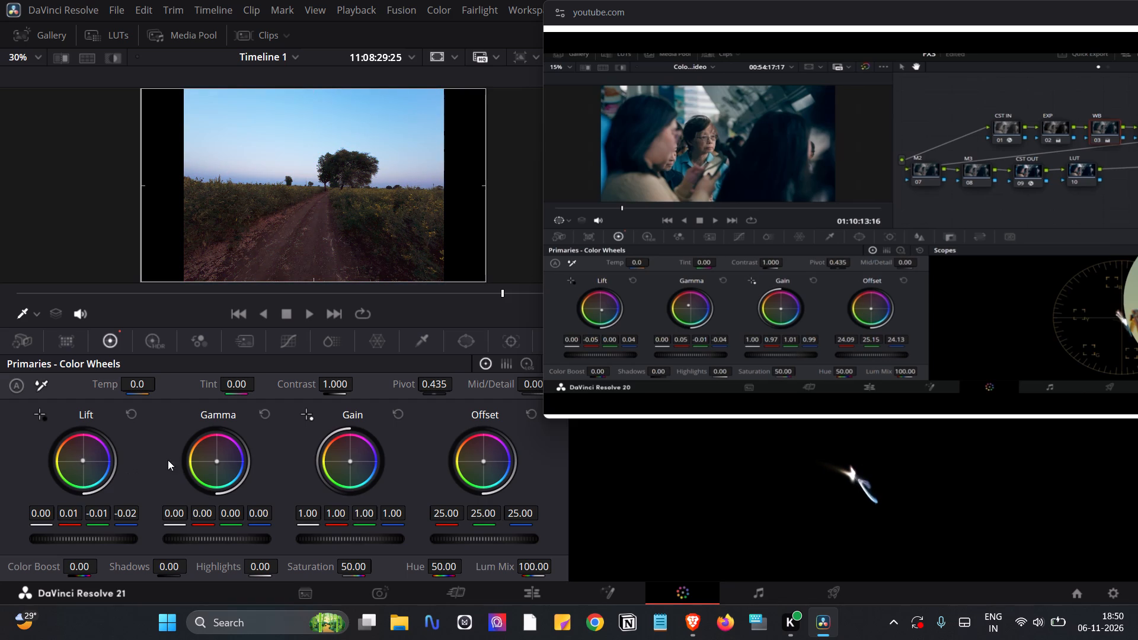
Warm the WB node's Gamma color balance to about red 0.02, green 0.00 and blue -0.03.
{"action": "left_click_drag", "start_coordinate": [216, 462], "coordinate": [232, 469]}
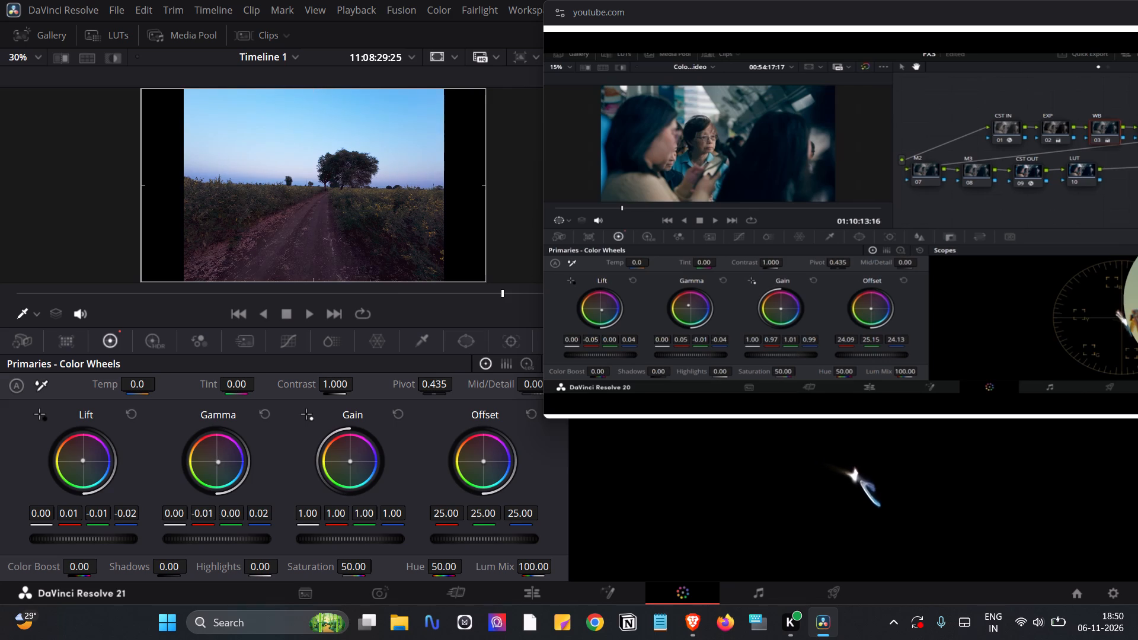
{"action": "left_click_drag", "start_coordinate": [232, 469], "coordinate": [190, 443]}
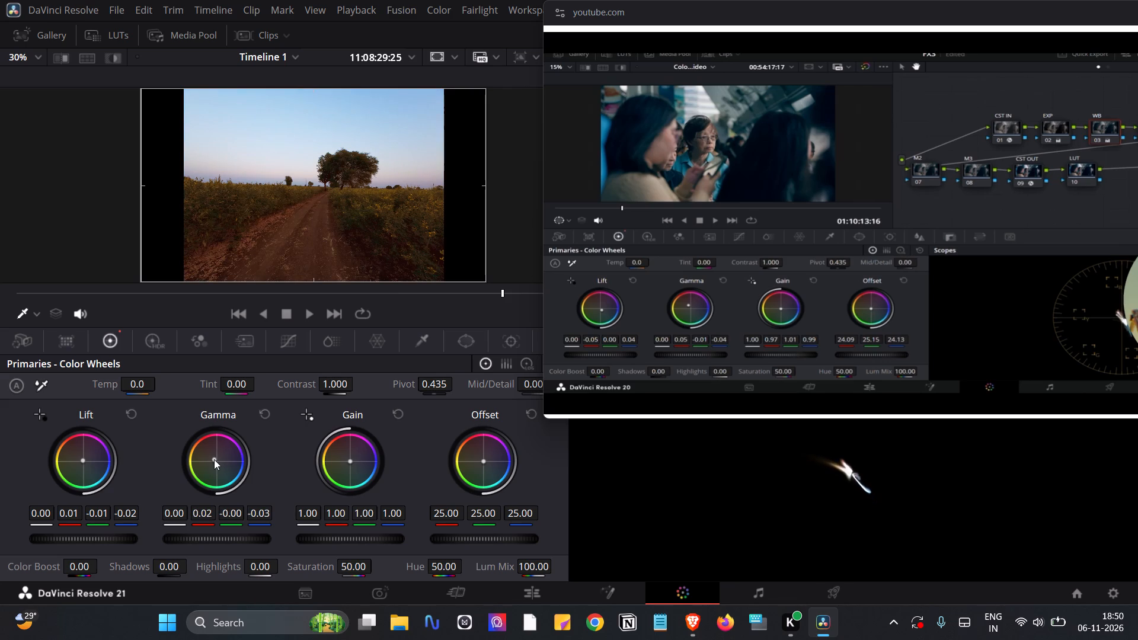
{"action": "scroll", "coordinate": [97, 460], "scroll_direction": "left", "scroll_amount": 1}
Cool the WB node's Lift color balance to about red 0.00, green -0.01 and blue 0.01.
{"action": "left_click_drag", "start_coordinate": [82, 459], "coordinate": [92, 466]}
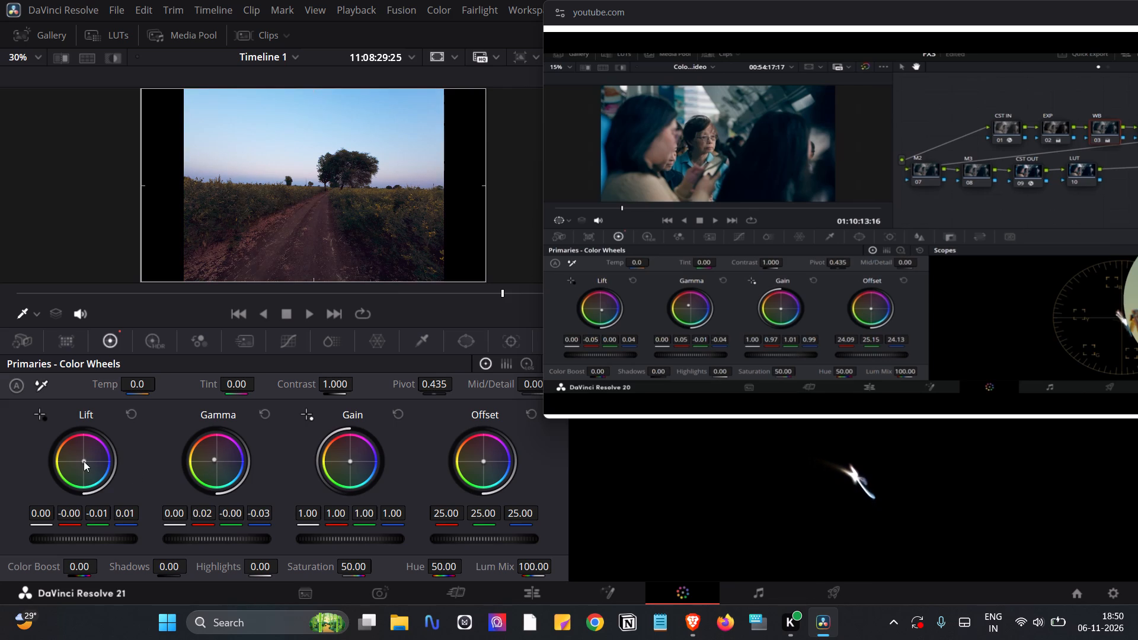
Fine-tune the WB node's Gamma color balance to about red 0.02, green 0.00 and blue -0.04.
{"action": "left_click_drag", "start_coordinate": [213, 460], "coordinate": [211, 468]}
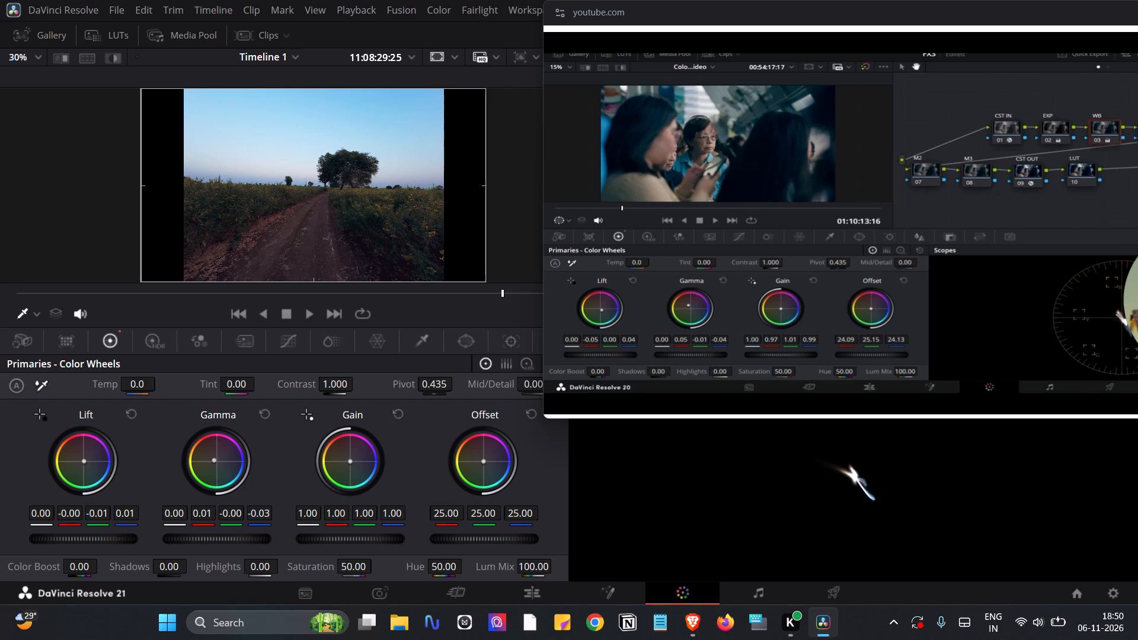
{"action": "left_click_drag", "start_coordinate": [211, 468], "coordinate": [208, 449]}
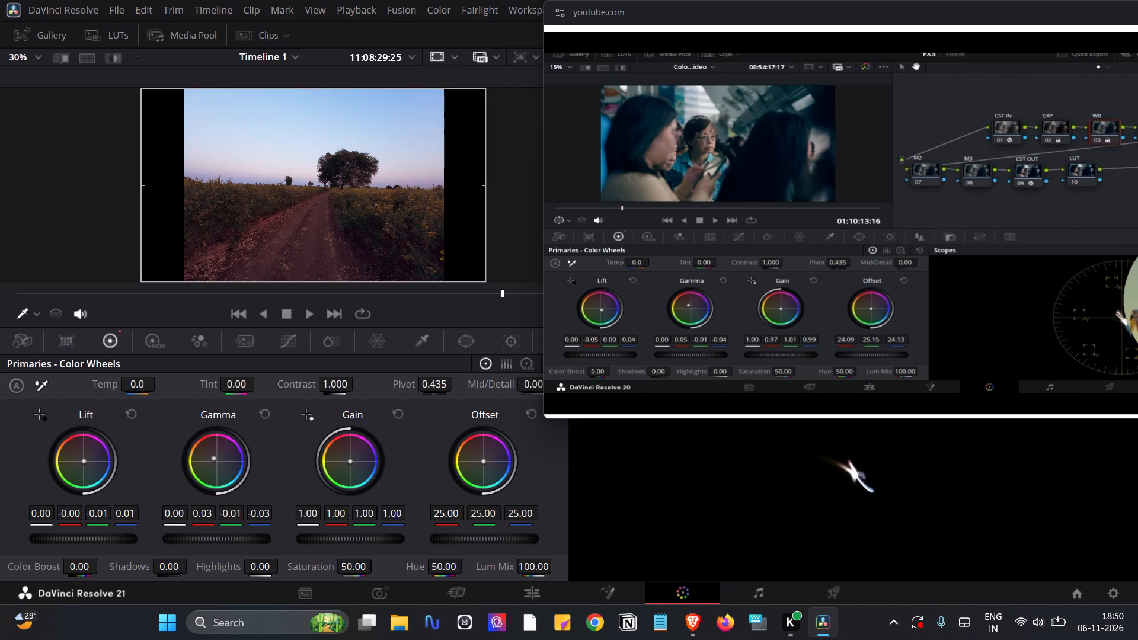
{"action": "left_click_drag", "start_coordinate": [208, 449], "coordinate": [212, 457]}
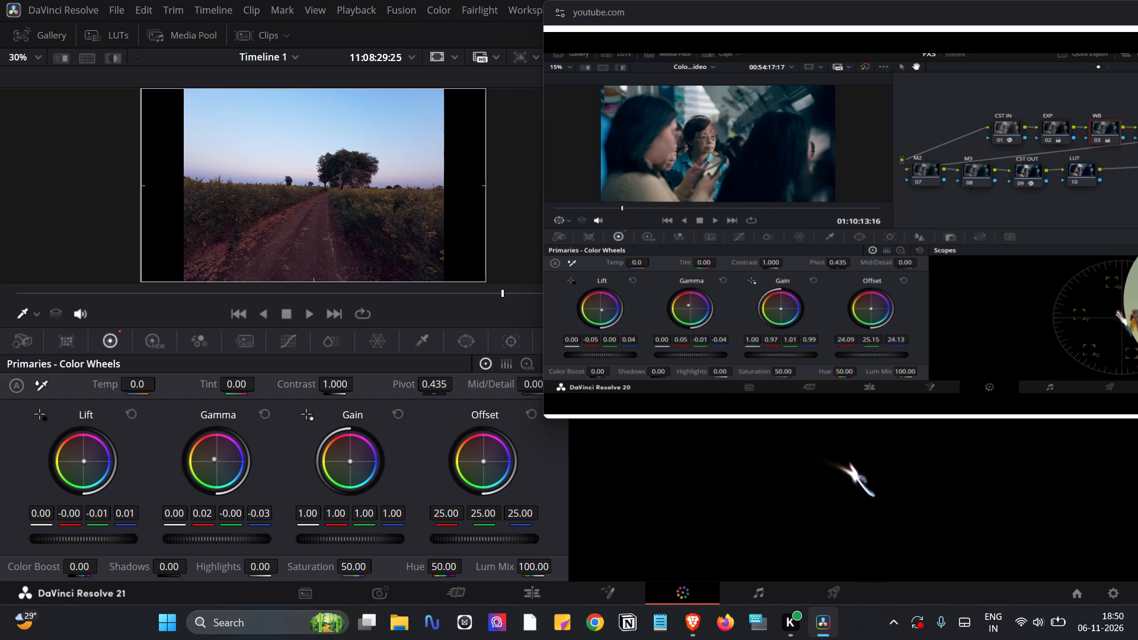
{"action": "left_click_drag", "start_coordinate": [212, 457], "coordinate": [203, 453]}
Fine-tune the WB node's Lift color balance to about red -0.01, green -0.01 and blue 0.01.
{"action": "left_click_drag", "start_coordinate": [83, 460], "coordinate": [78, 460]}
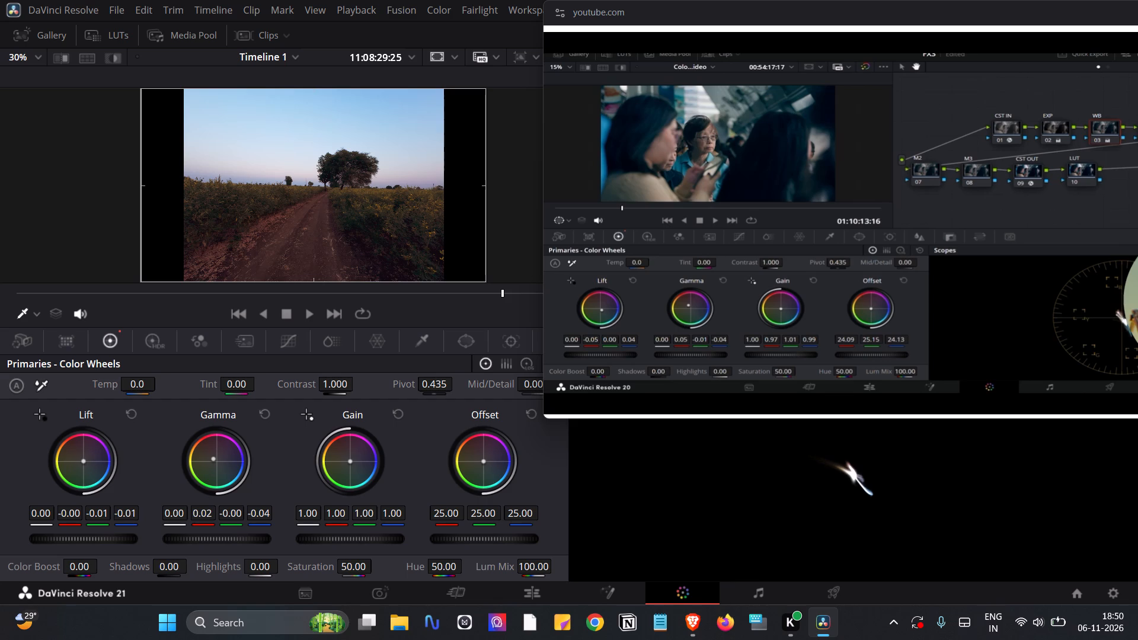
{"action": "left_click_drag", "start_coordinate": [78, 460], "coordinate": [84, 460]}
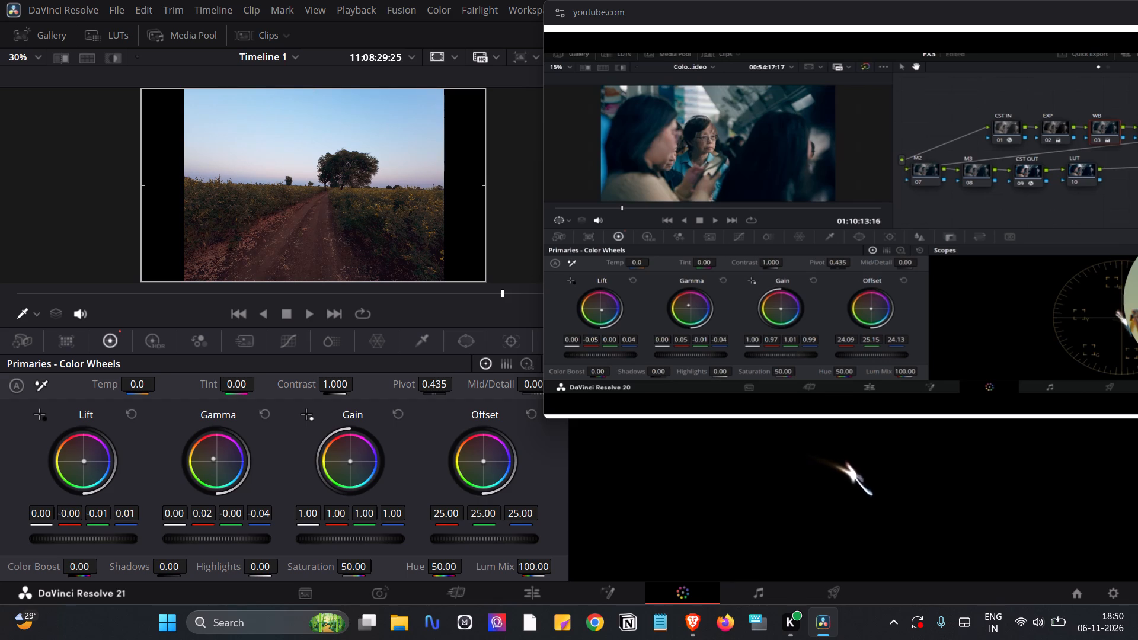
{"action": "left_click_drag", "start_coordinate": [84, 460], "coordinate": [88, 462]}
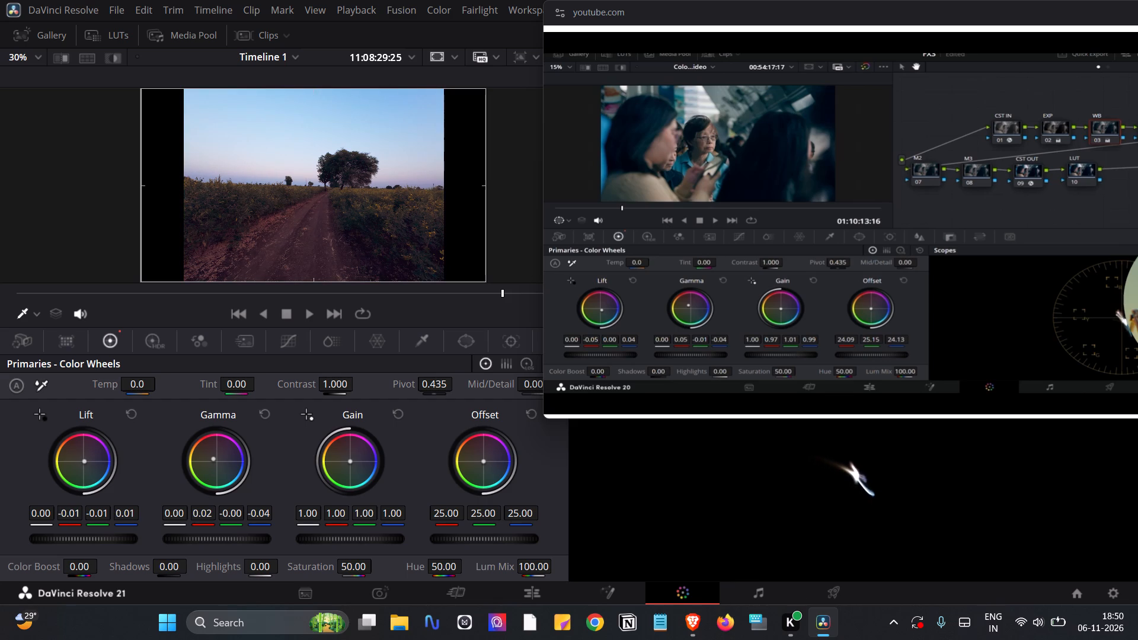
{"action": "left_click_drag", "start_coordinate": [88, 462], "coordinate": [88, 462]}
{"action": "left_click_drag", "start_coordinate": [88, 462], "coordinate": [92, 462]}
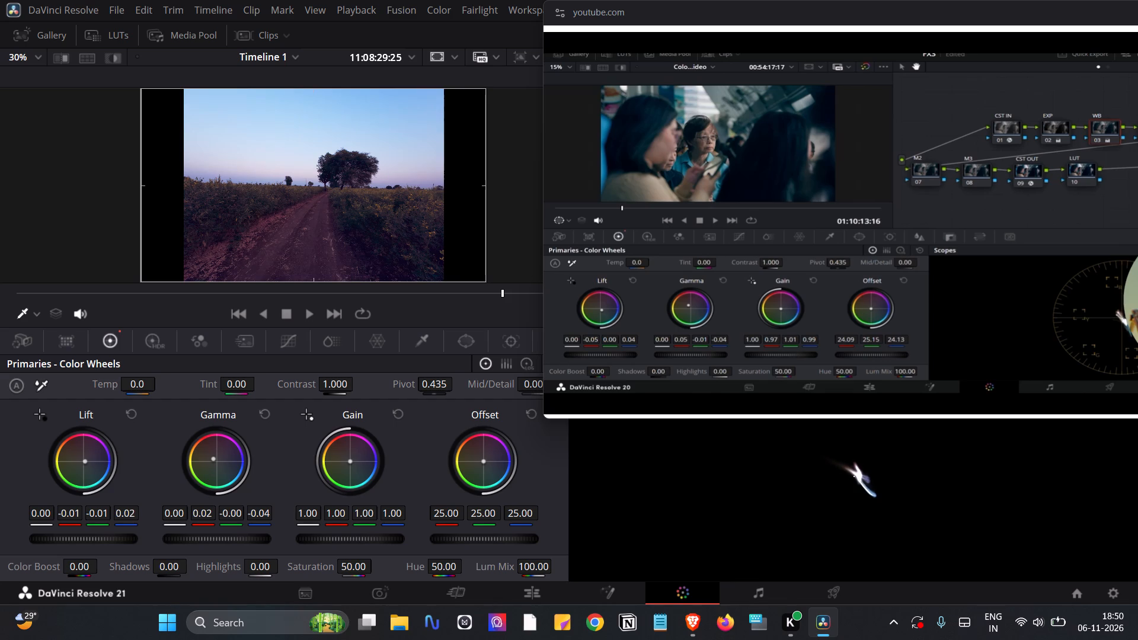
{"action": "left_click_drag", "start_coordinate": [92, 462], "coordinate": [84, 463]}
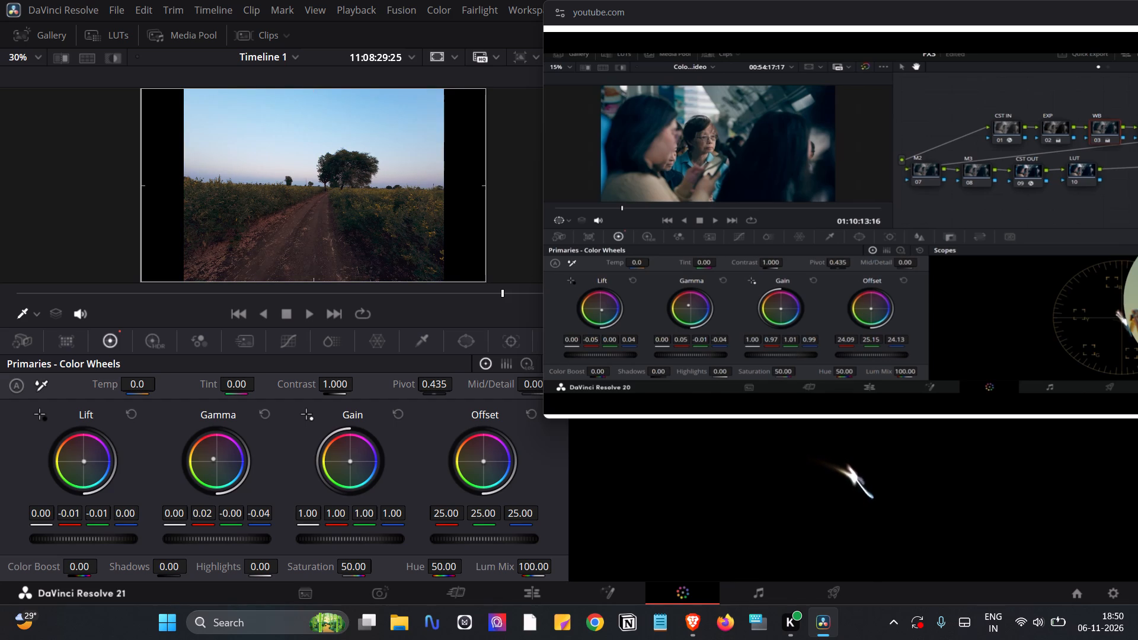
{"action": "left_click_drag", "start_coordinate": [84, 463], "coordinate": [90, 466]}
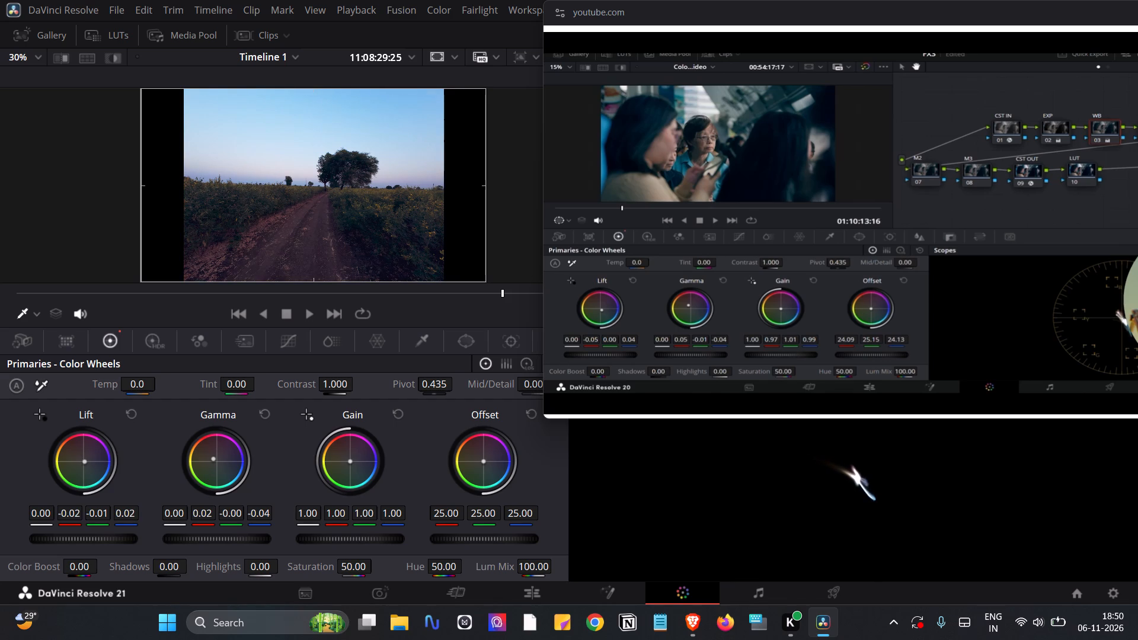
{"action": "left_click_drag", "start_coordinate": [90, 466], "coordinate": [88, 462]}
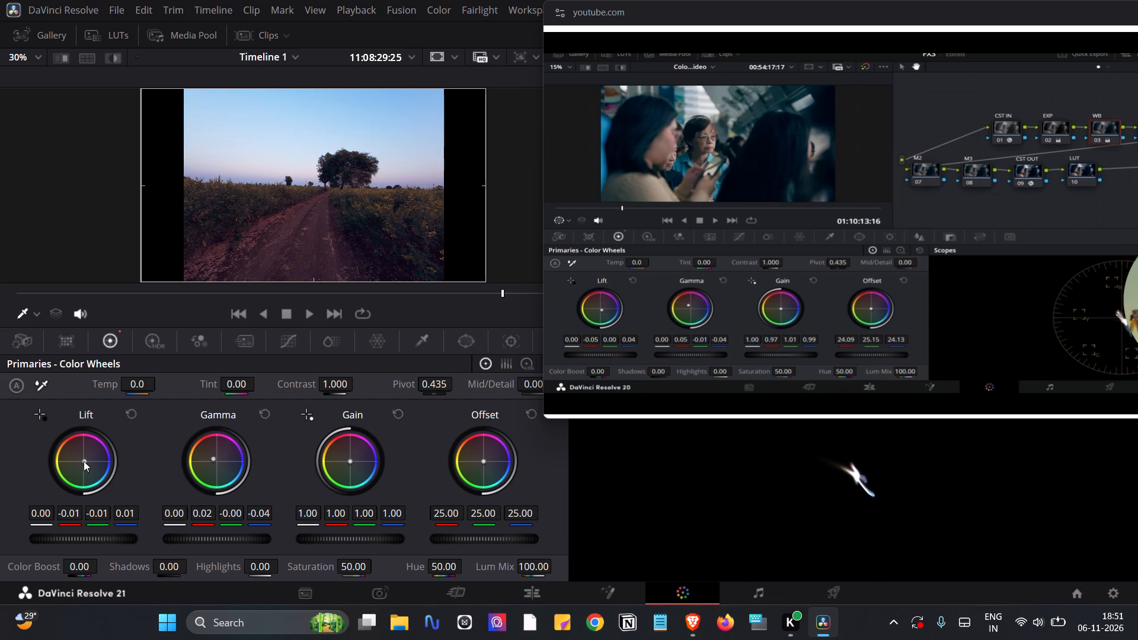
Resume the floating YouTube tutorial and watch the end of its white-balance demonstration.
{"action": "left_click", "coordinate": [644, 260]}
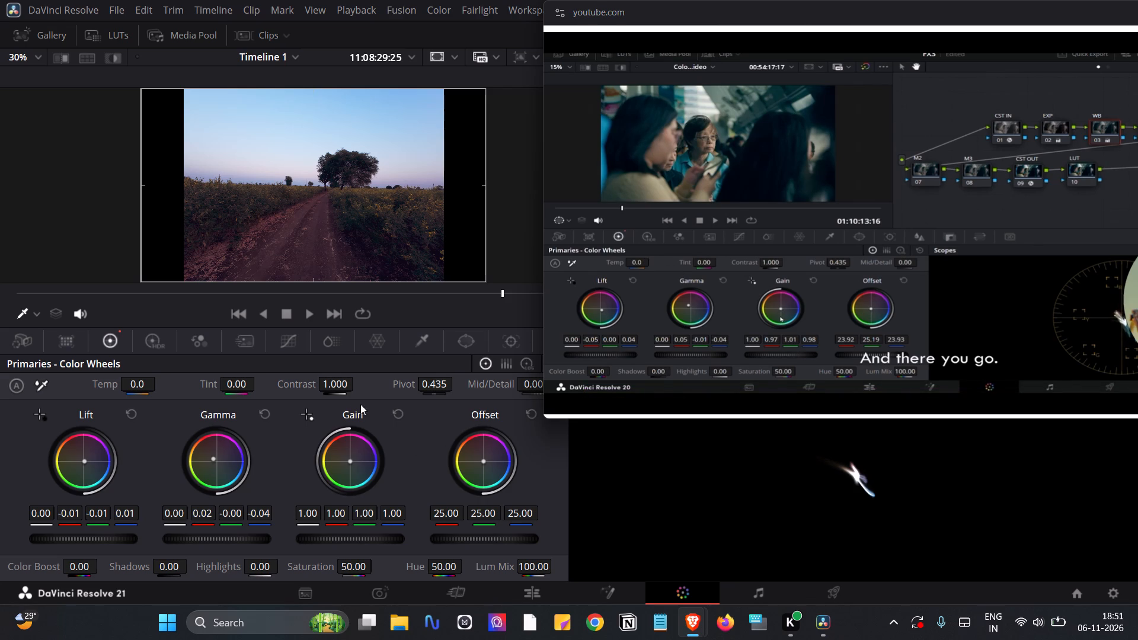
Set the WB node's Tint to 0.50.
{"action": "left_click", "coordinate": [243, 383]}
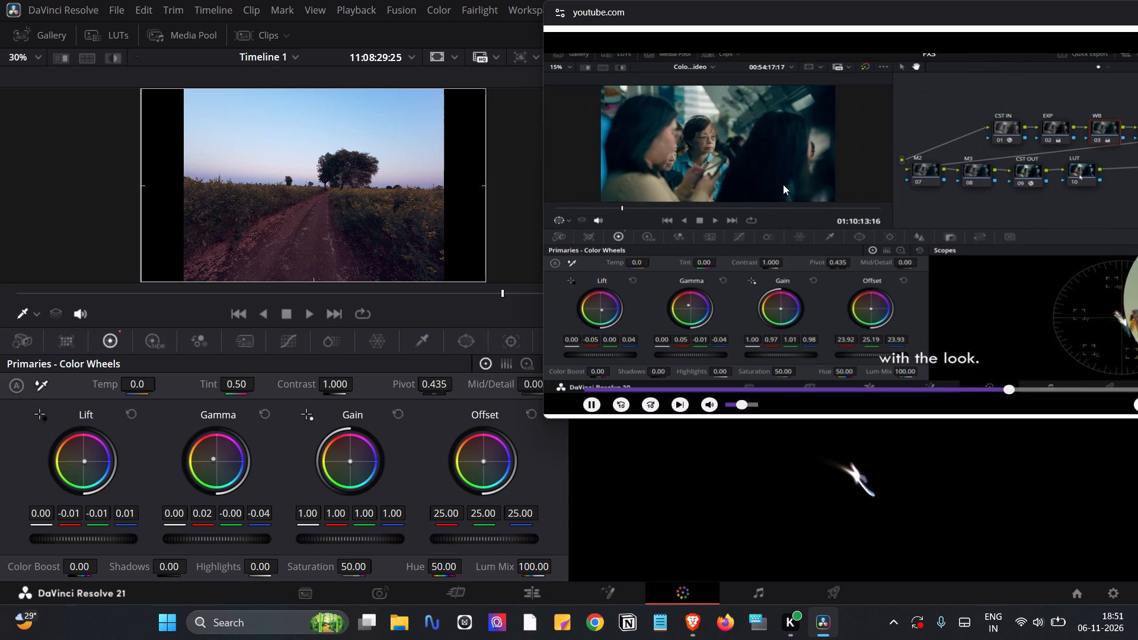
Move the floating YouTube tutorial off the node graph and skip ahead to about 9:30.
{"action": "left_click_drag", "start_coordinate": [923, 15], "coordinate": [501, 82]}
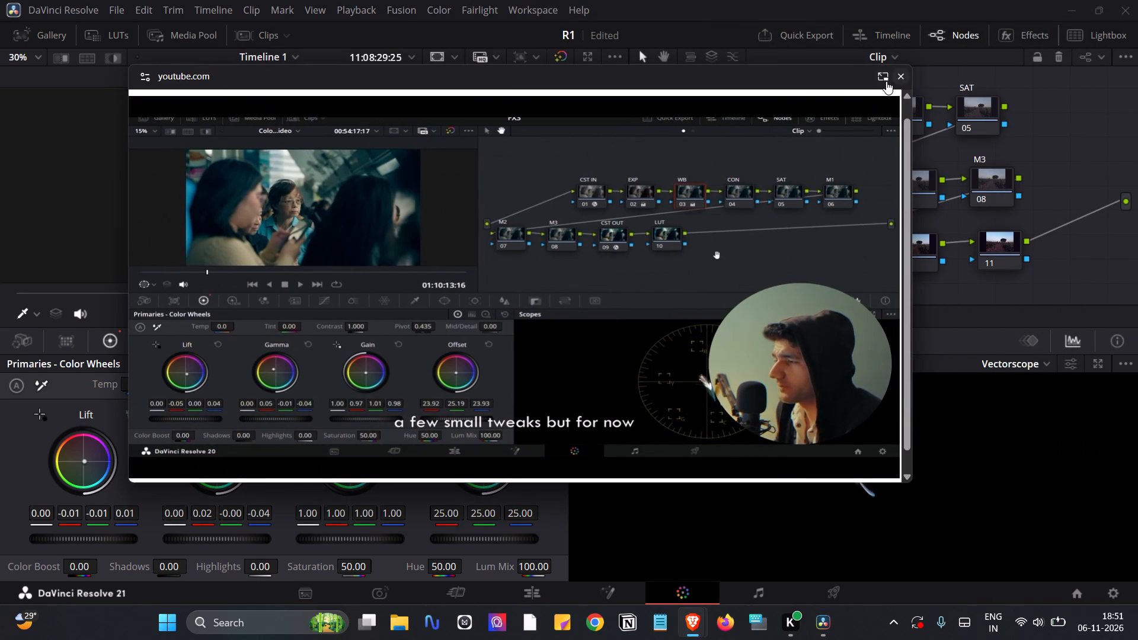
{"action": "key", "text": "Right"}
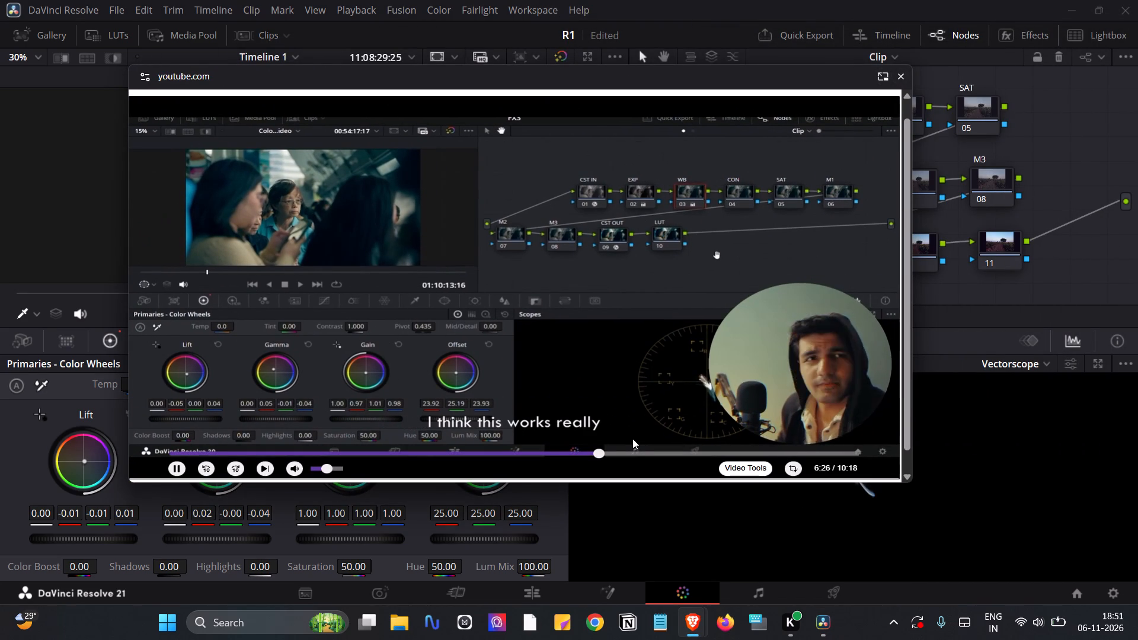
{"action": "left_click", "coordinate": [235, 467]}
{"action": "left_click", "coordinate": [235, 467]}
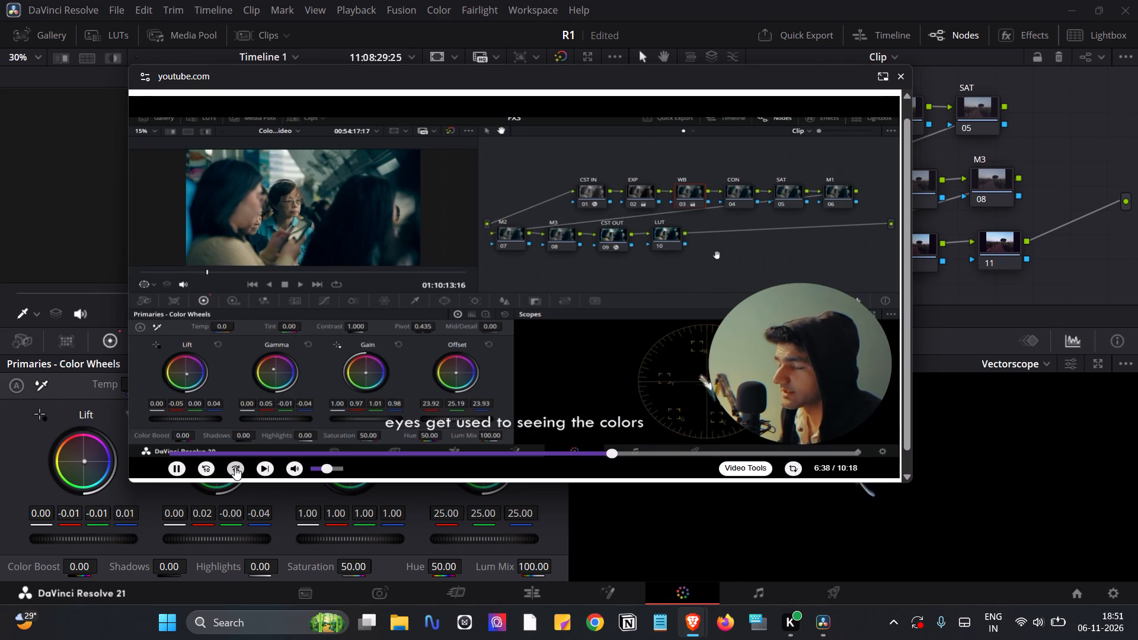
{"action": "triple_click", "coordinate": [235, 467]}
{"action": "triple_click", "coordinate": [235, 467]}
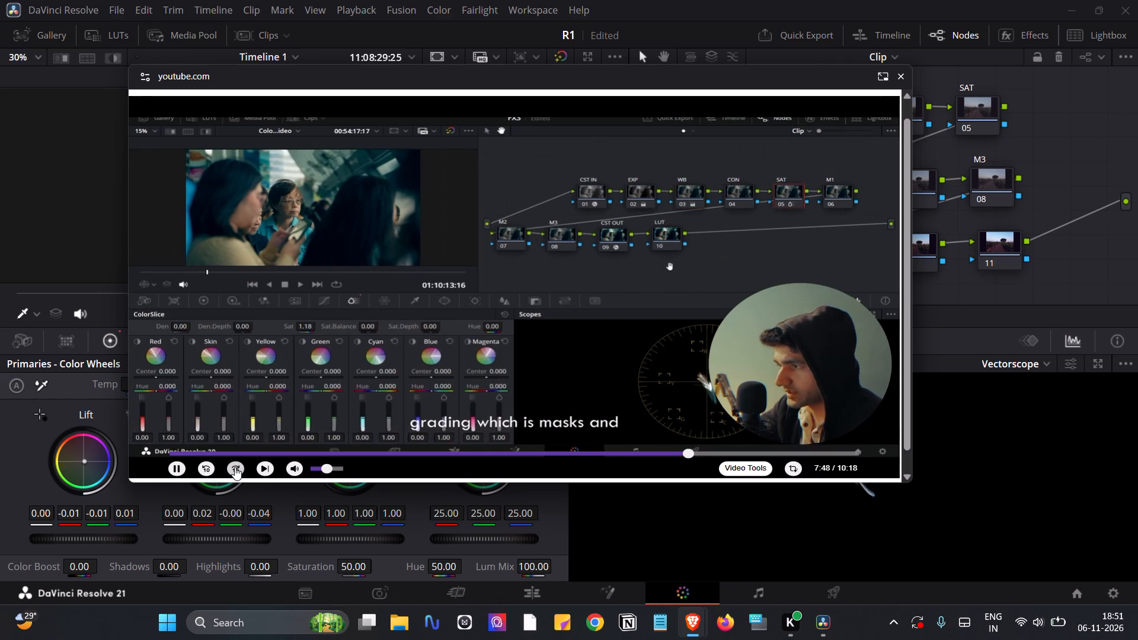
{"action": "triple_click", "coordinate": [235, 467]}
{"action": "triple_click", "coordinate": [235, 467]}
{"action": "triple_click", "coordinate": [235, 467]}
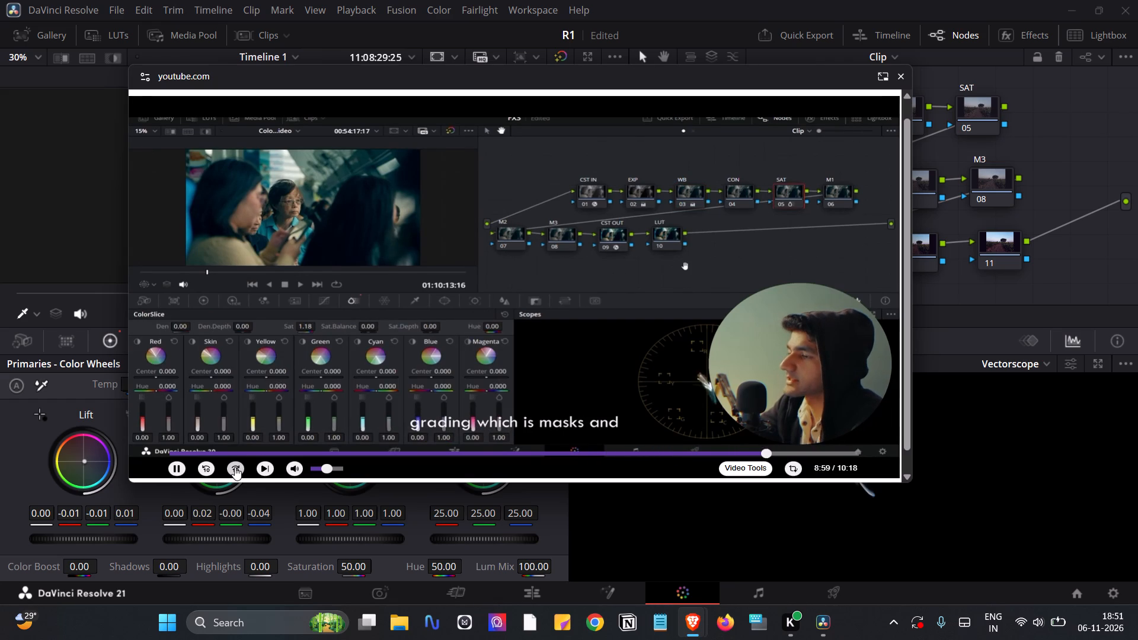
{"action": "left_click", "coordinate": [235, 467]}
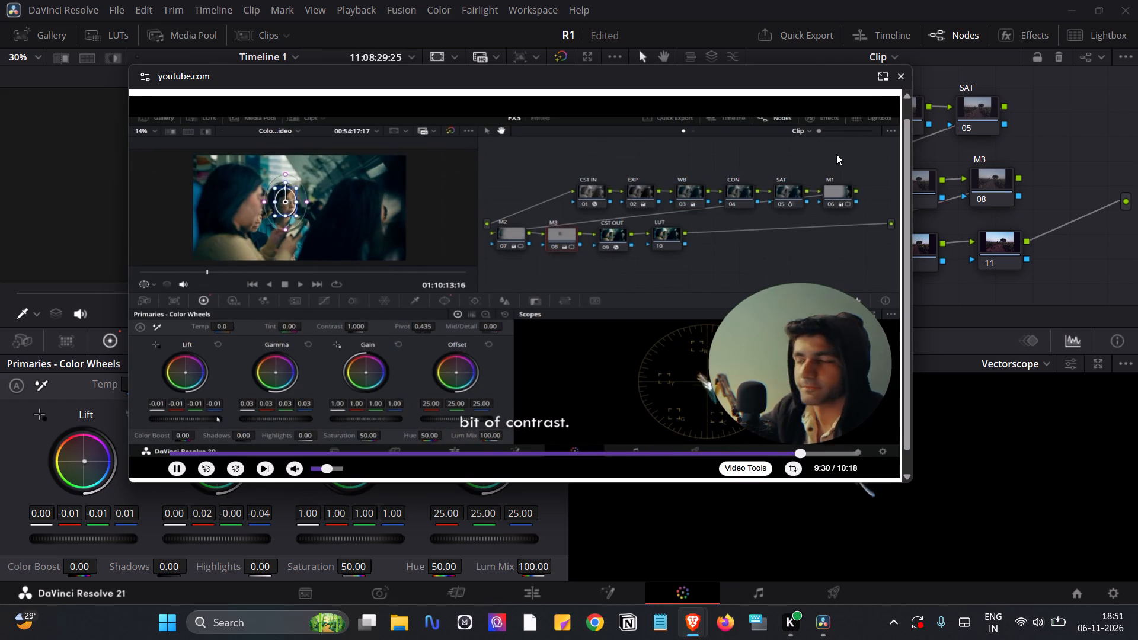
Return the floating tutorial to its browser tab, jump back to its Exposure chapter at 2:35 and pause it.
{"action": "left_click", "coordinate": [880, 72]}
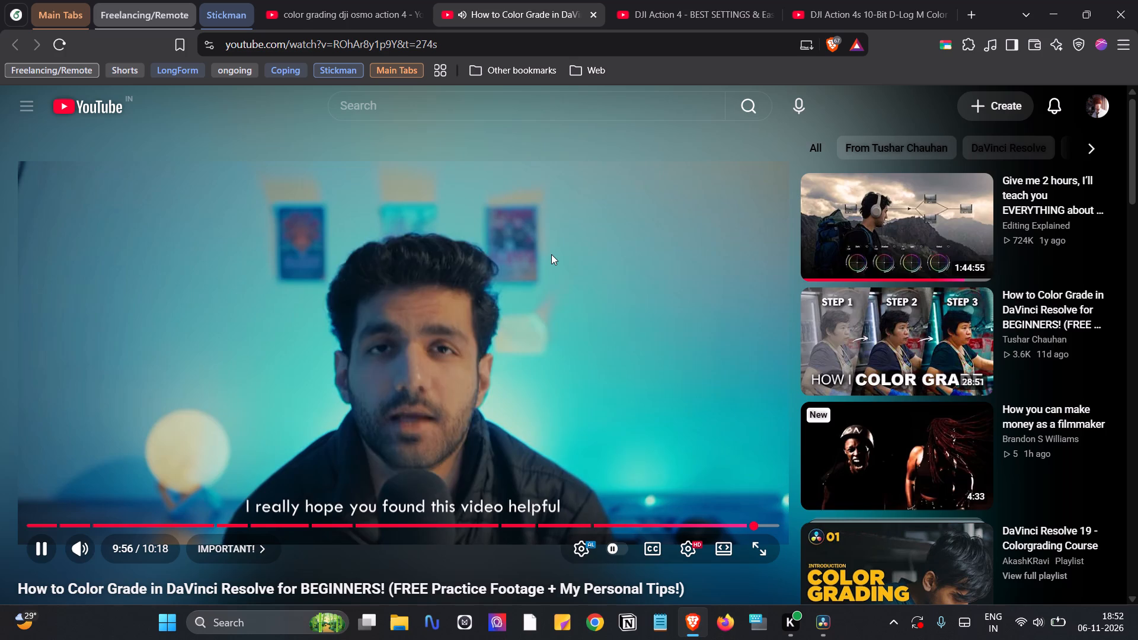
{"action": "key", "text": "Left"}
{"action": "left_click", "coordinate": [258, 544]}
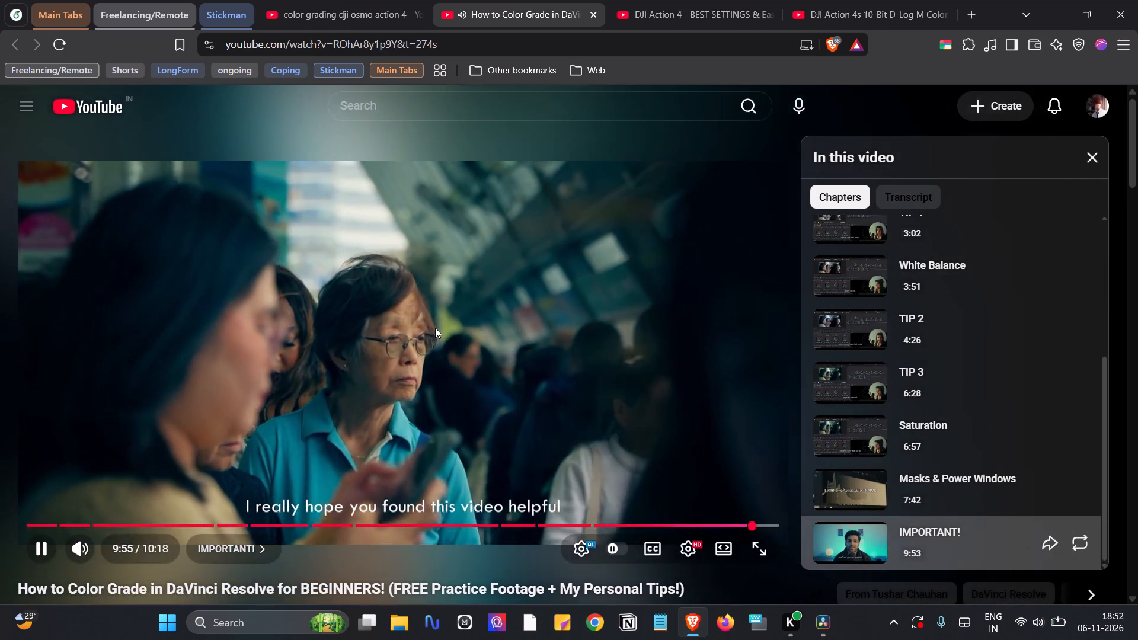
{"action": "scroll", "coordinate": [957, 312], "scroll_direction": "up", "scroll_amount": 1}
{"action": "scroll", "coordinate": [981, 260], "scroll_direction": "up", "scroll_amount": 1}
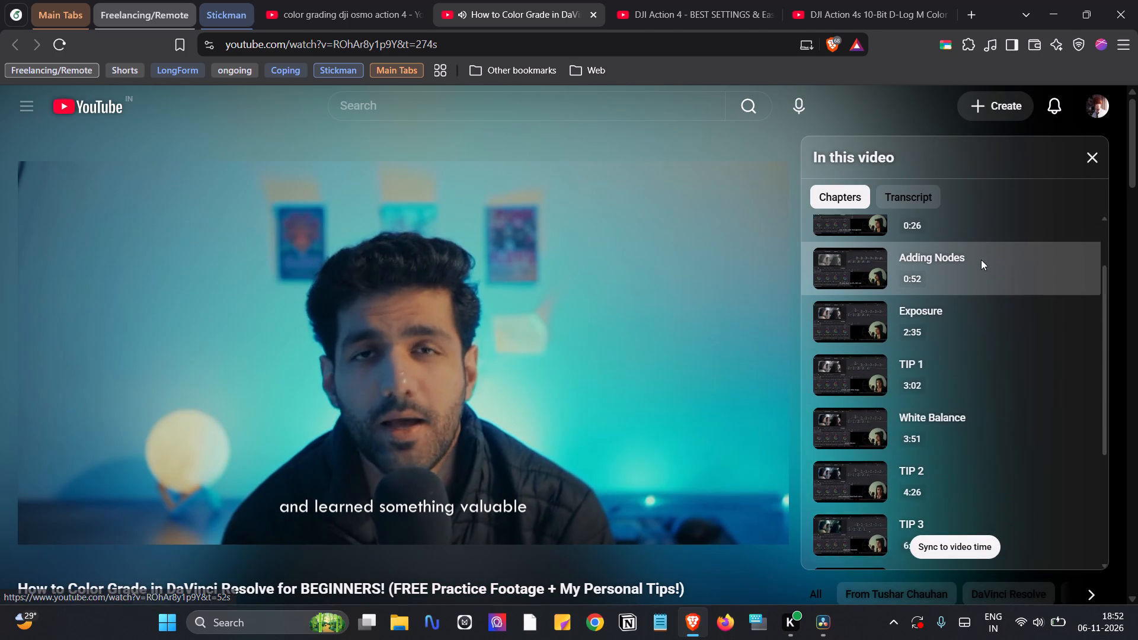
{"action": "scroll", "coordinate": [981, 260], "scroll_direction": "up", "scroll_amount": 1}
{"action": "left_click", "coordinate": [961, 385]}
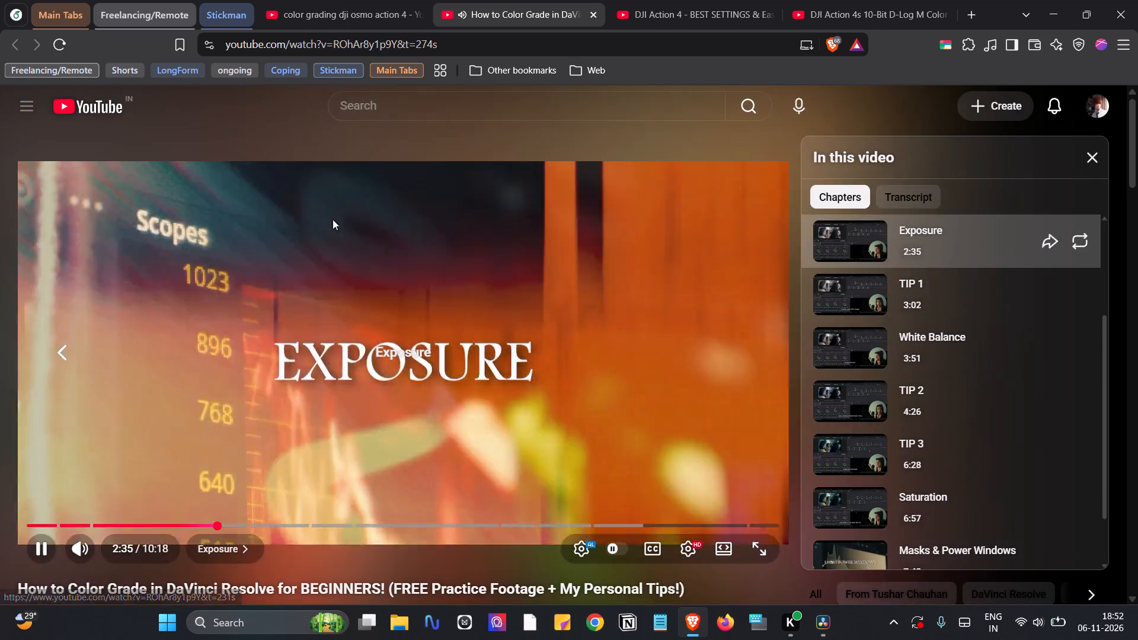
{"action": "left_click", "coordinate": [333, 219]}
Switch to the DJI Action 4 best settings and easy color grading video and watch its Basic Settings chapter, skipping ahead 5 seconds.
{"action": "left_click", "coordinate": [763, 0]}
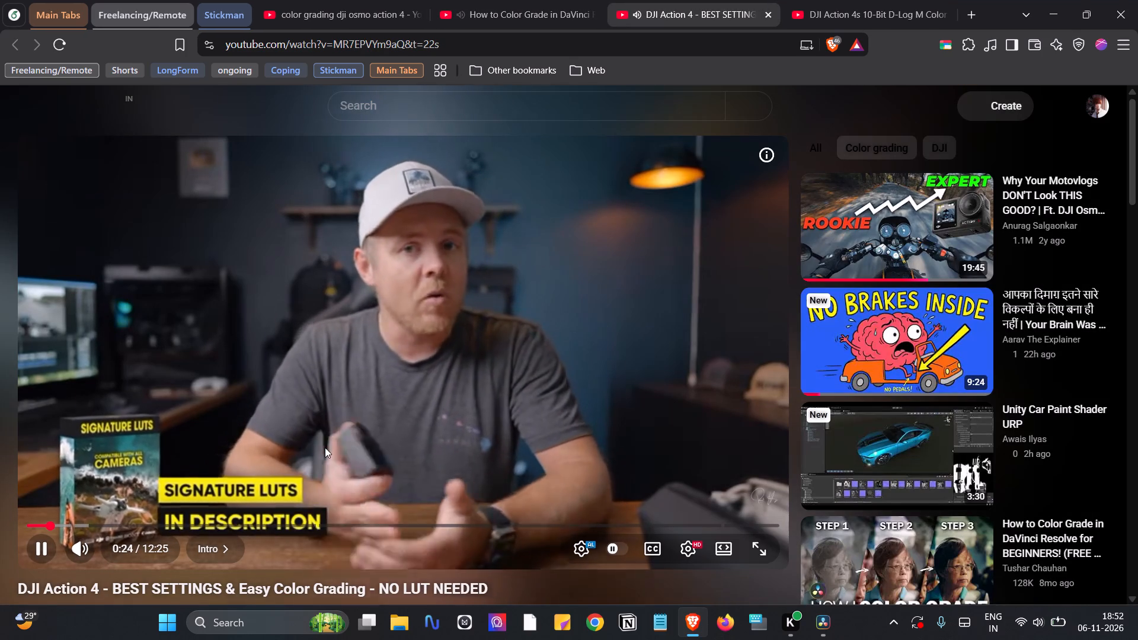
{"action": "left_click", "coordinate": [196, 558]}
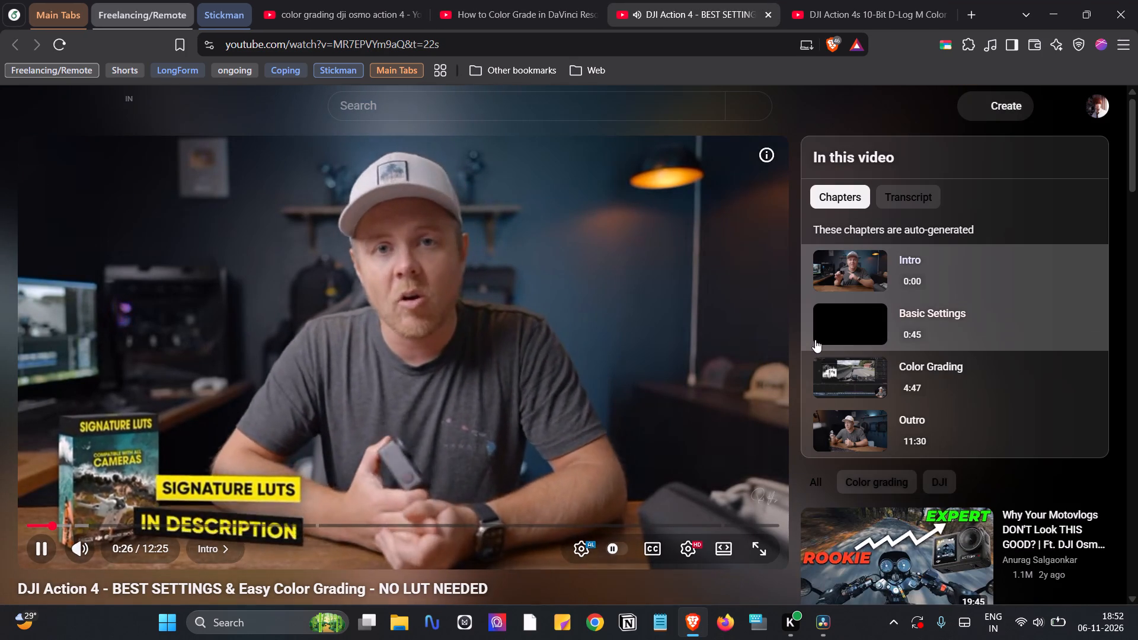
{"action": "left_click", "coordinate": [877, 326]}
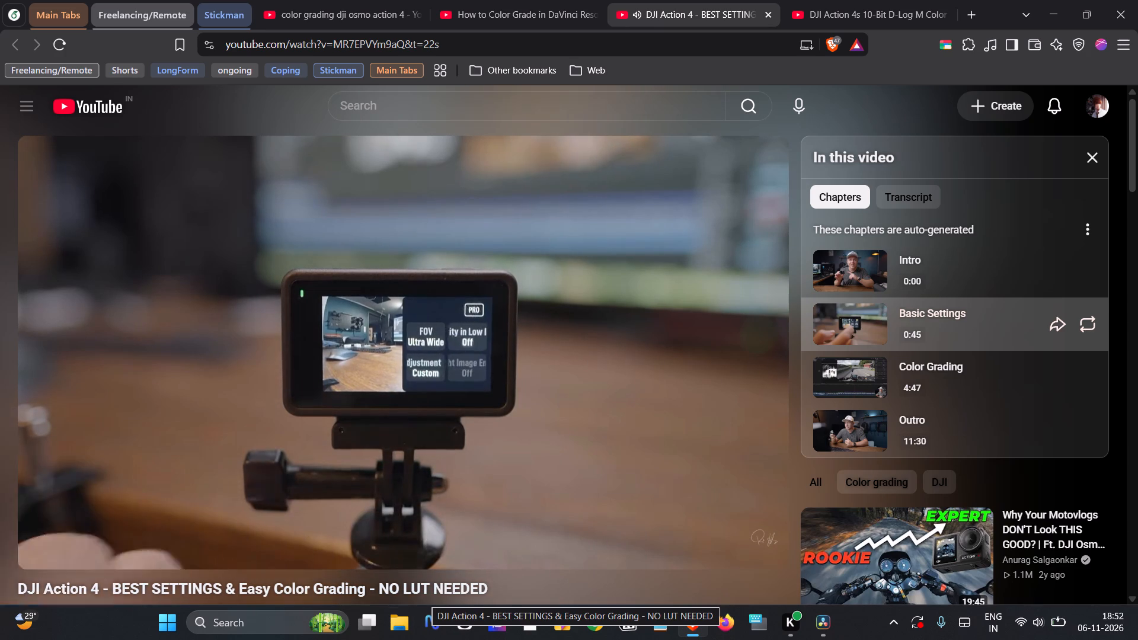
{"action": "left_click", "coordinate": [457, 572]}
{"action": "key", "text": "Right"}
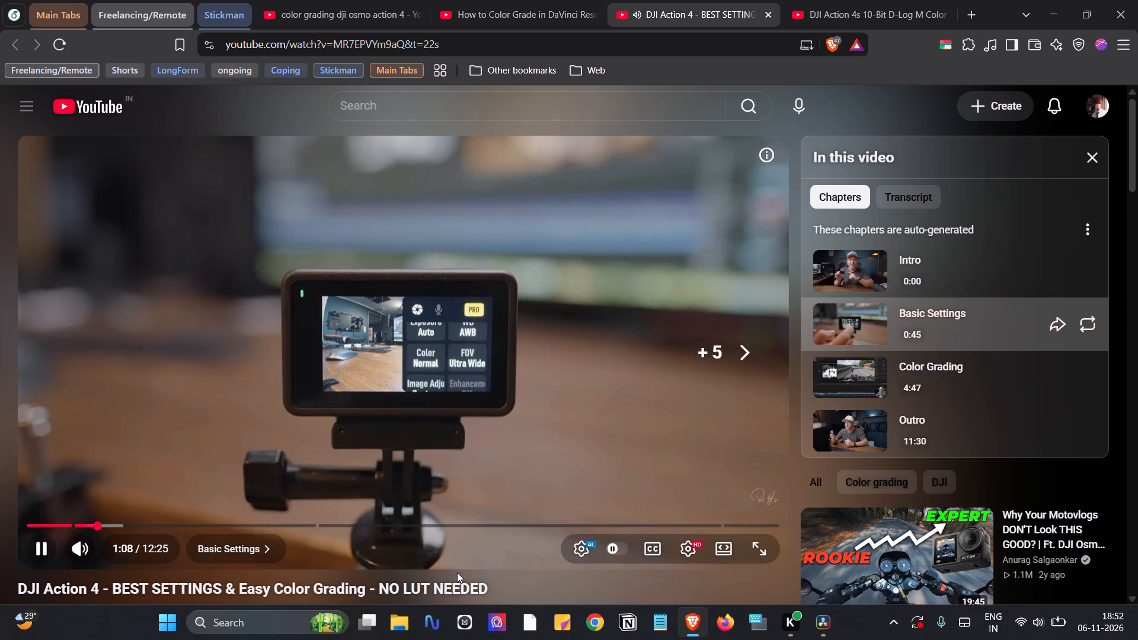
Set the DJI Action 4 video's playback speed to 1.5.
{"action": "left_click", "coordinate": [695, 546]}
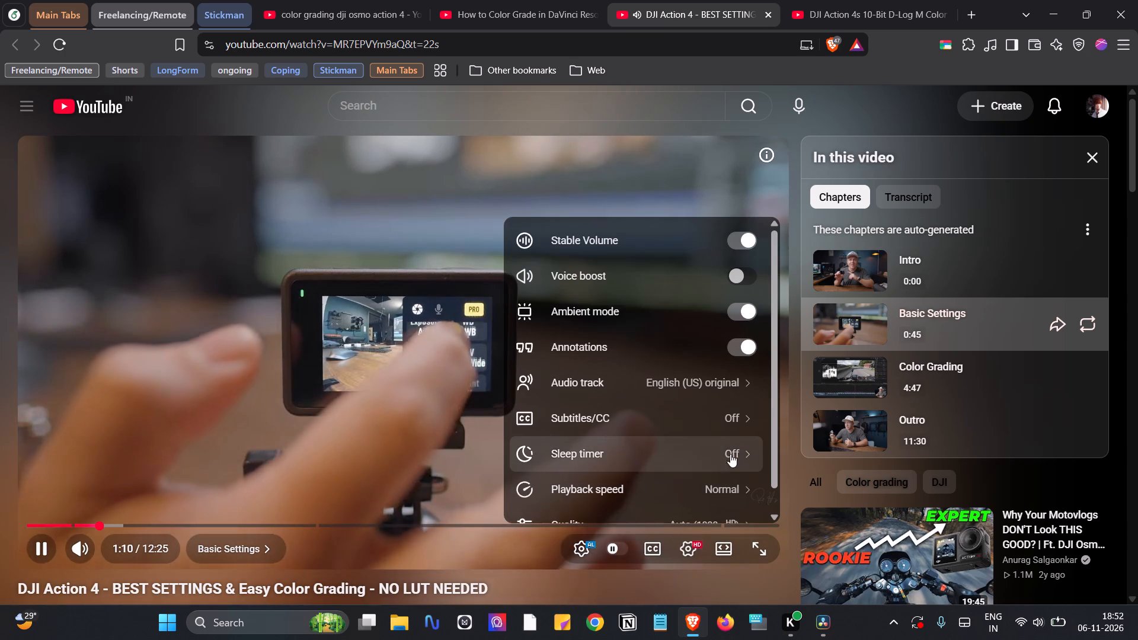
{"action": "scroll", "coordinate": [723, 489], "scroll_direction": "down", "scroll_amount": 1}
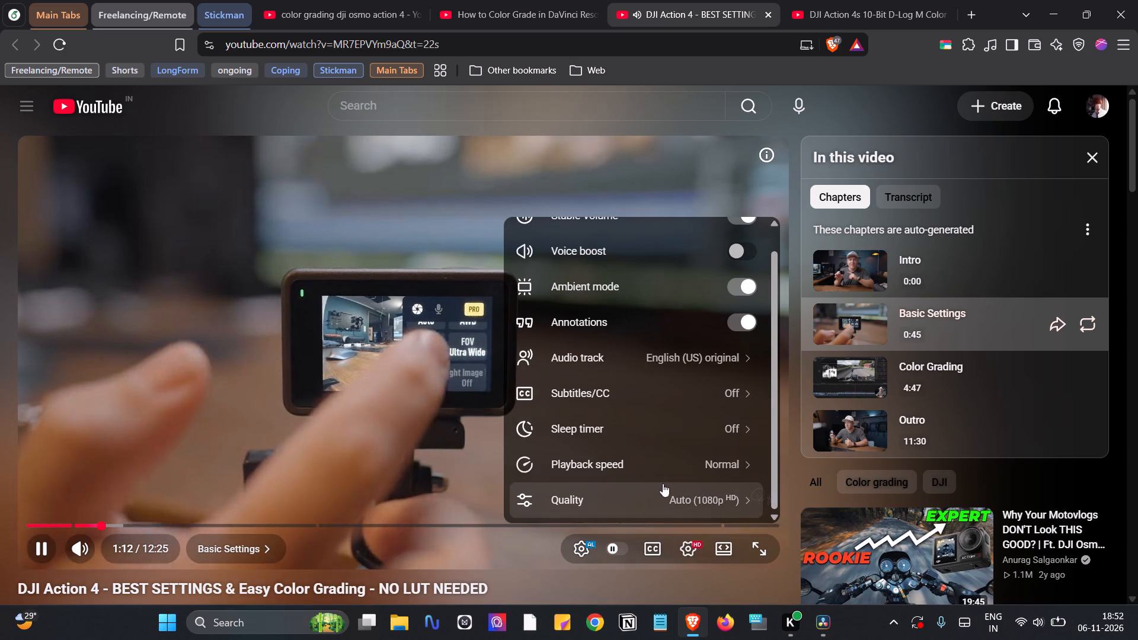
{"action": "left_click", "coordinate": [686, 463]}
{"action": "left_click", "coordinate": [654, 491]}
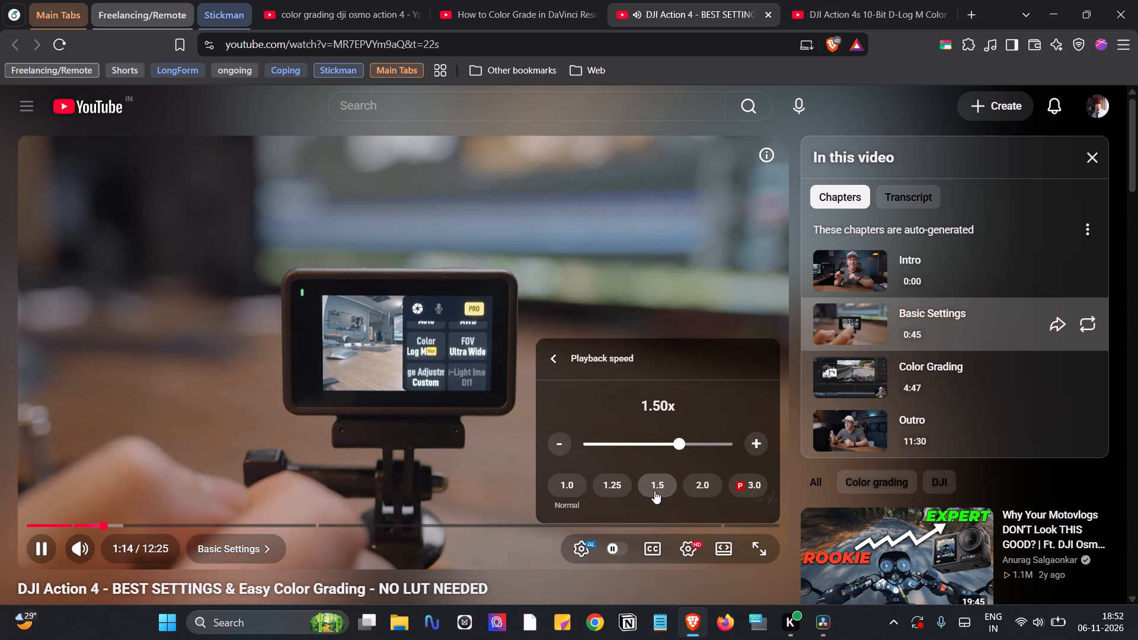
{"action": "left_click", "coordinate": [538, 589]}
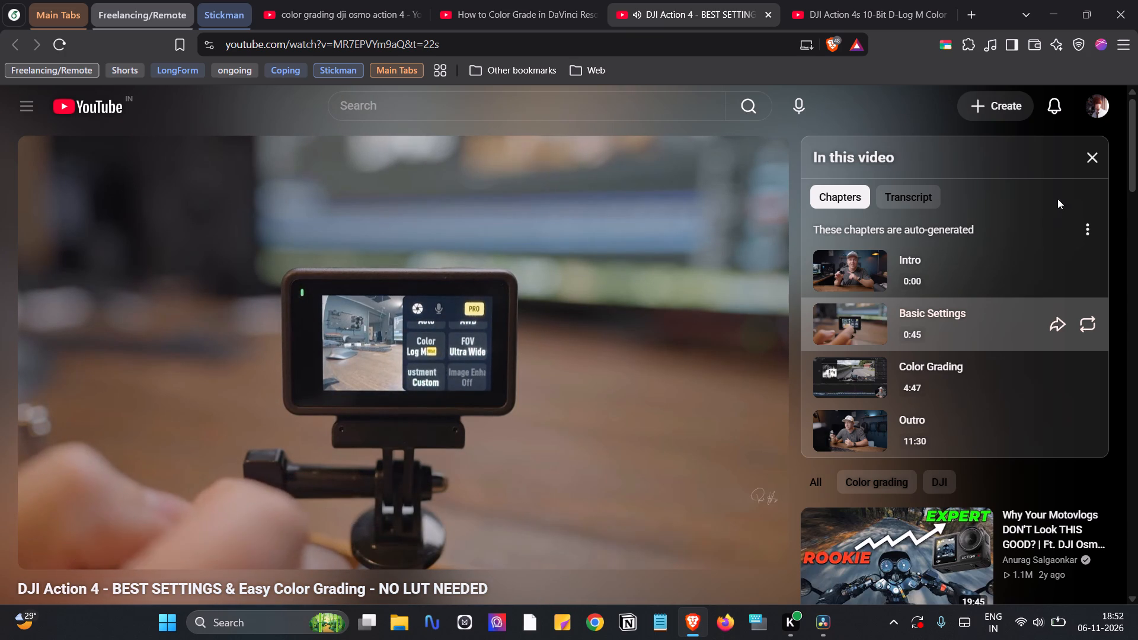
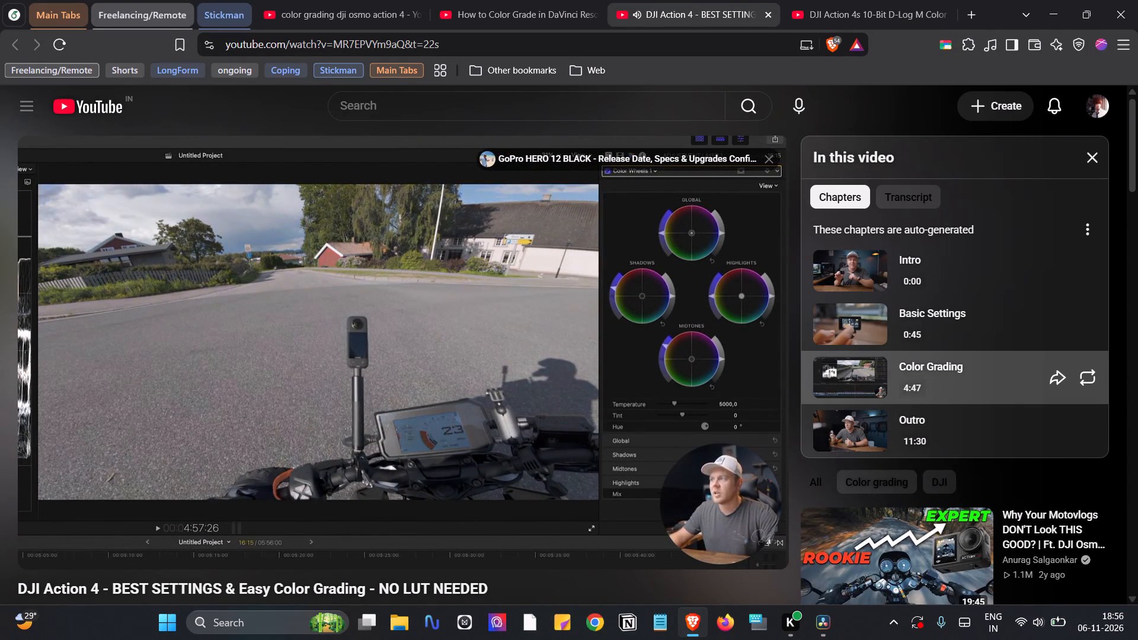
Skim the DJI Action 4 video's Color Grading chapter, jump ahead to about 9:50, and close its tab.
{"action": "key", "text": "Right"}
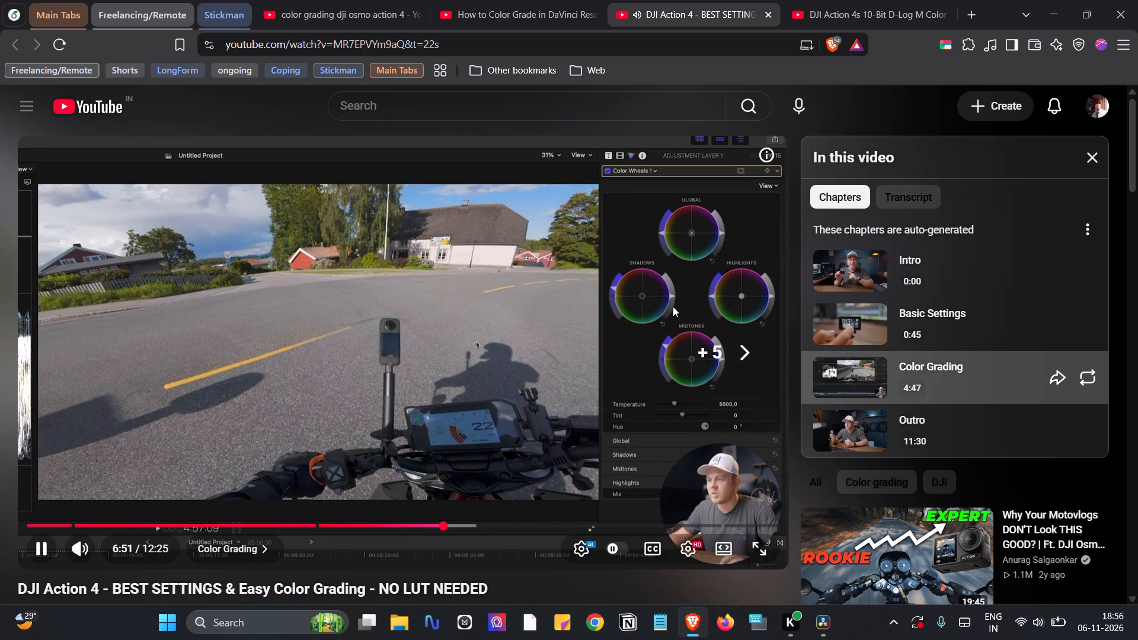
{"action": "key", "text": "Right"}
{"action": "key", "text": "Right"}
{"action": "key", "text": "Right"}
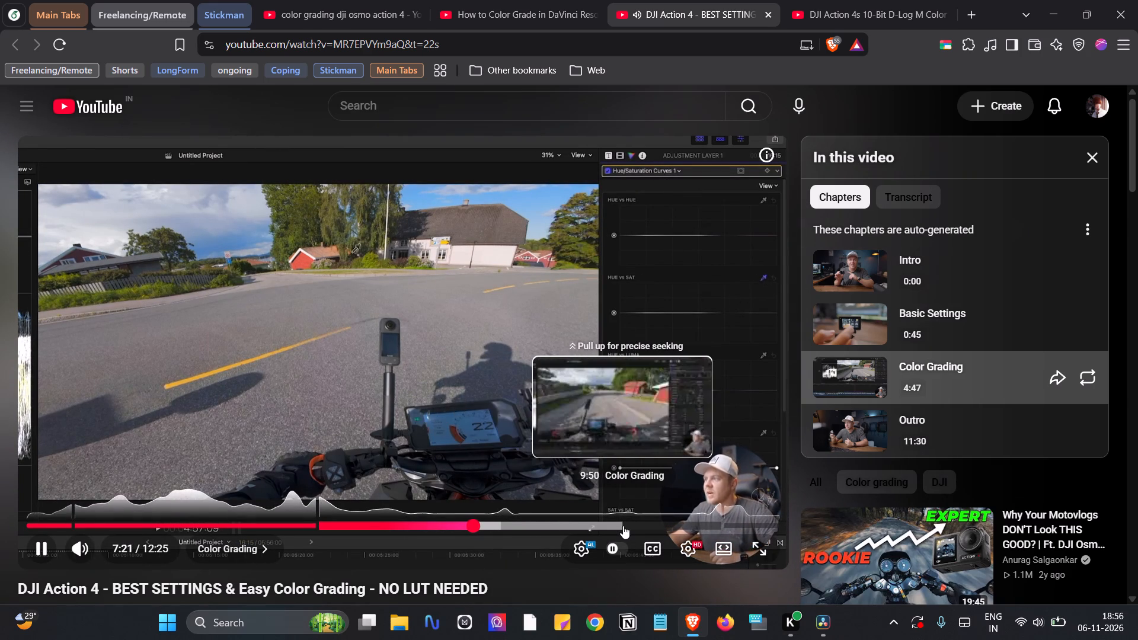
{"action": "left_click", "coordinate": [623, 526]}
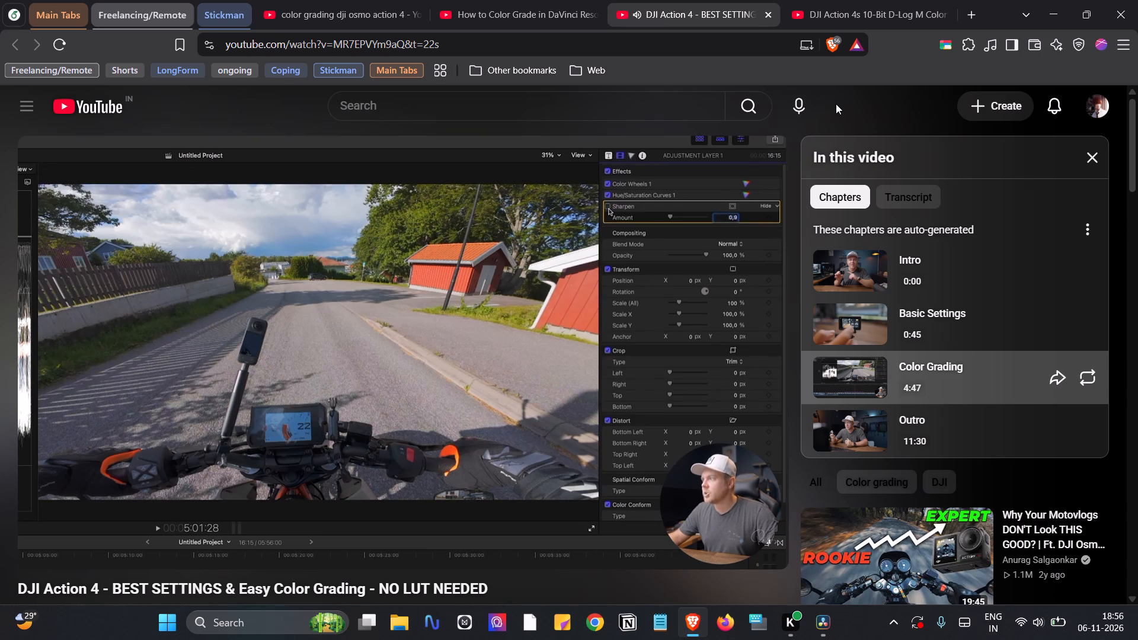
{"action": "left_click", "coordinate": [772, 12]}
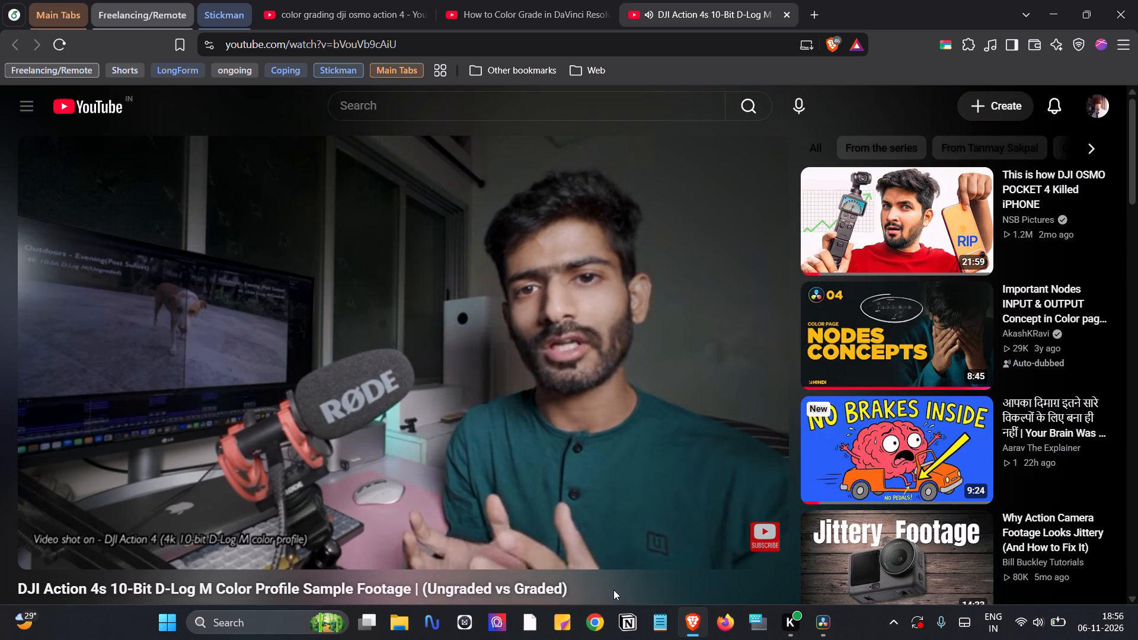
Restart the DJI Action 4s 10-Bit D-Log M sample footage video and skip through its Intro chapter.
{"action": "key", "text": "Left"}
{"action": "key", "text": "Left"}
{"action": "key", "text": "Left"}
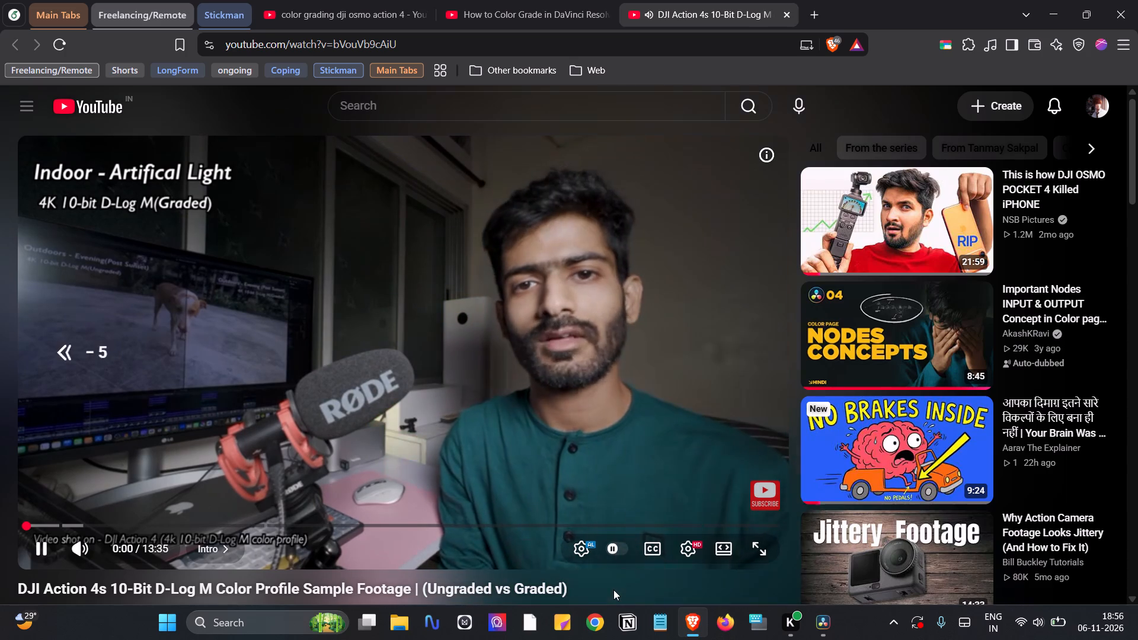
{"action": "key", "text": "Right"}
{"action": "key", "text": "Left"}
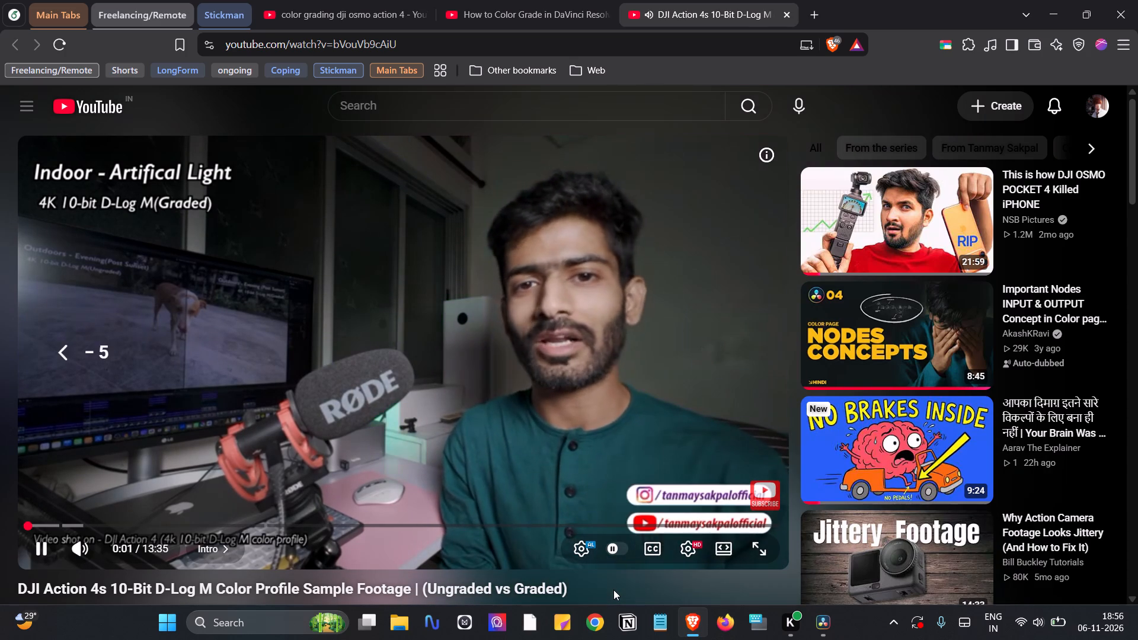
{"action": "key", "text": "Right"}
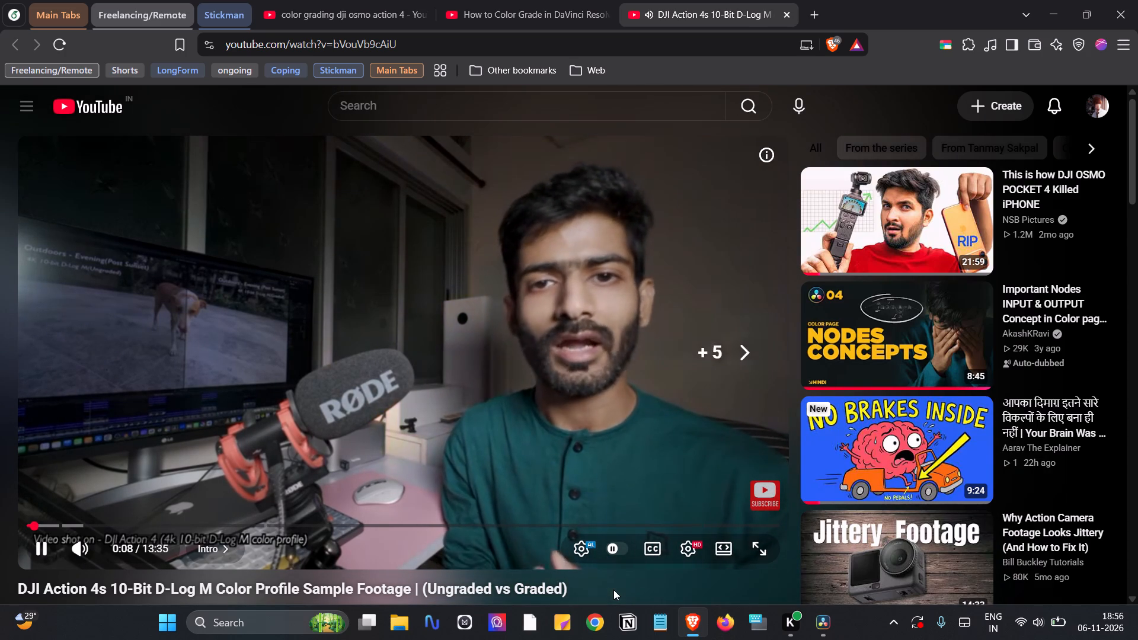
{"action": "key", "text": "Right"}
{"action": "key", "text": "Right"}
{"action": "key", "text": "Right"}
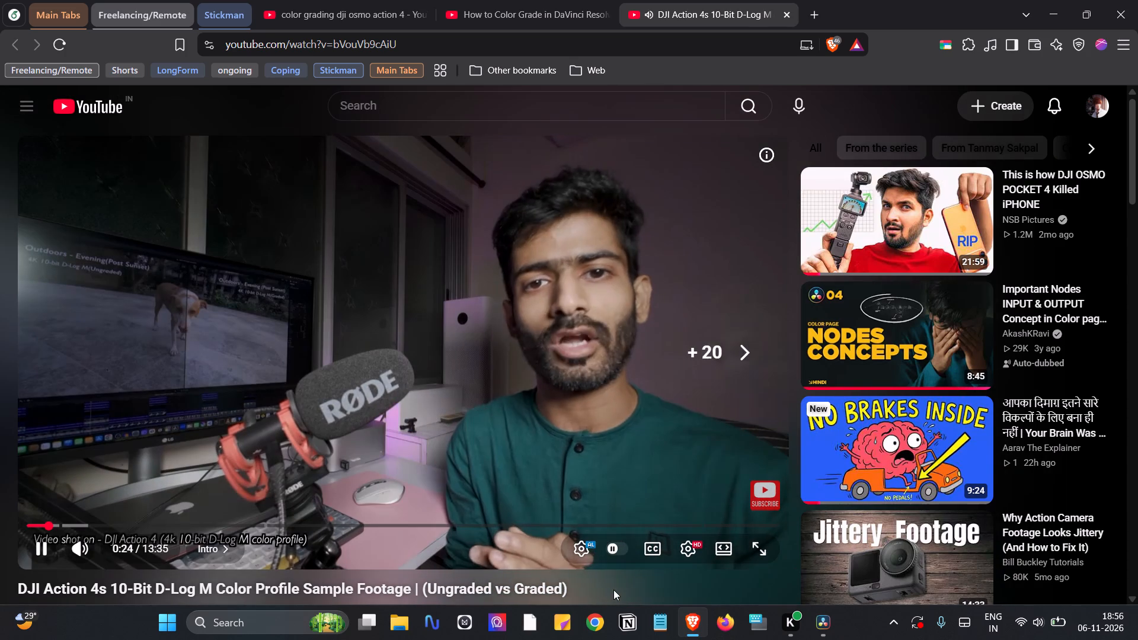
{"action": "key", "text": "Right"}
{"action": "key", "text": "Right"}
{"action": "key", "text": "Right"}
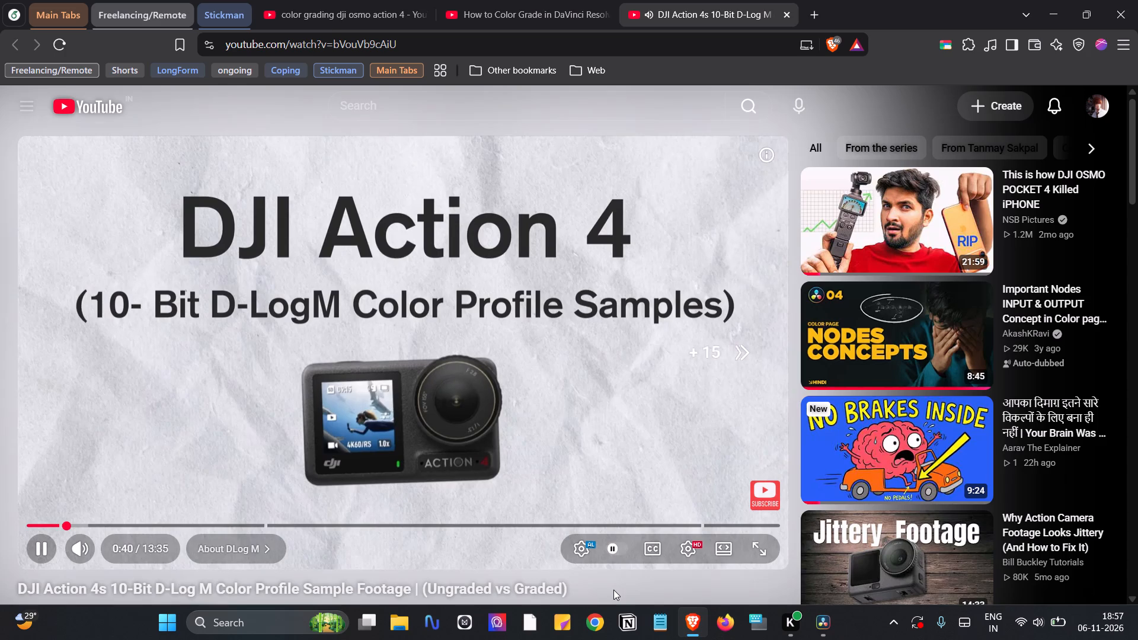
Skim the About DLog M chapter, jumping ahead to about 3:00 to examine the ungraded versus graded footage.
{"action": "key", "text": "Right"}
{"action": "key", "text": "Right"}
{"action": "key", "text": "Right"}
{"action": "key", "text": "Right"}
{"action": "key", "text": "Right"}
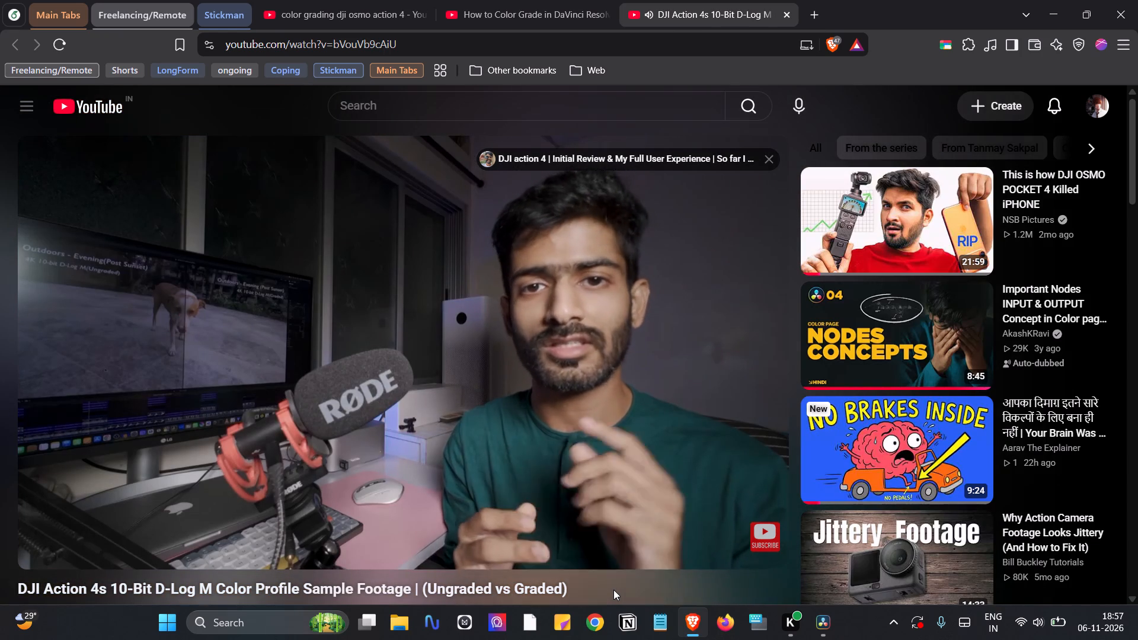
{"action": "key", "text": "Right"}
{"action": "key", "text": "Right"}
{"action": "key", "text": "Right"}
{"action": "key", "text": "Right"}
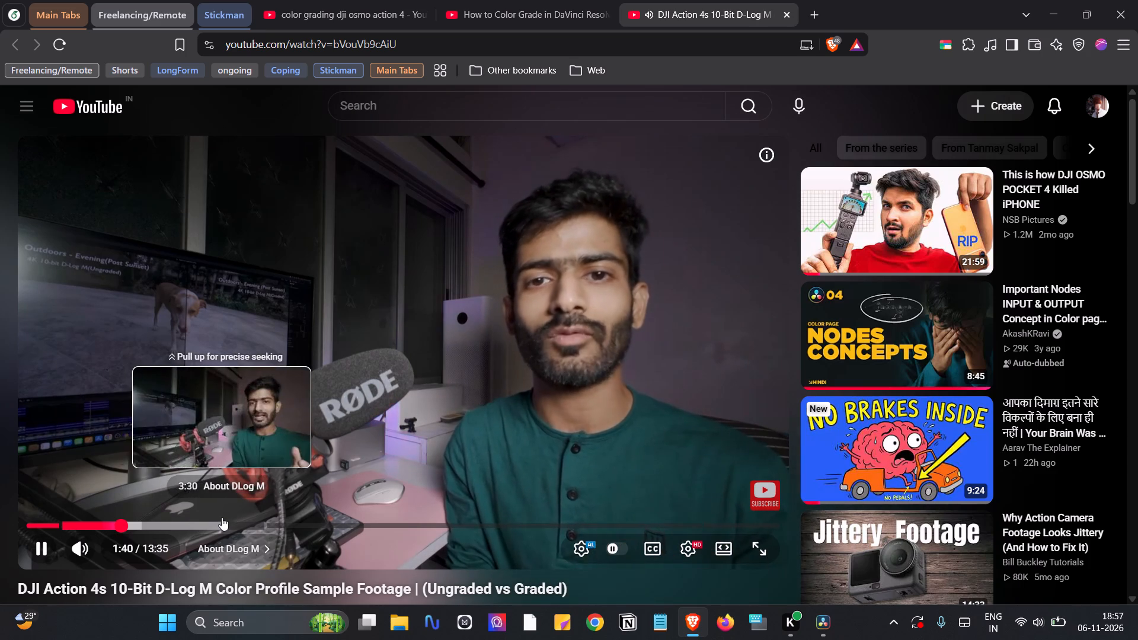
{"action": "left_click", "coordinate": [197, 517]}
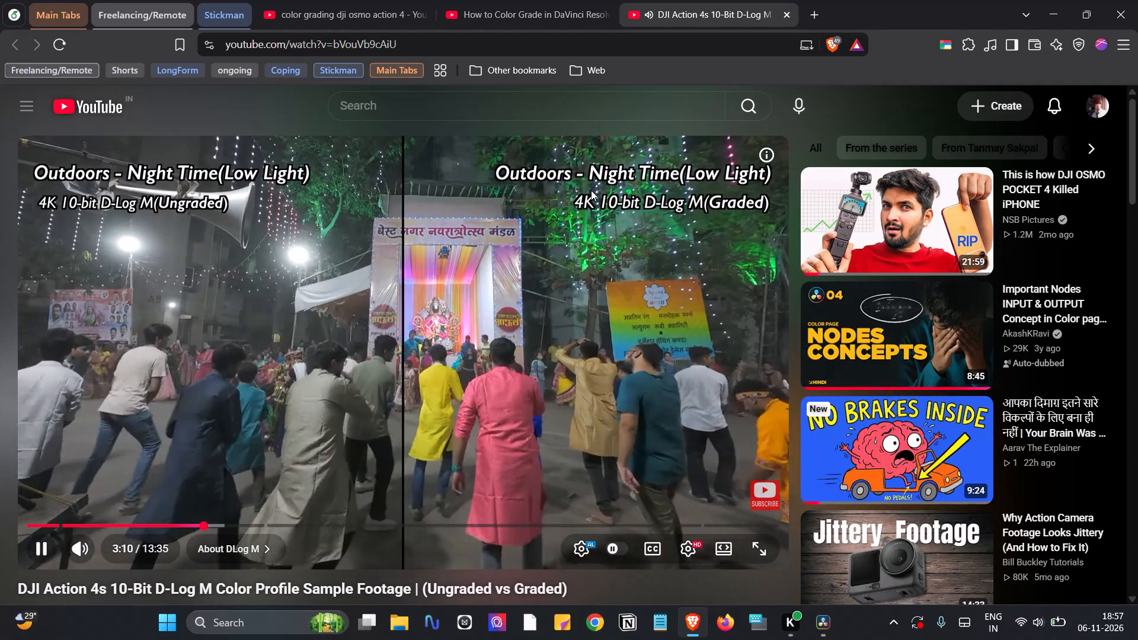
Open the suggested video "Your Brain Was Never Built for This Many Choices" and mute it.
{"action": "left_click", "coordinate": [905, 441]}
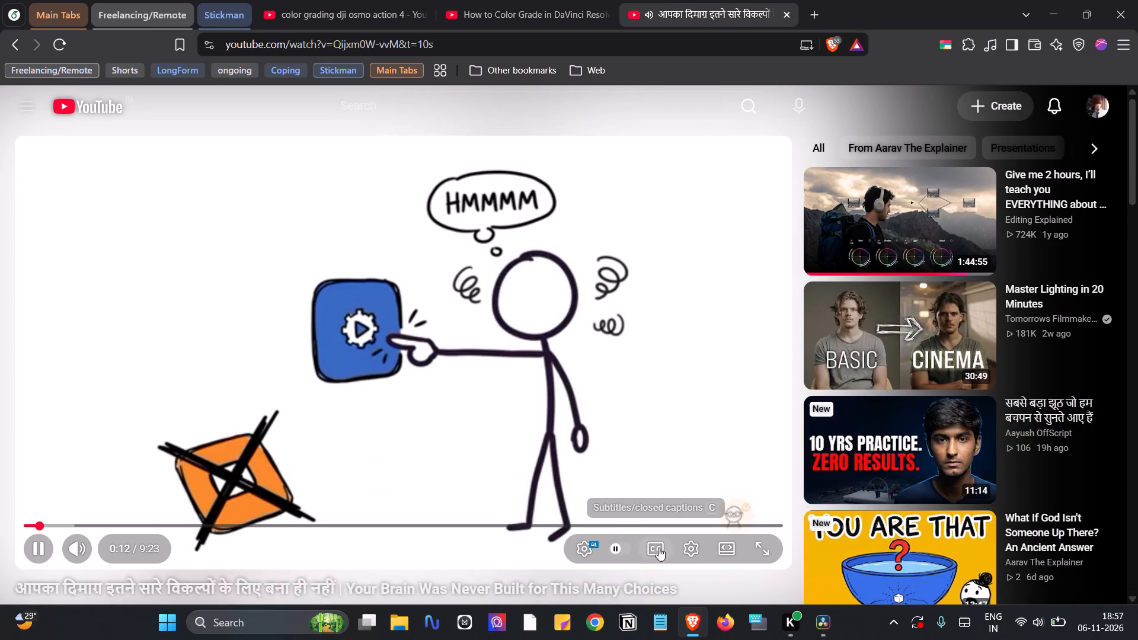
{"action": "left_click", "coordinate": [76, 548]}
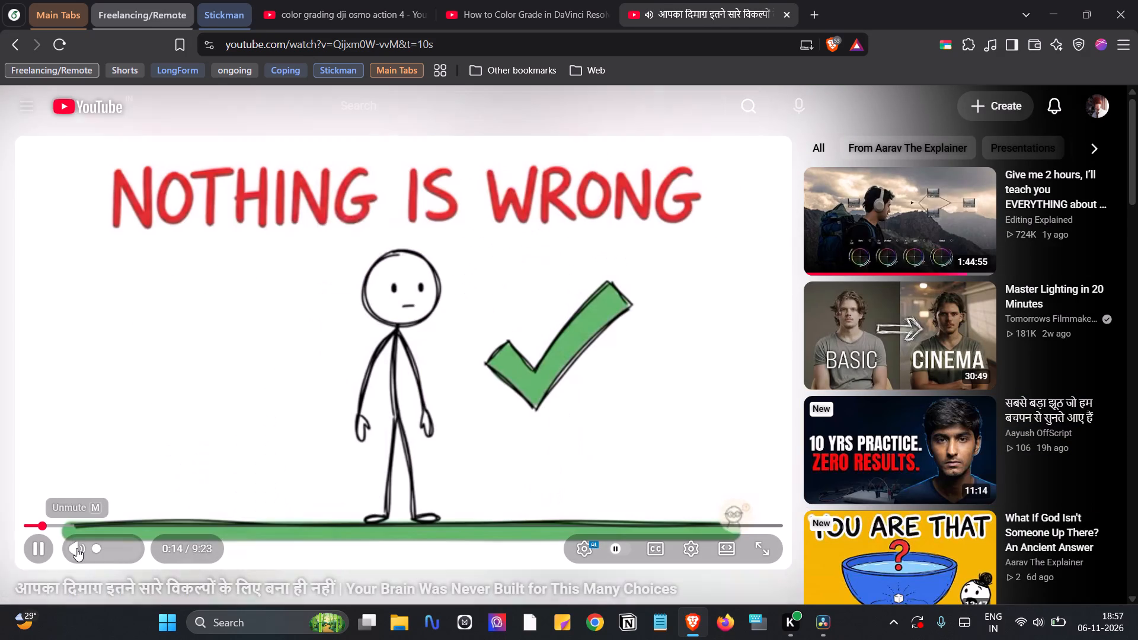
Return to the "color grading dji osmo action 4" search results and look back through them up to the first result.
{"action": "left_click", "coordinate": [508, 0]}
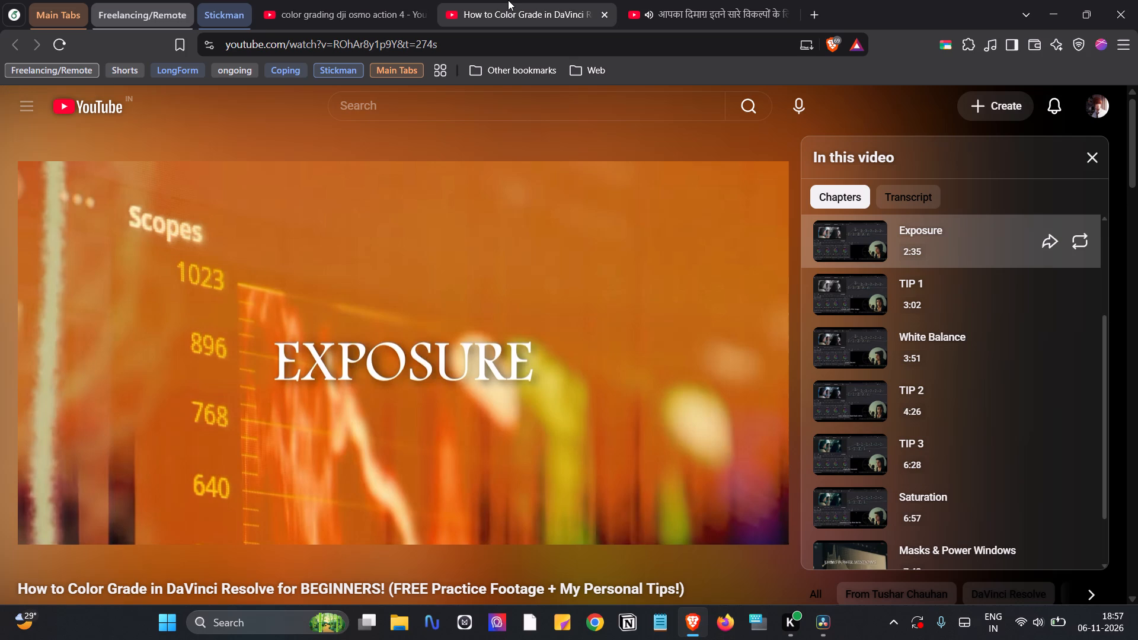
{"action": "left_click", "coordinate": [376, 0]}
{"action": "scroll", "coordinate": [398, 292], "scroll_direction": "up", "scroll_amount": 1}
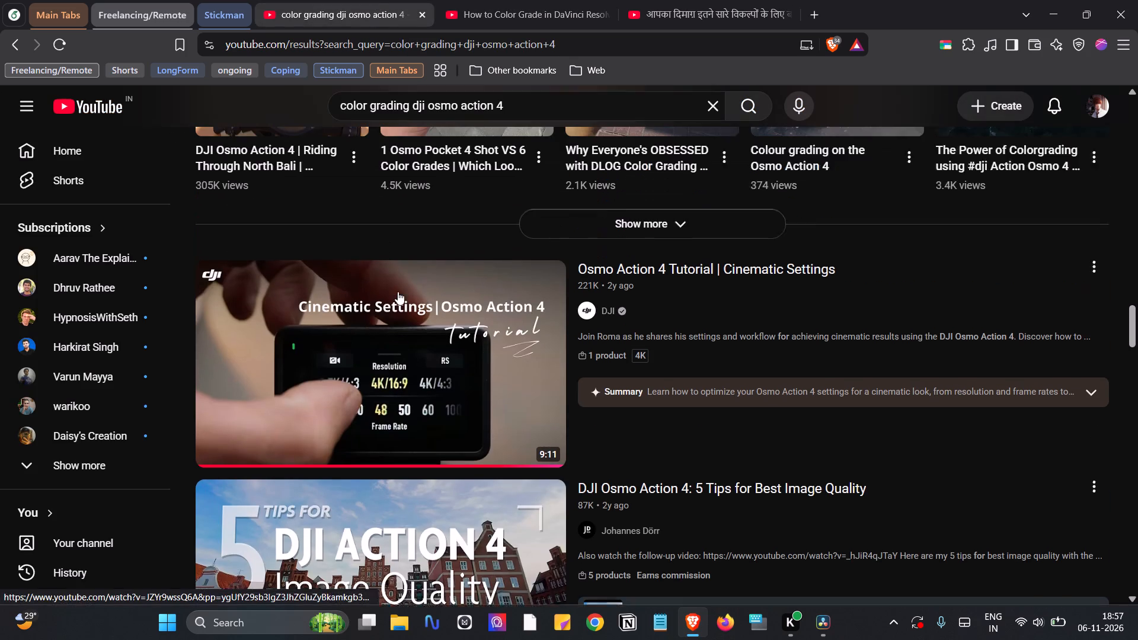
{"action": "scroll", "coordinate": [398, 292], "scroll_direction": "up", "scroll_amount": 1}
{"action": "scroll", "coordinate": [398, 292], "scroll_direction": "down", "scroll_amount": 6}
{"action": "scroll", "coordinate": [398, 292], "scroll_direction": "up", "scroll_amount": 3}
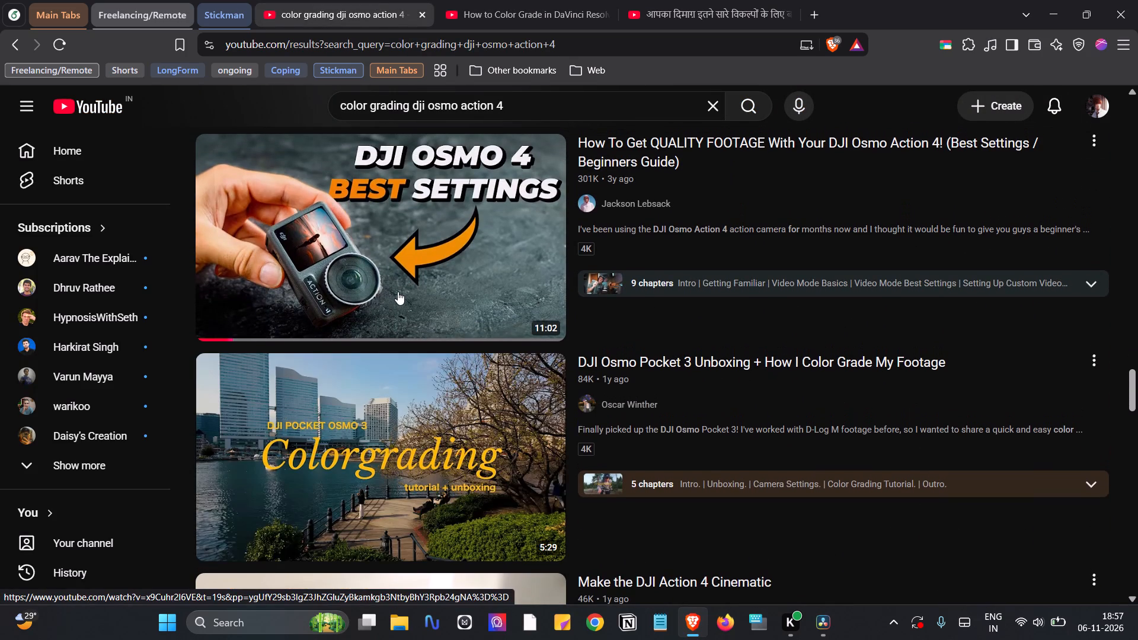
{"action": "scroll", "coordinate": [398, 292], "scroll_direction": "up", "scroll_amount": 12}
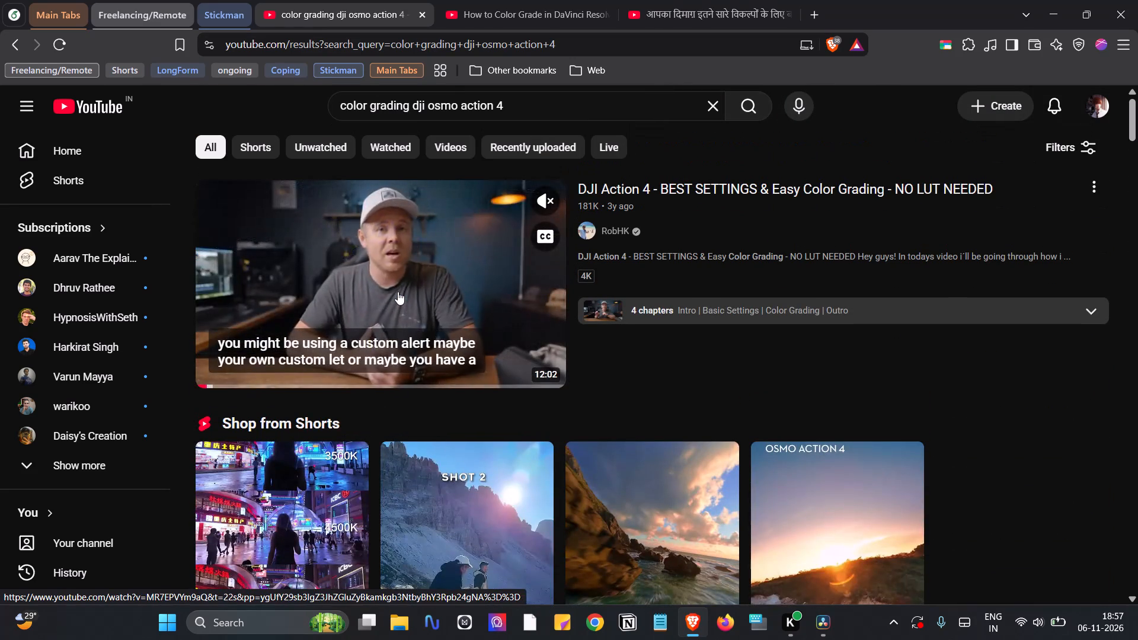
Examine the upper search results around the Shop from Shorts row and the DJI Osmo Action 4/5 cinematic video.
{"action": "scroll", "coordinate": [398, 292], "scroll_direction": "down", "scroll_amount": 4}
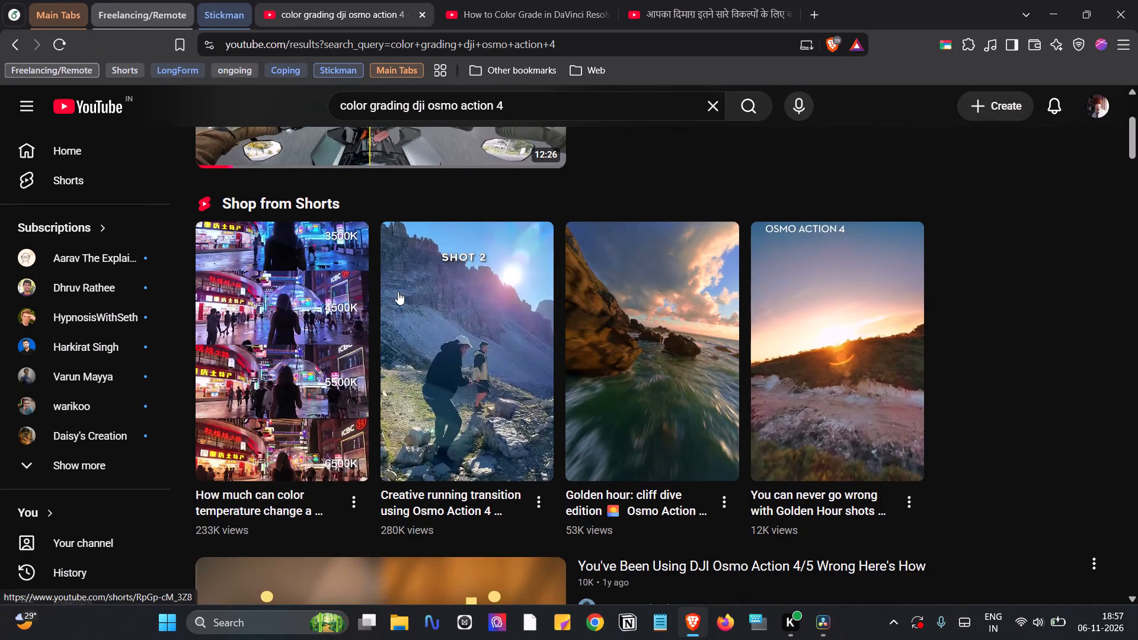
{"action": "scroll", "coordinate": [398, 292], "scroll_direction": "down", "scroll_amount": 2}
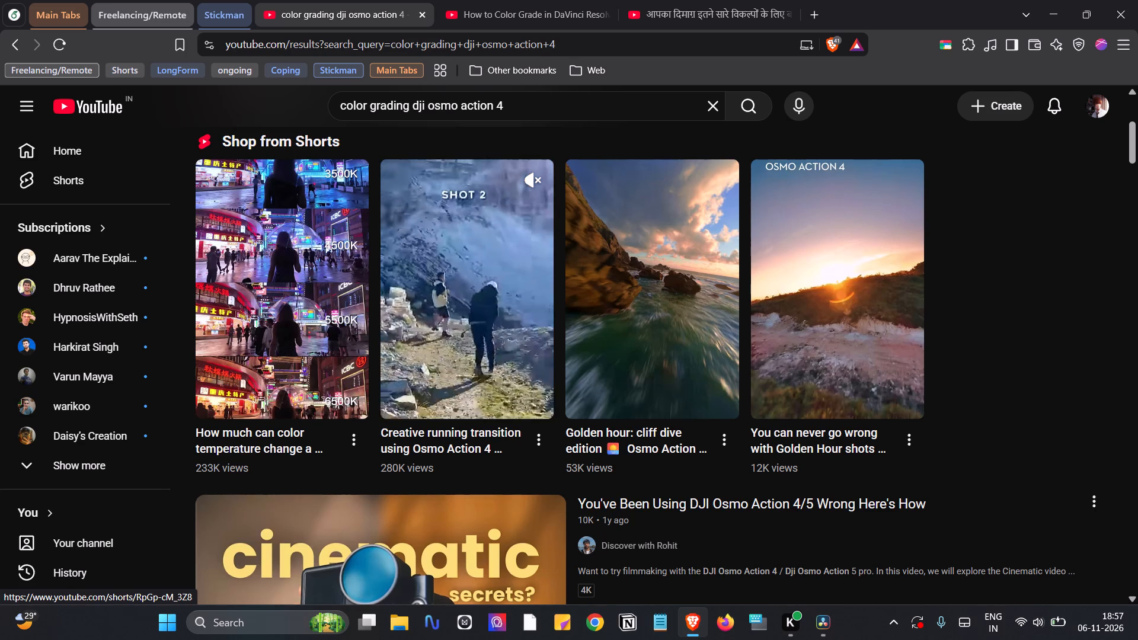
{"action": "scroll", "coordinate": [398, 292], "scroll_direction": "down", "scroll_amount": 2}
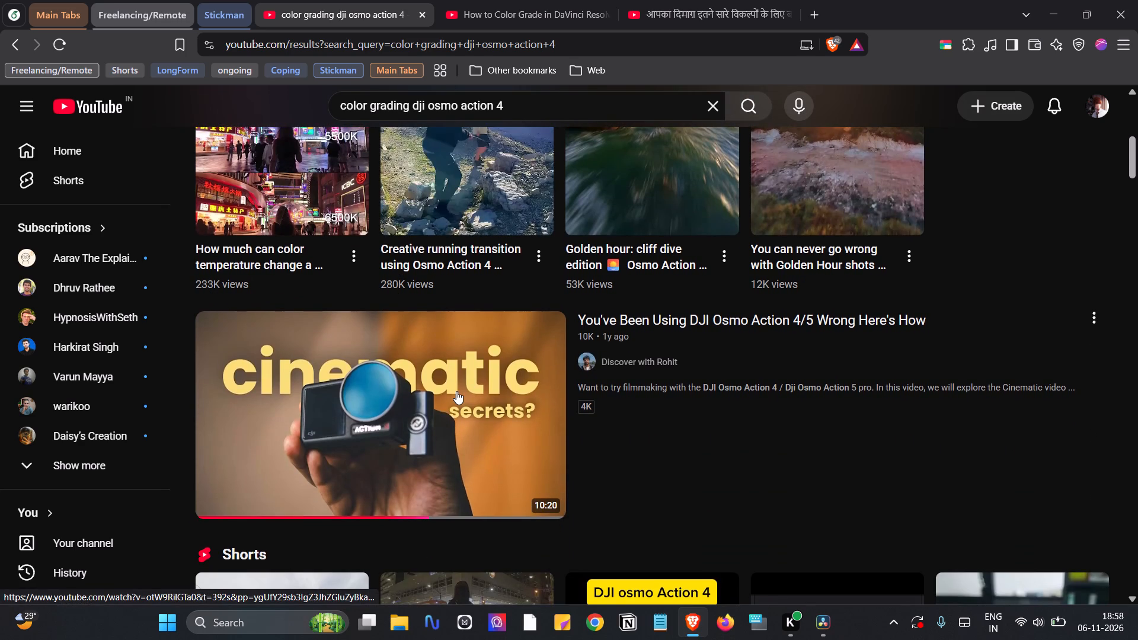
{"action": "scroll", "coordinate": [546, 386], "scroll_direction": "up", "scroll_amount": 2}
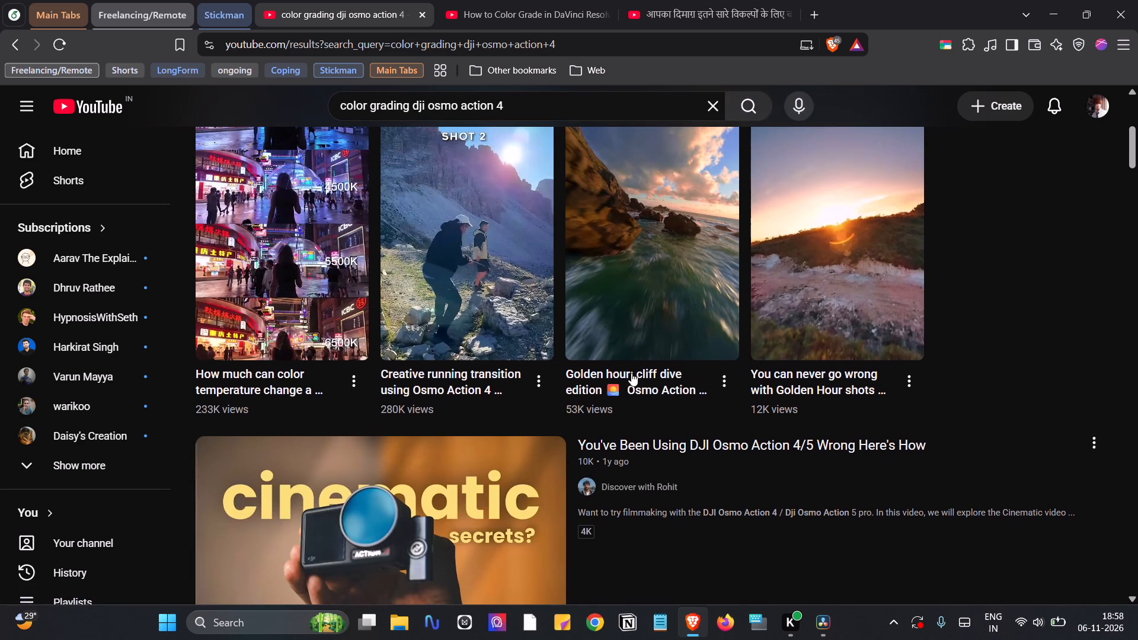
{"action": "scroll", "coordinate": [386, 535], "scroll_direction": "down", "scroll_amount": 1}
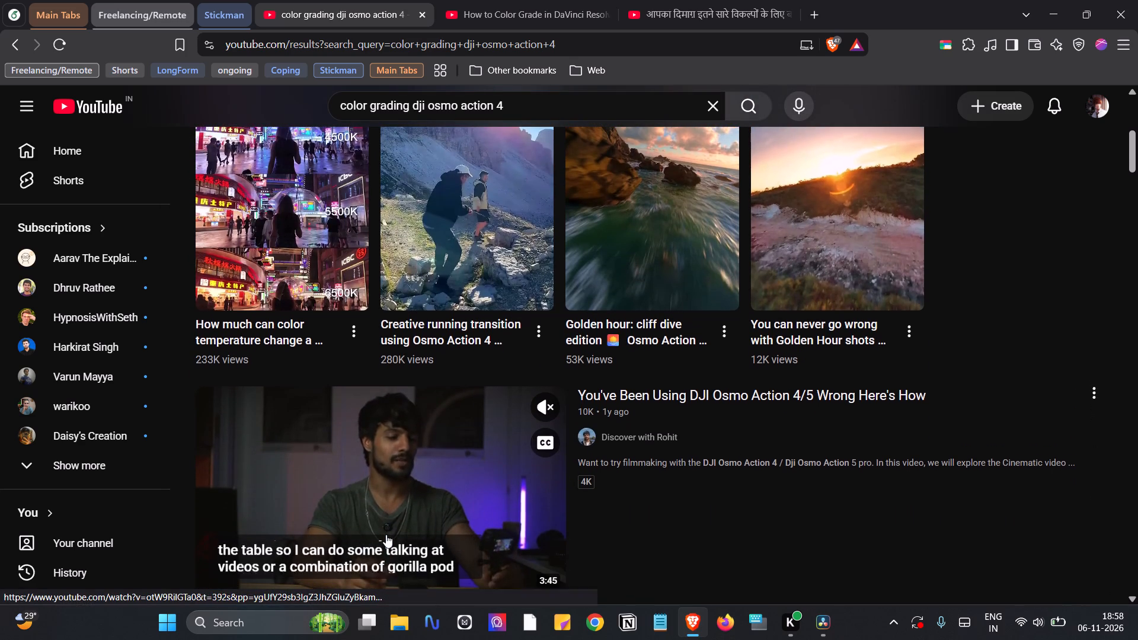
Find "Make Your DJI Action 4 Footage Cinematic with Davinci Resolve Film Look Creator!" in the results and open it in a new tab.
{"action": "scroll", "coordinate": [386, 535], "scroll_direction": "down", "scroll_amount": 4}
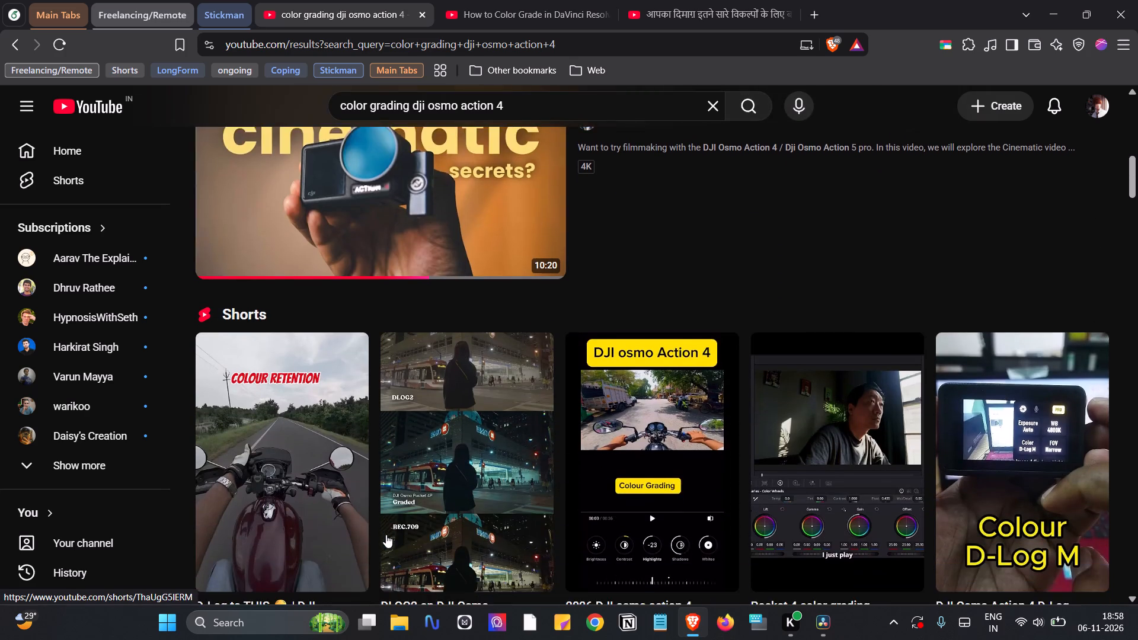
{"action": "scroll", "coordinate": [386, 535], "scroll_direction": "down", "scroll_amount": 5}
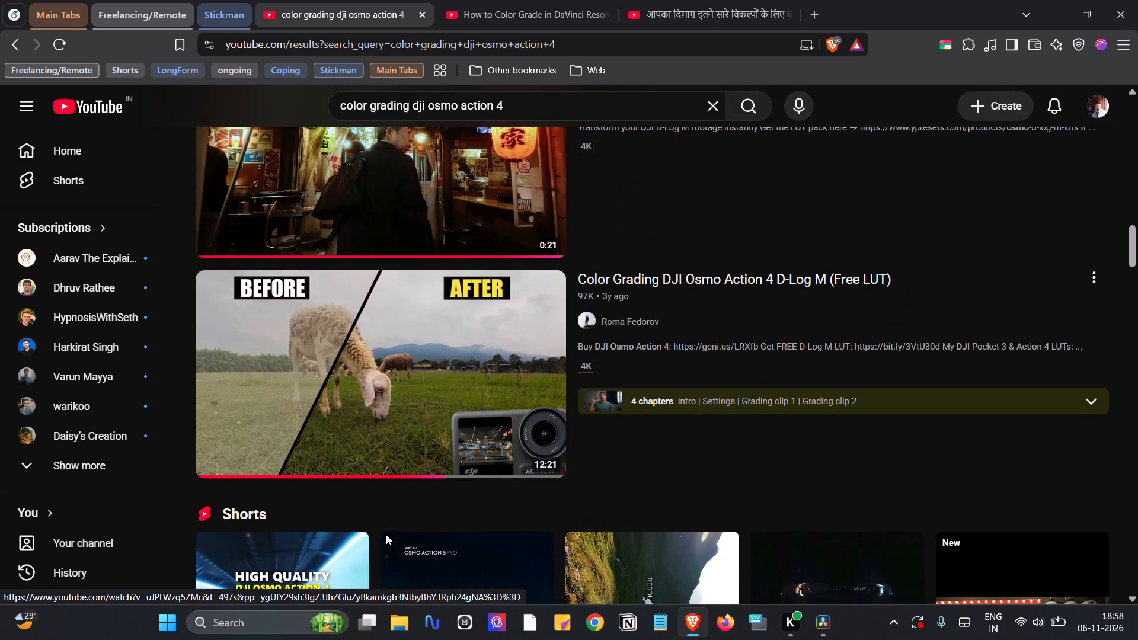
{"action": "scroll", "coordinate": [386, 535], "scroll_direction": "down", "scroll_amount": 1}
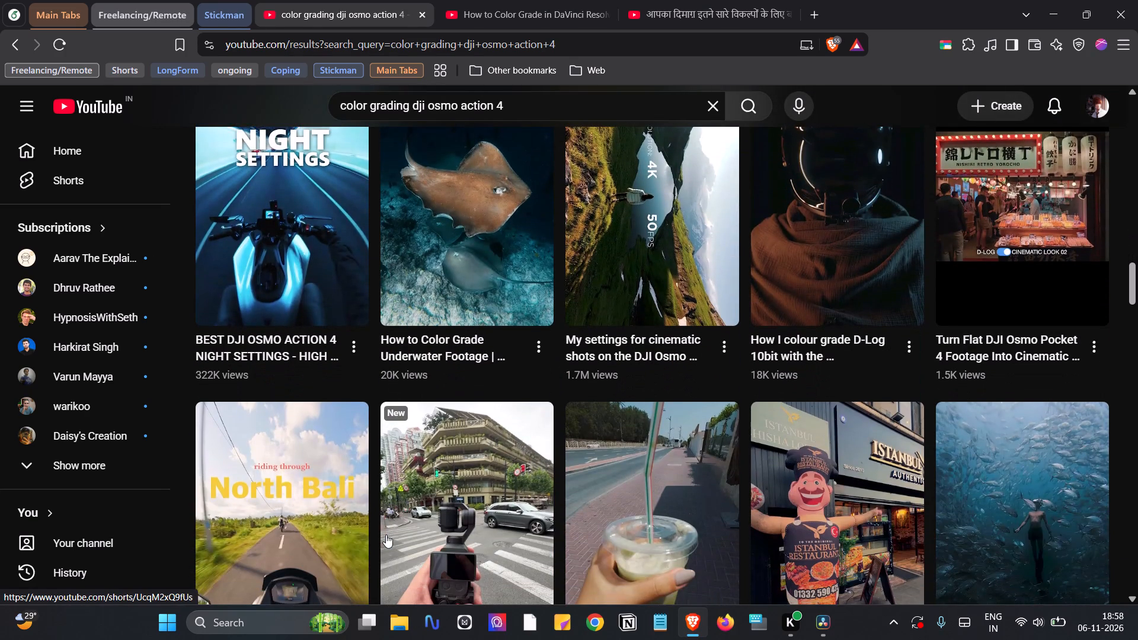
{"action": "scroll", "coordinate": [386, 535], "scroll_direction": "down", "scroll_amount": 6}
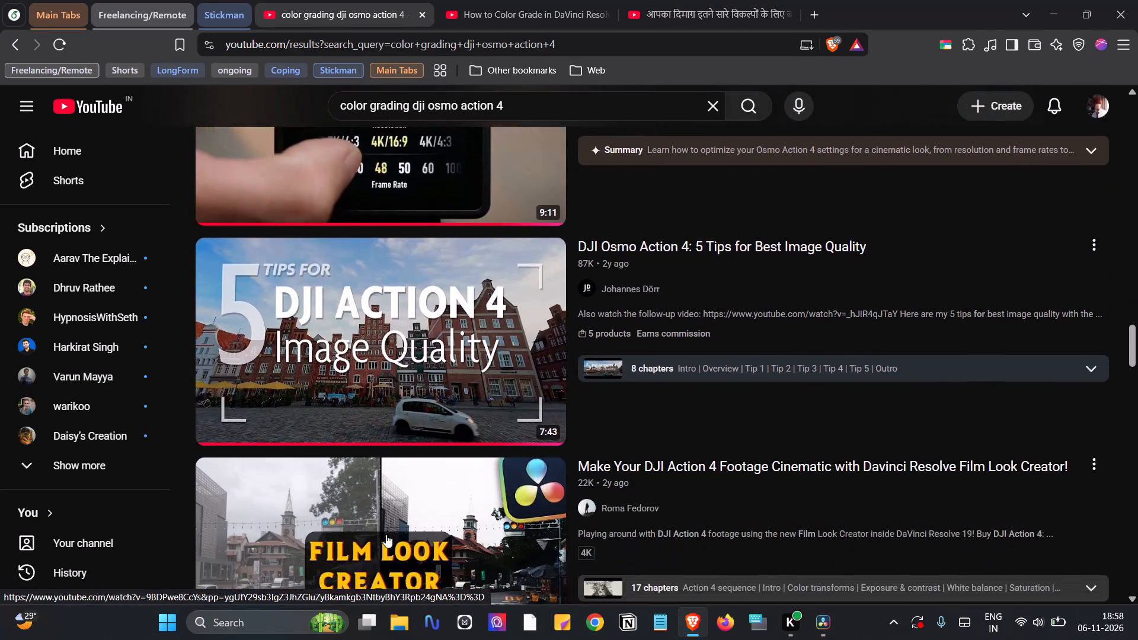
{"action": "scroll", "coordinate": [386, 535], "scroll_direction": "down", "scroll_amount": 1}
{"action": "scroll", "coordinate": [386, 535], "scroll_direction": "up", "scroll_amount": 1}
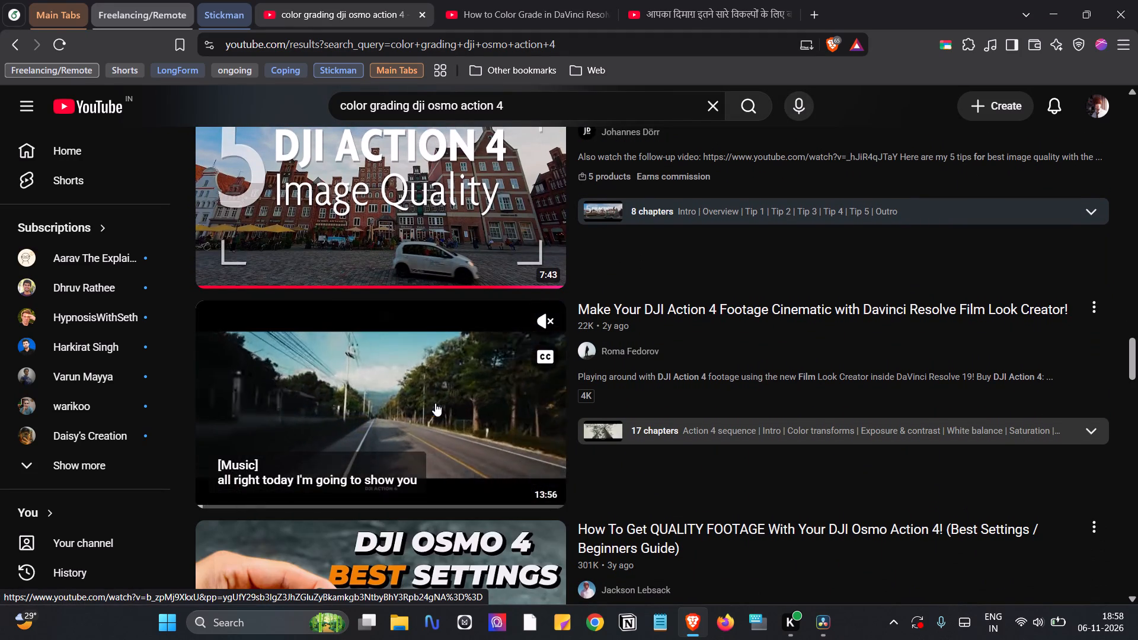
{"action": "right_click", "coordinate": [435, 403]}
{"action": "left_click", "coordinate": [530, 134]}
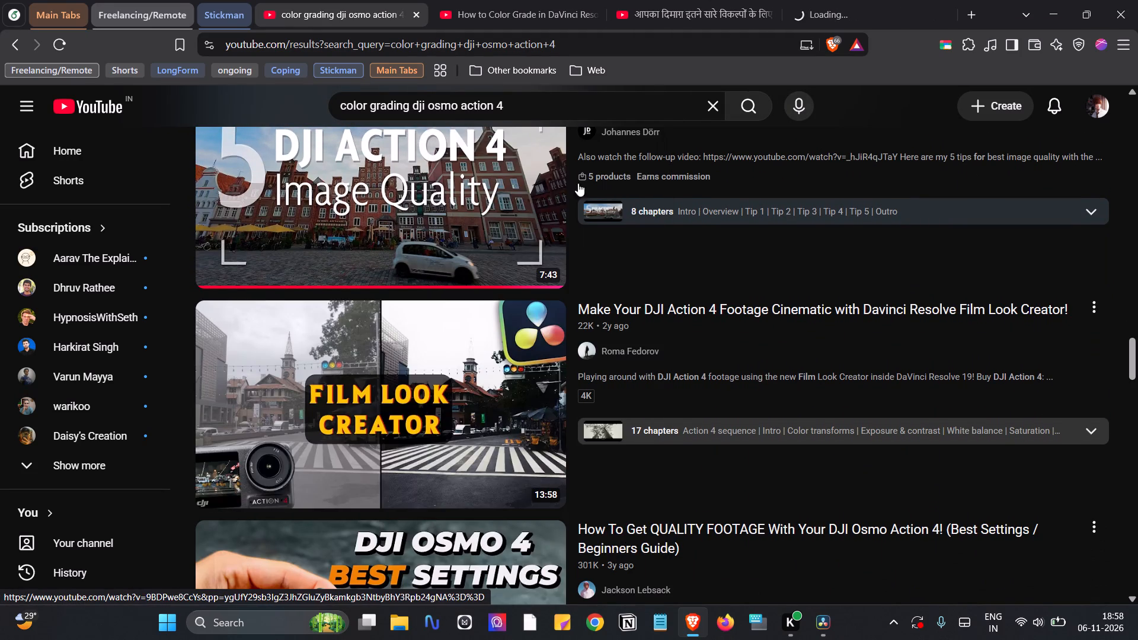
Look further down the "color grading dji osmo action 4" results for more tutorials, previewing the DJI Action 4 videos along the way.
{"action": "scroll", "coordinate": [706, 403], "scroll_direction": "down", "scroll_amount": 5}
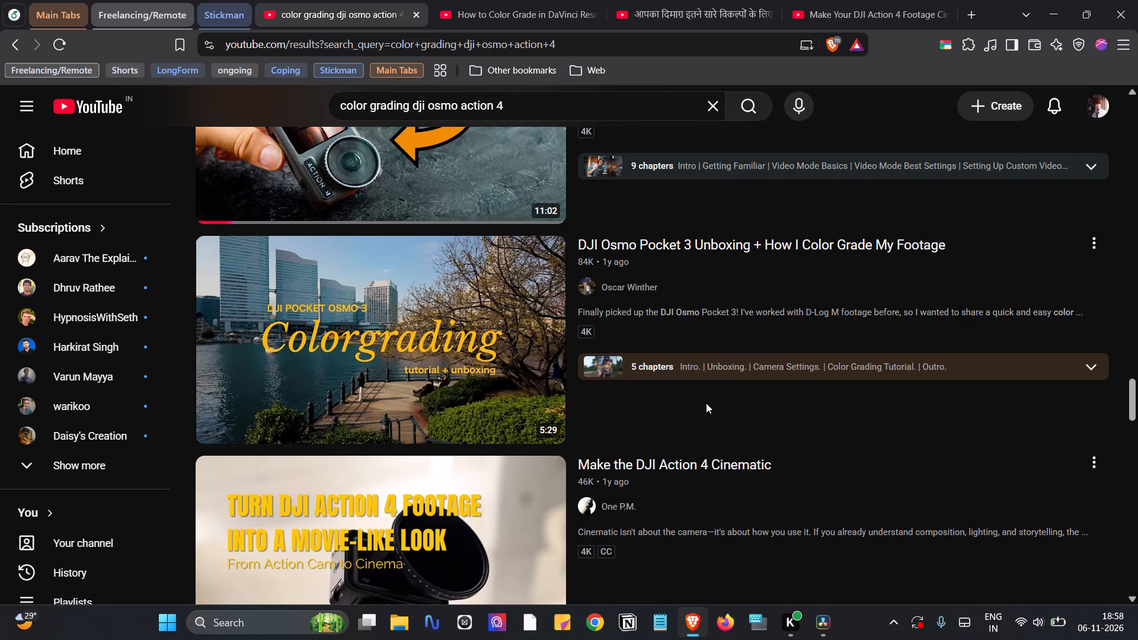
{"action": "scroll", "coordinate": [706, 403], "scroll_direction": "down", "scroll_amount": 2}
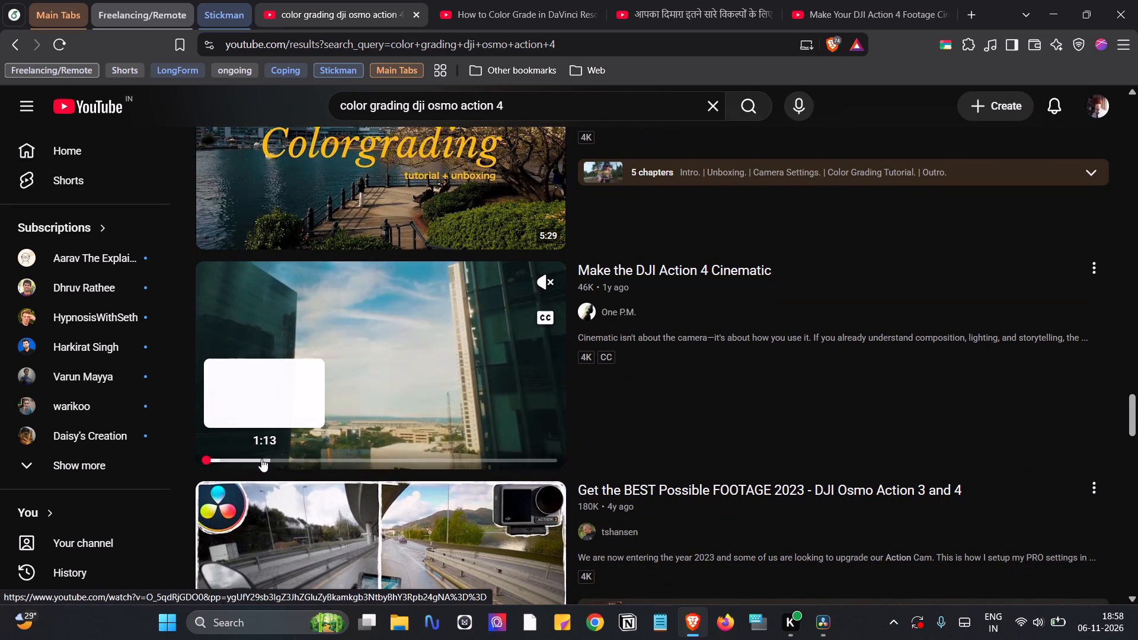
{"action": "scroll", "coordinate": [298, 447], "scroll_direction": "down", "scroll_amount": 1}
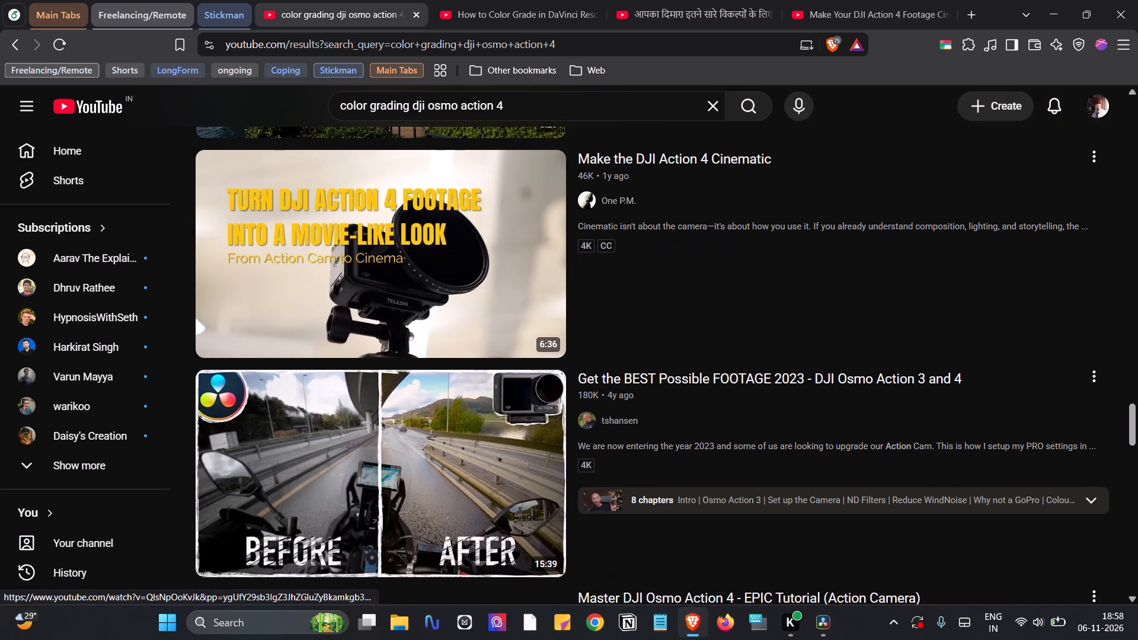
{"action": "scroll", "coordinate": [298, 447], "scroll_direction": "down", "scroll_amount": 1}
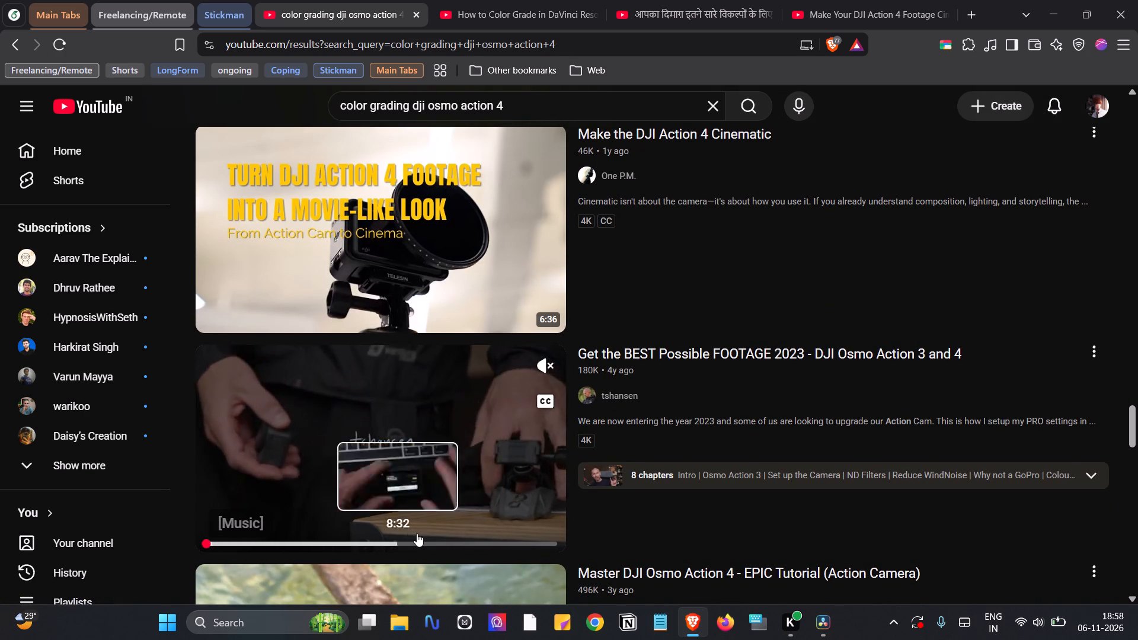
{"action": "scroll", "coordinate": [466, 529], "scroll_direction": "down", "scroll_amount": 3}
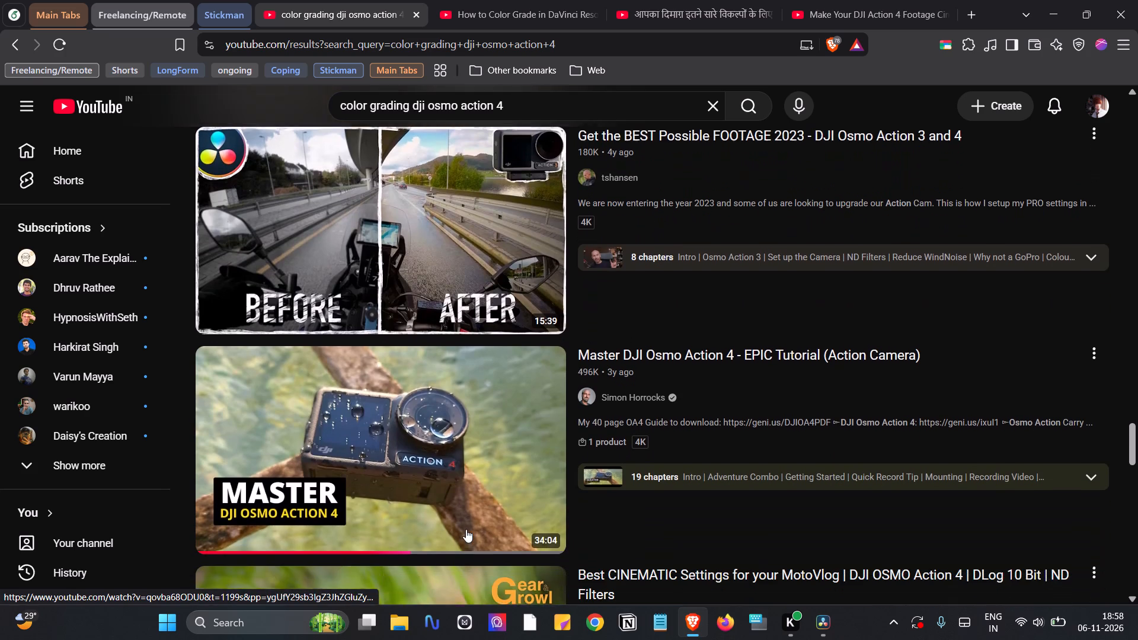
{"action": "scroll", "coordinate": [466, 529], "scroll_direction": "down", "scroll_amount": 2}
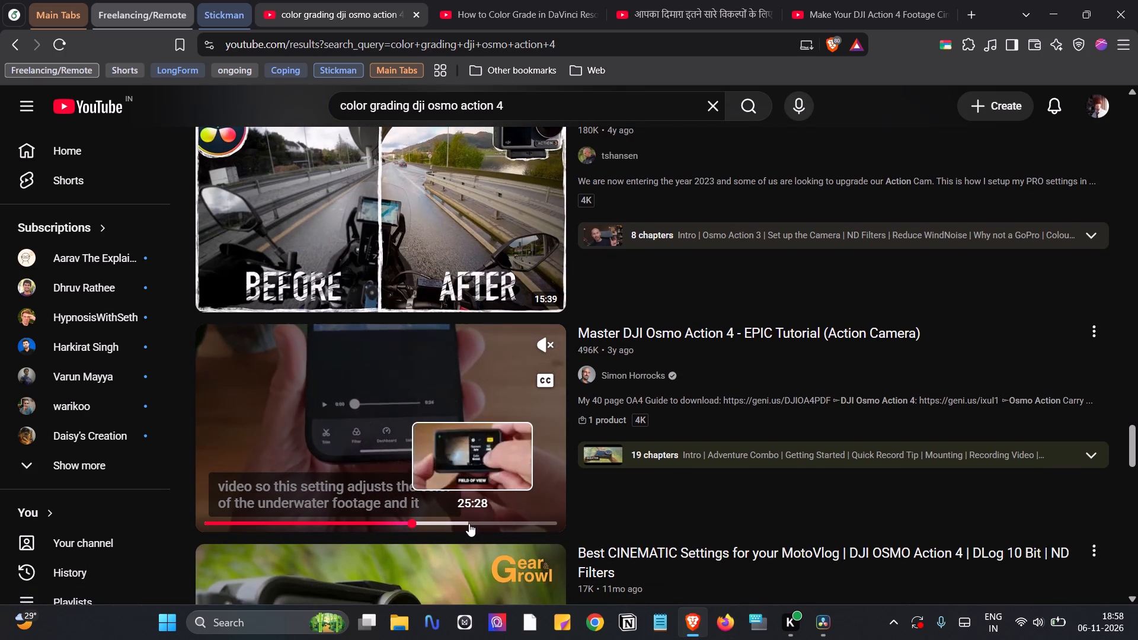
{"action": "scroll", "coordinate": [459, 524], "scroll_direction": "down", "scroll_amount": 2}
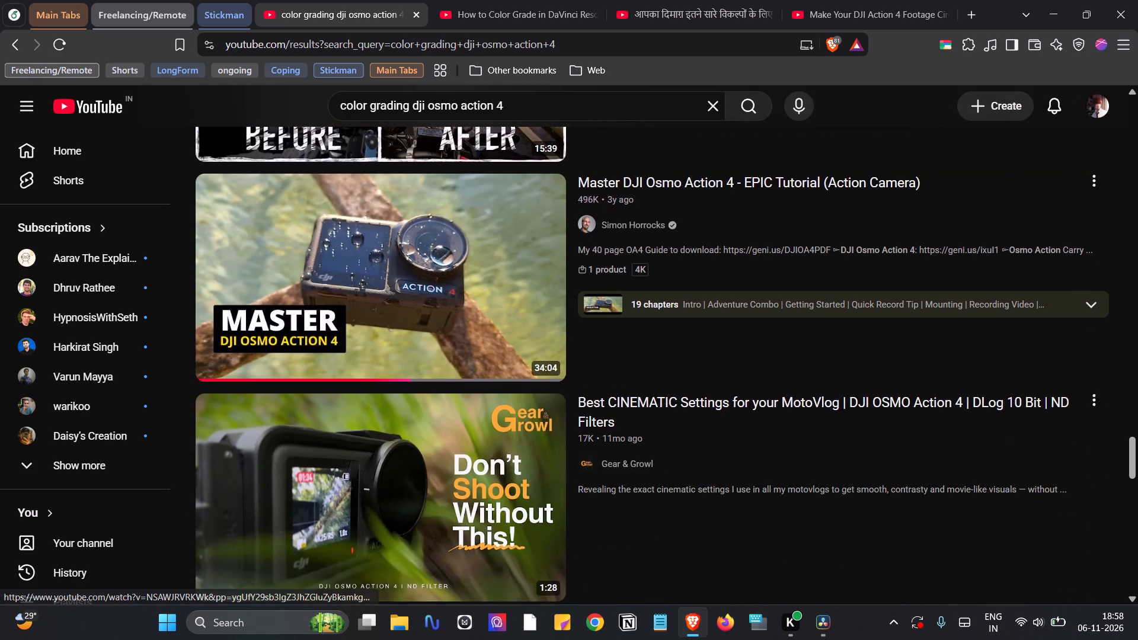
{"action": "scroll", "coordinate": [459, 524], "scroll_direction": "down", "scroll_amount": 3}
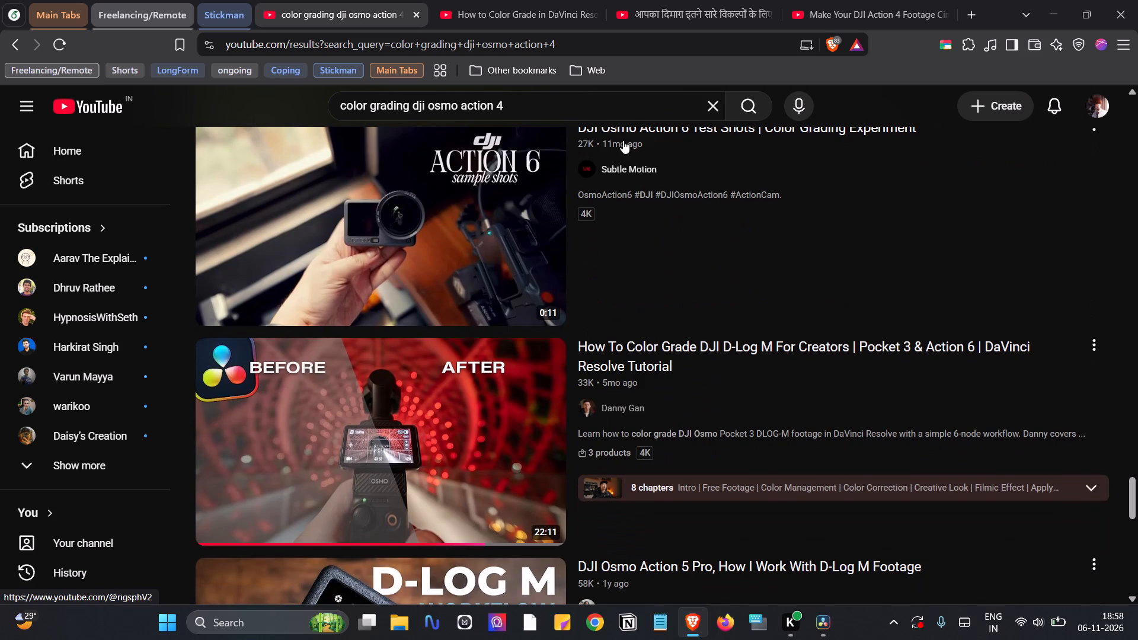
Replace the search query with "how to identify exposure" and run the search.
{"action": "left_click", "coordinate": [720, 101]}
{"action": "type", "text": "how to"}
{"action": "key", "text": "space"}
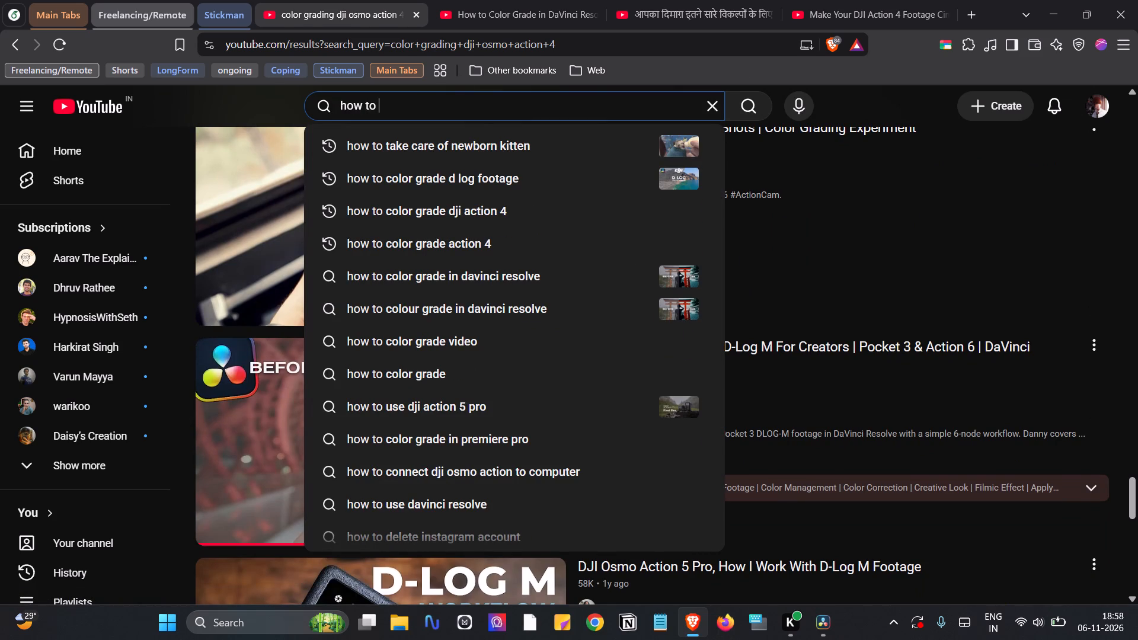
{"action": "type", "text": "check"}
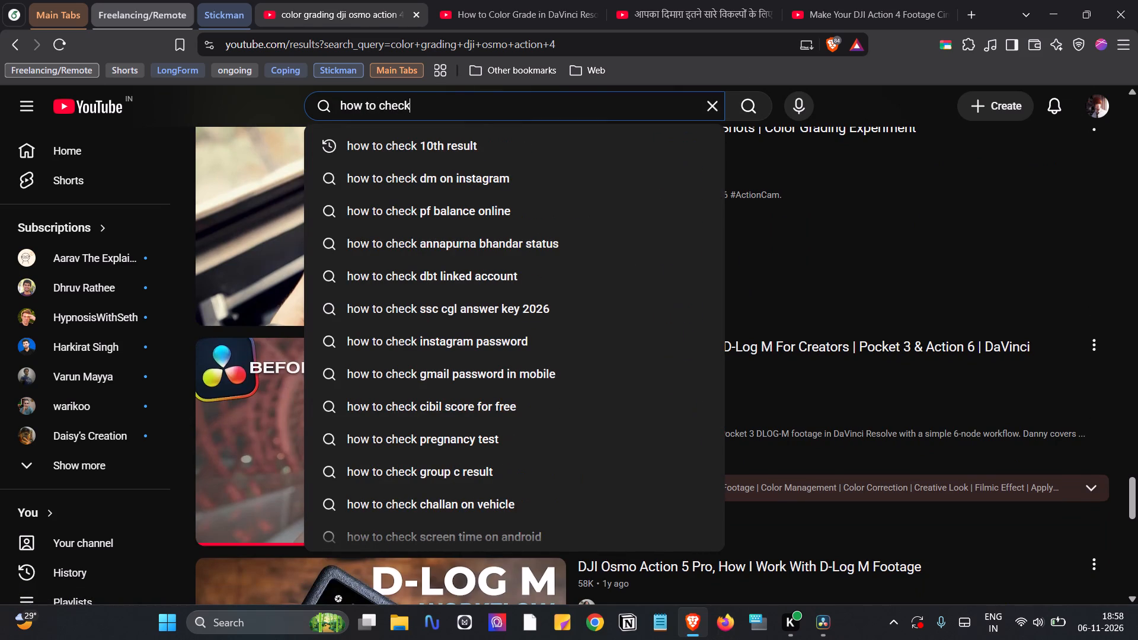
{"action": "key", "text": "ctrl+shift+Left"}
{"action": "type", "text": "identify"}
{"action": "key", "text": "space"}
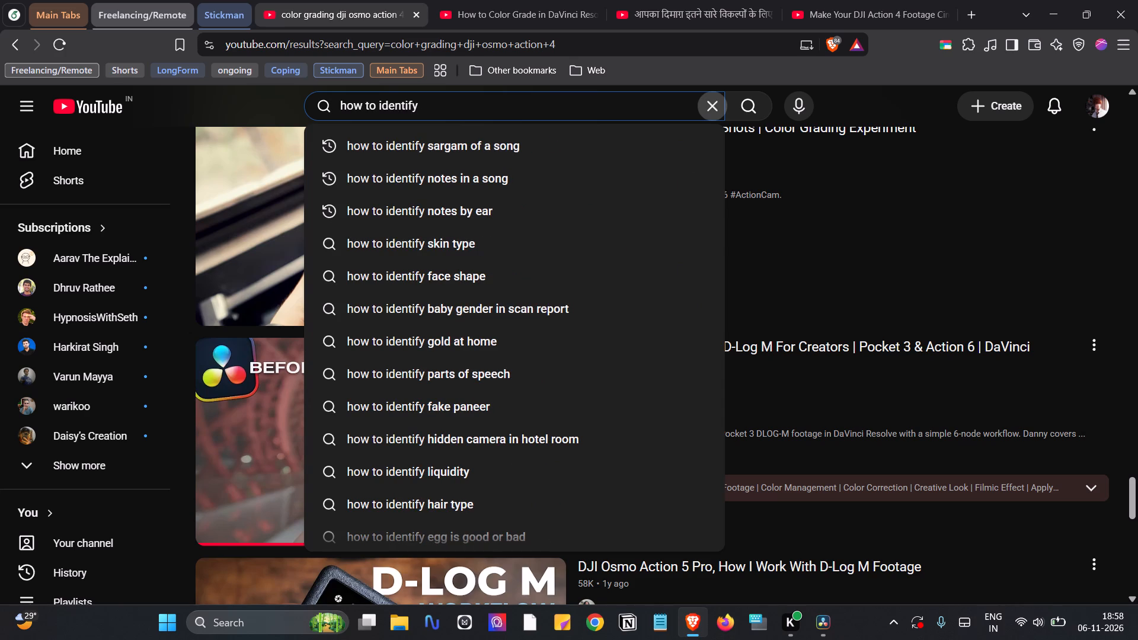
{"action": "type", "text": "exposure"}
{"action": "key", "text": "Return"}
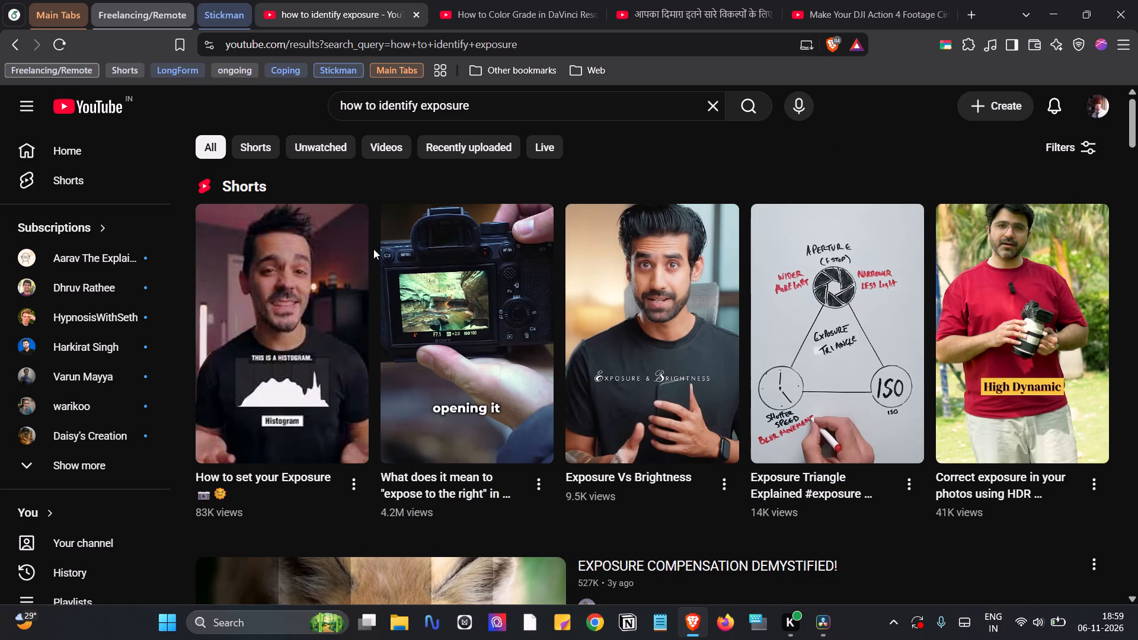
Look through the exposure results, open the "Exposure Vs Brightness" short and unmute it.
{"action": "scroll", "coordinate": [568, 201], "scroll_direction": "down", "scroll_amount": 2}
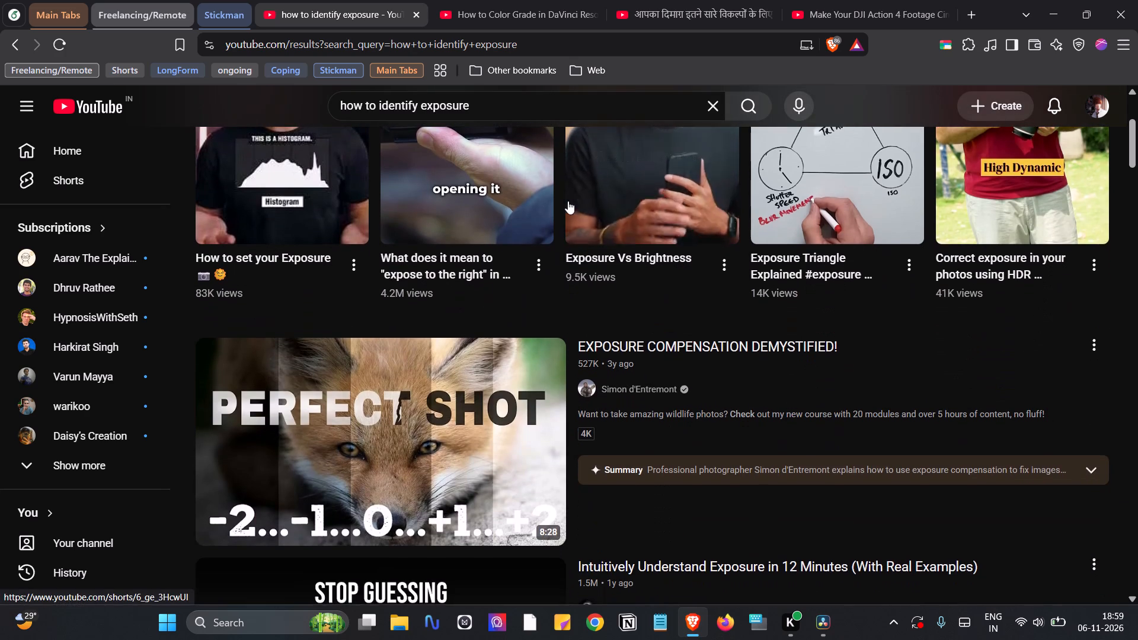
{"action": "scroll", "coordinate": [568, 201], "scroll_direction": "down", "scroll_amount": 1}
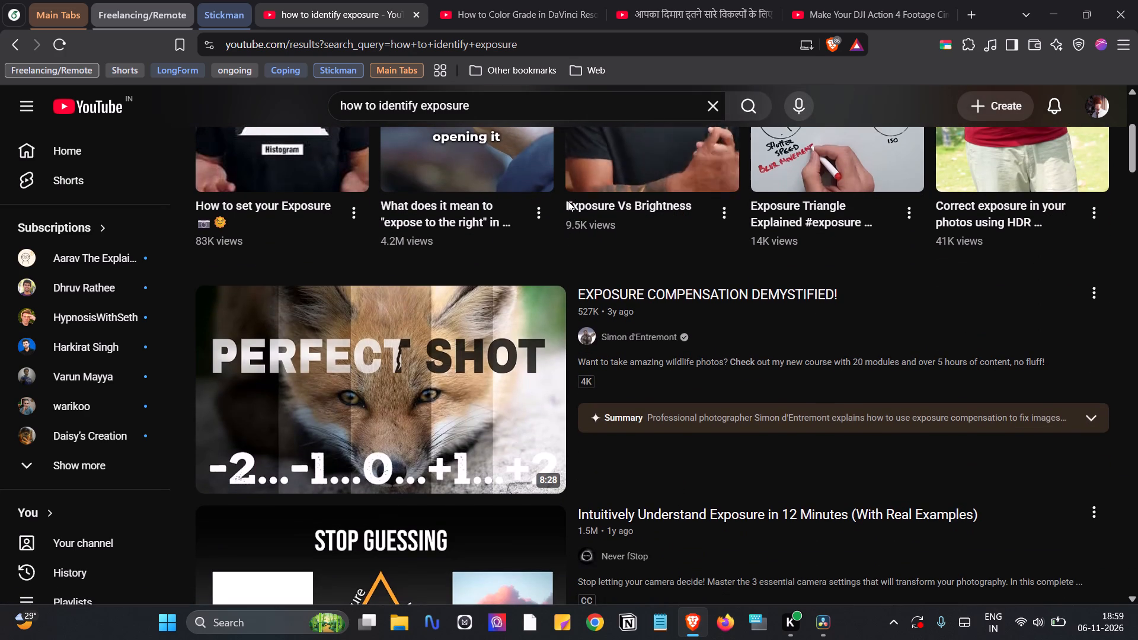
{"action": "scroll", "coordinate": [568, 201], "scroll_direction": "down", "scroll_amount": 3}
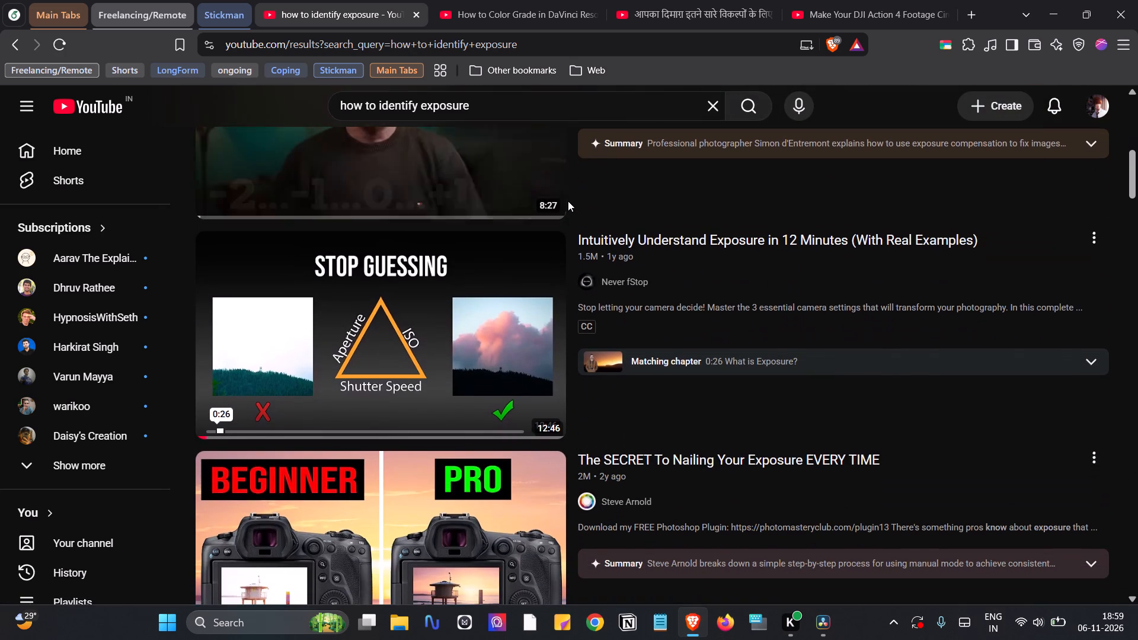
{"action": "scroll", "coordinate": [568, 201], "scroll_direction": "down", "scroll_amount": 1}
{"action": "scroll", "coordinate": [568, 201], "scroll_direction": "up", "scroll_amount": 4}
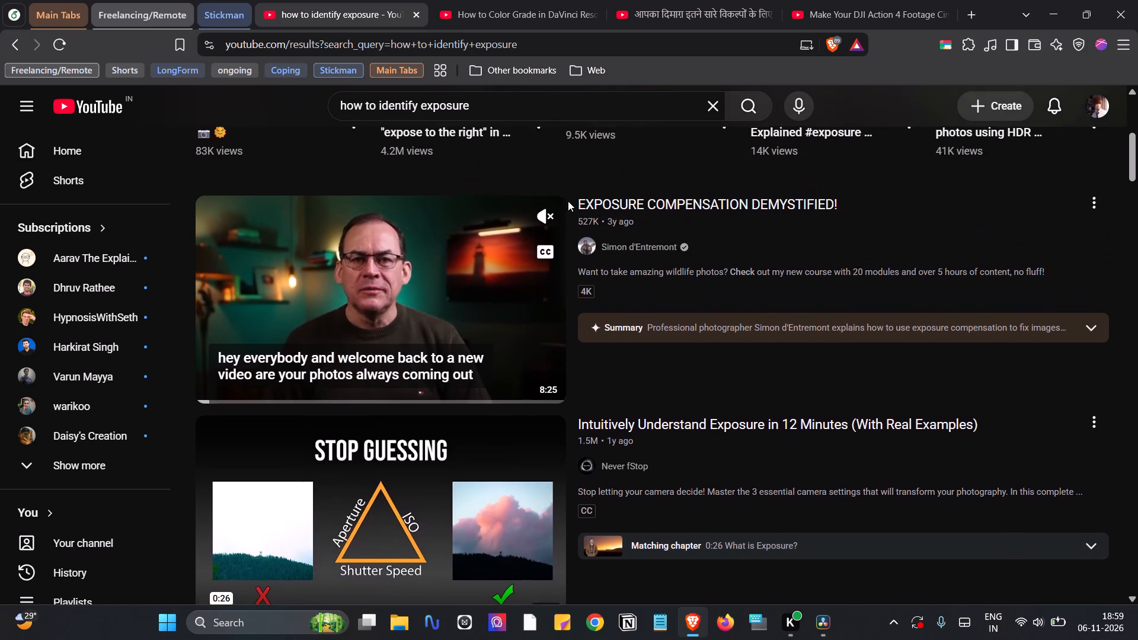
{"action": "scroll", "coordinate": [489, 264], "scroll_direction": "up", "scroll_amount": 4}
{"action": "scroll", "coordinate": [507, 319], "scroll_direction": "down", "scroll_amount": 1}
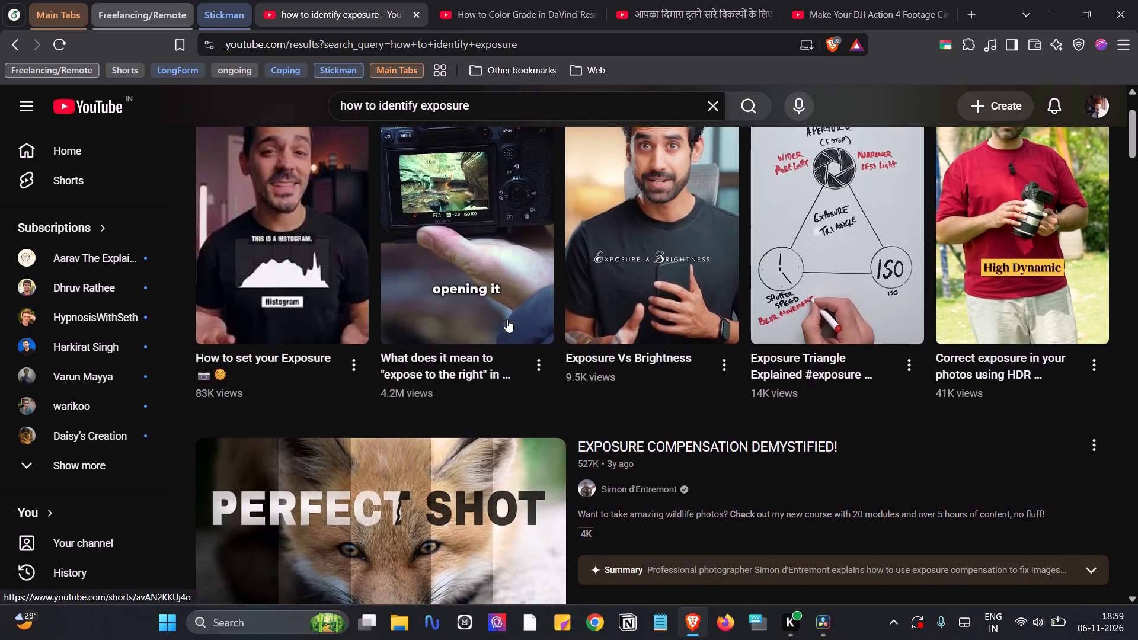
{"action": "scroll", "coordinate": [507, 319], "scroll_direction": "down", "scroll_amount": 1}
{"action": "left_click", "coordinate": [642, 255]}
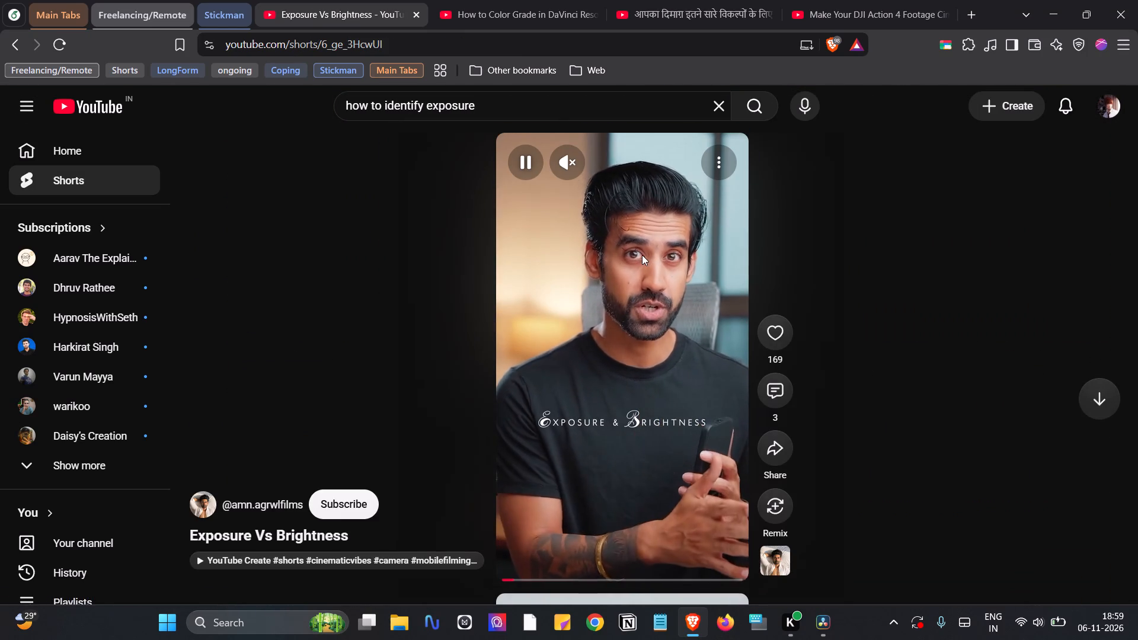
{"action": "left_click", "coordinate": [574, 160]}
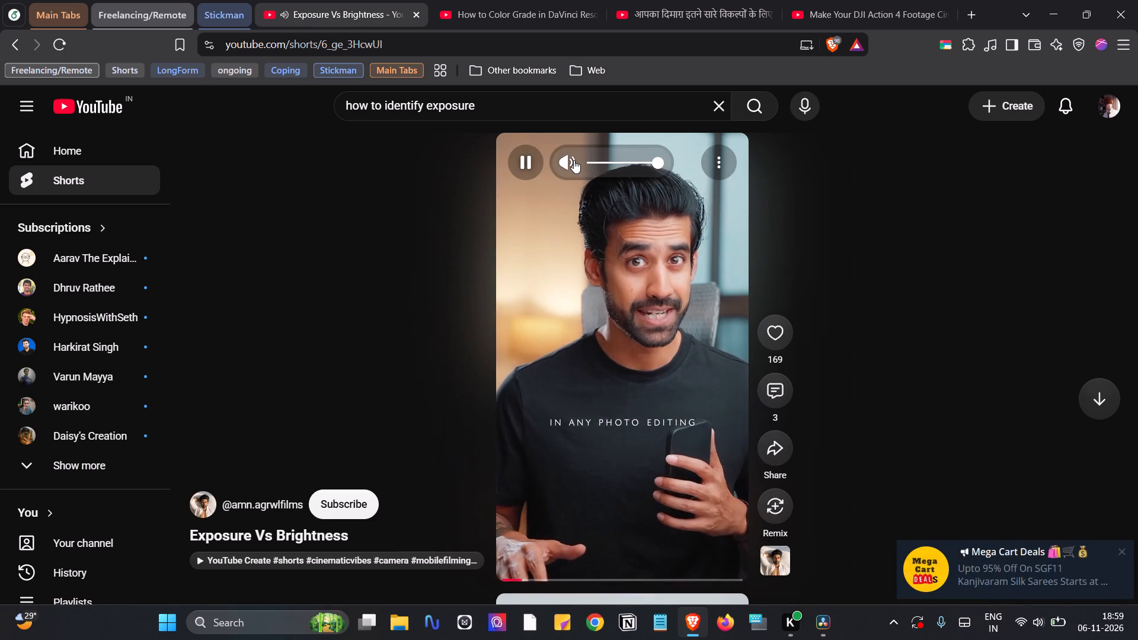
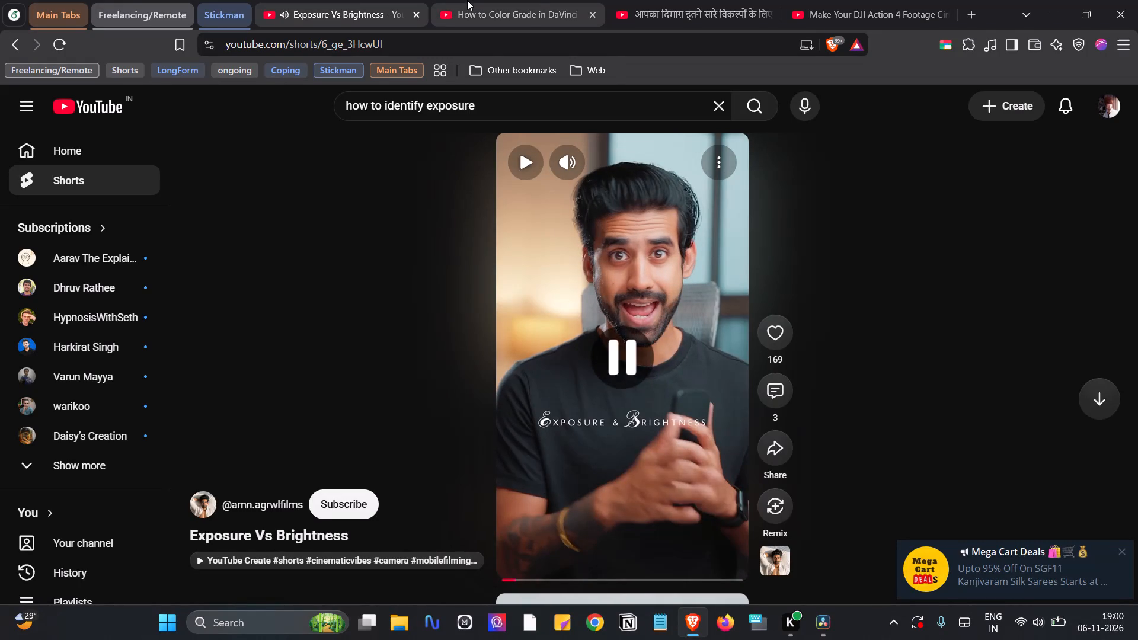
Play a moment of the Exposure chapter in "How to Color Grade in DaVinci Resolve for BEGINNERS!" and pause it.
{"action": "left_click", "coordinate": [536, 0]}
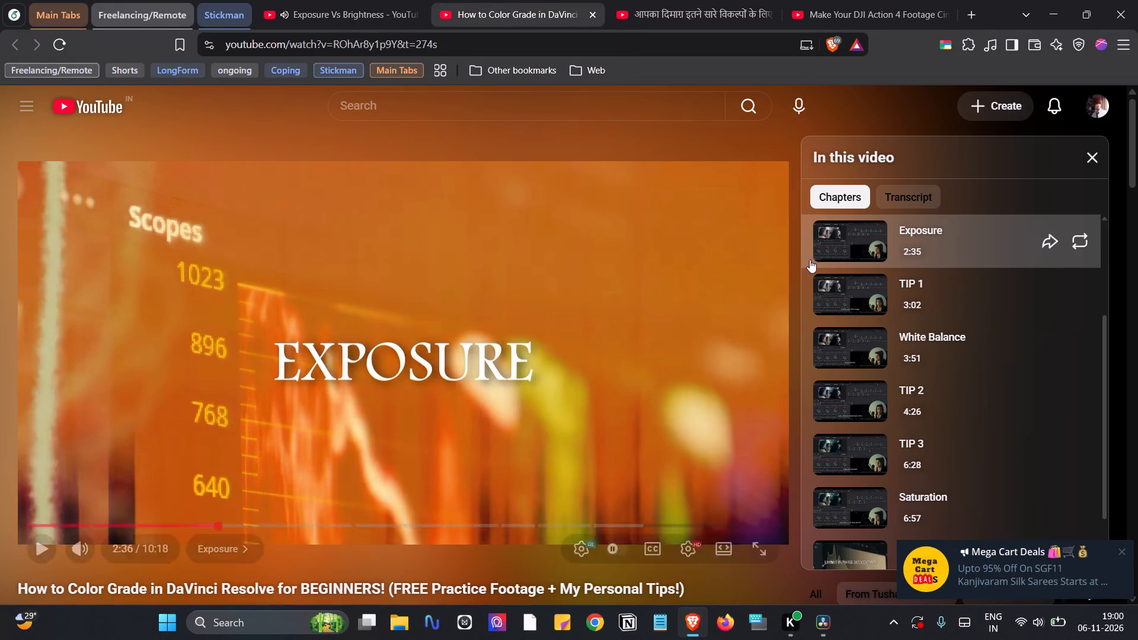
{"action": "left_click", "coordinate": [581, 367]}
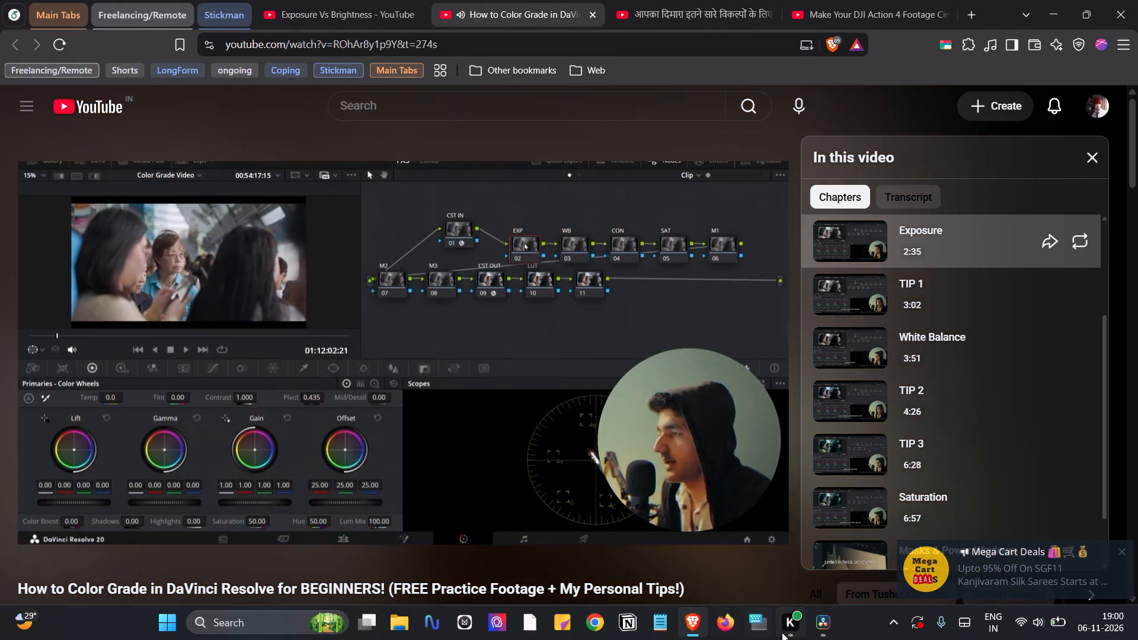
{"action": "left_click", "coordinate": [638, 332]}
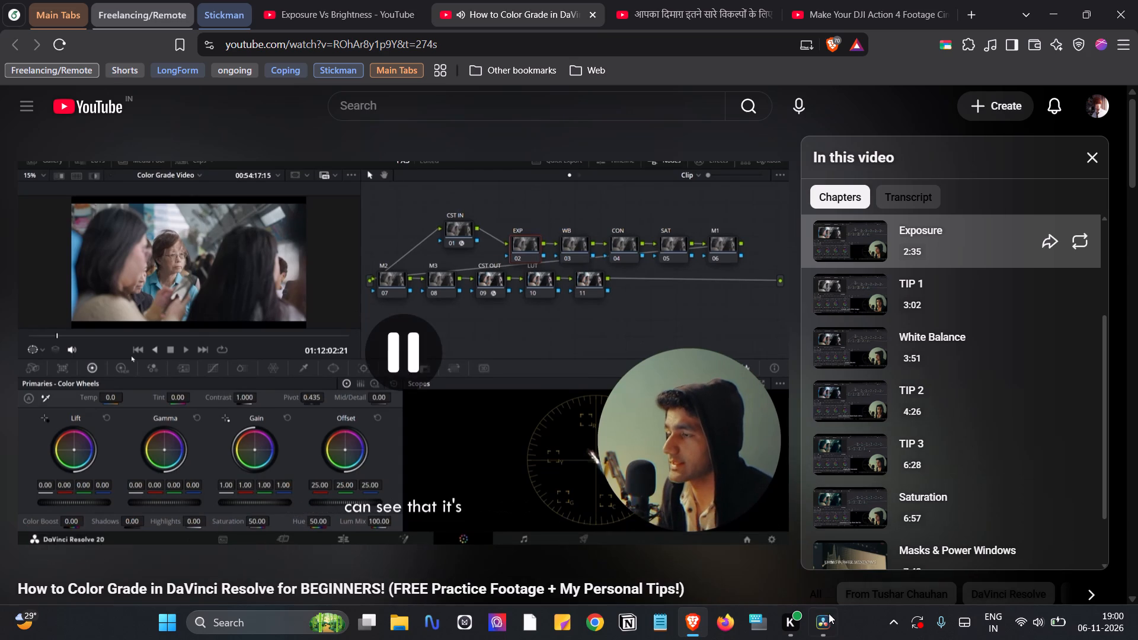
Switch to DaVinci Resolve and reset the grades of the EXP and WB nodes.
{"action": "left_click", "coordinate": [829, 619]}
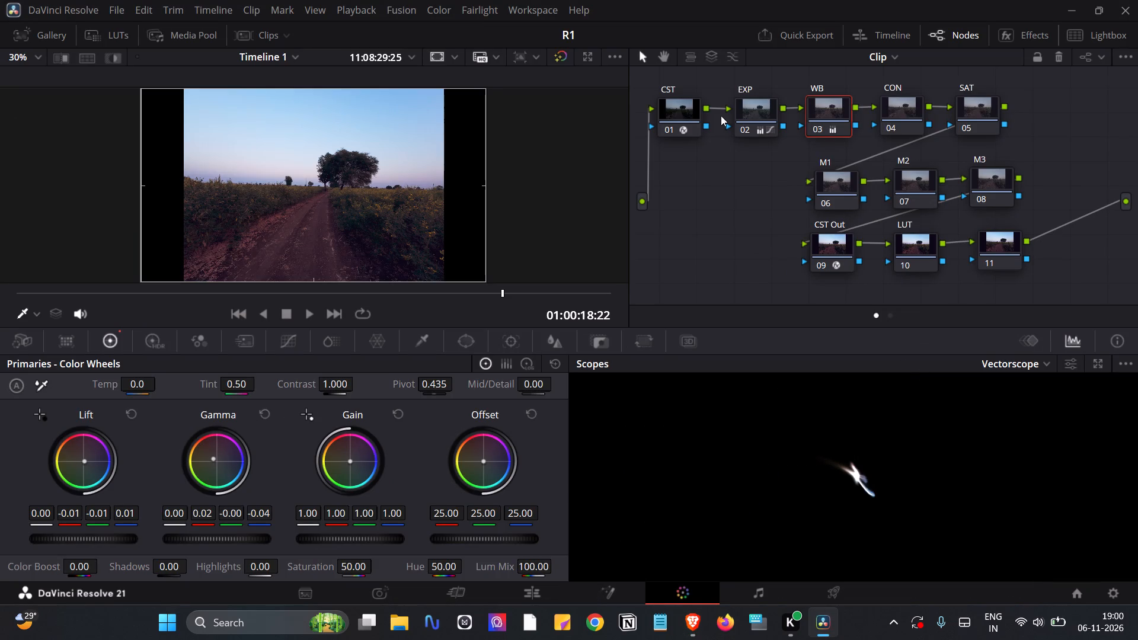
{"action": "left_click", "coordinate": [754, 109]}
{"action": "right_click", "coordinate": [754, 109]}
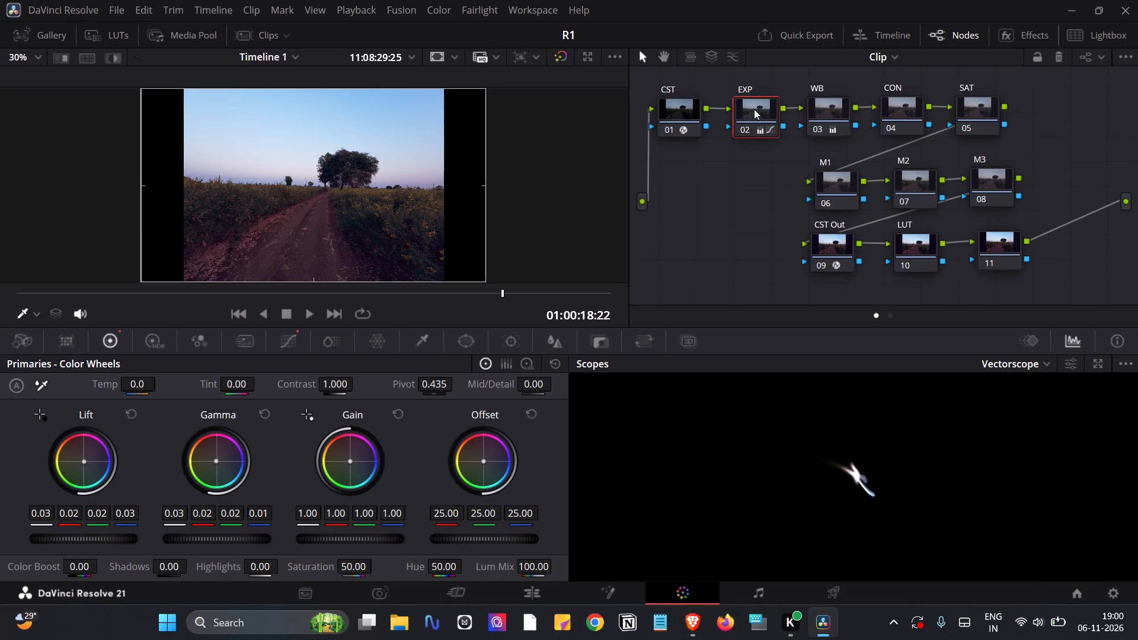
{"action": "left_click", "coordinate": [796, 124]}
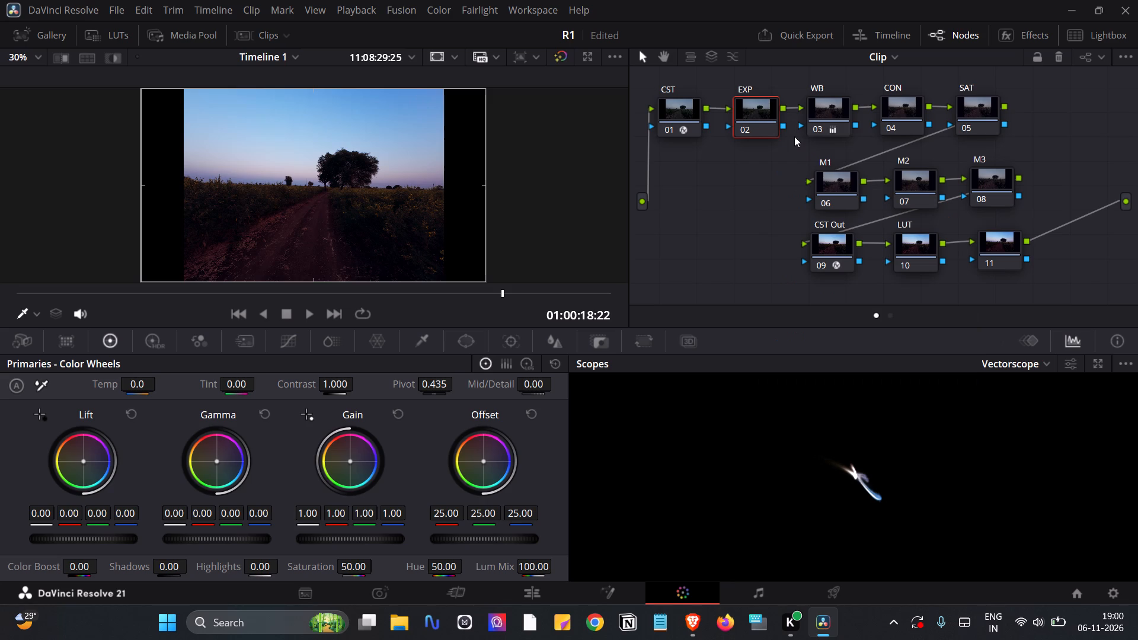
{"action": "left_click", "coordinate": [826, 107]}
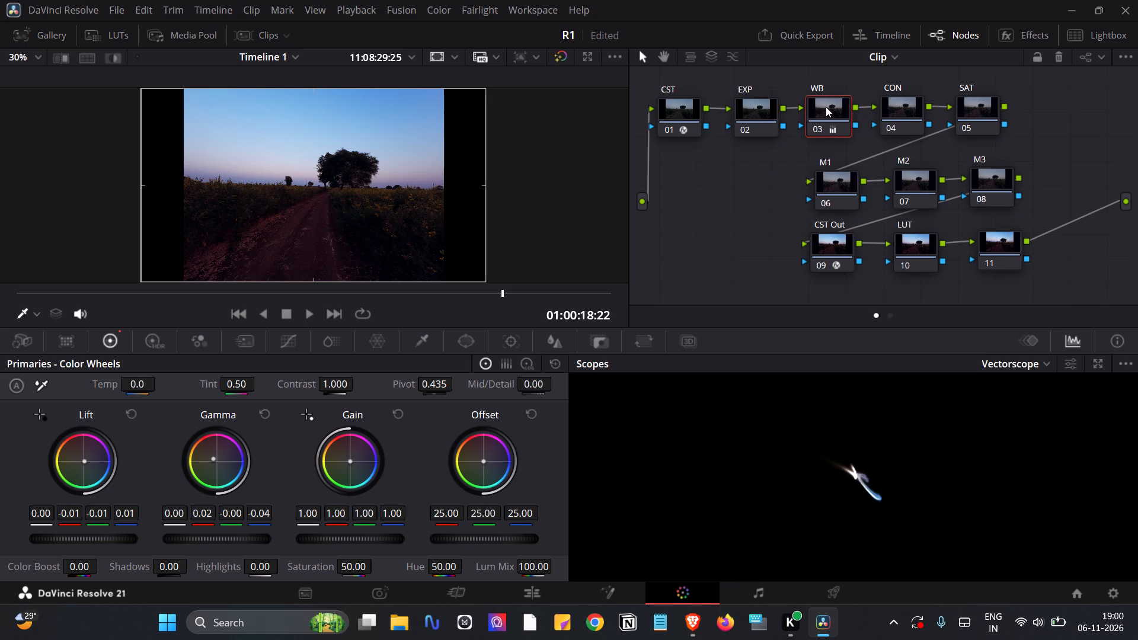
{"action": "right_click", "coordinate": [829, 105]}
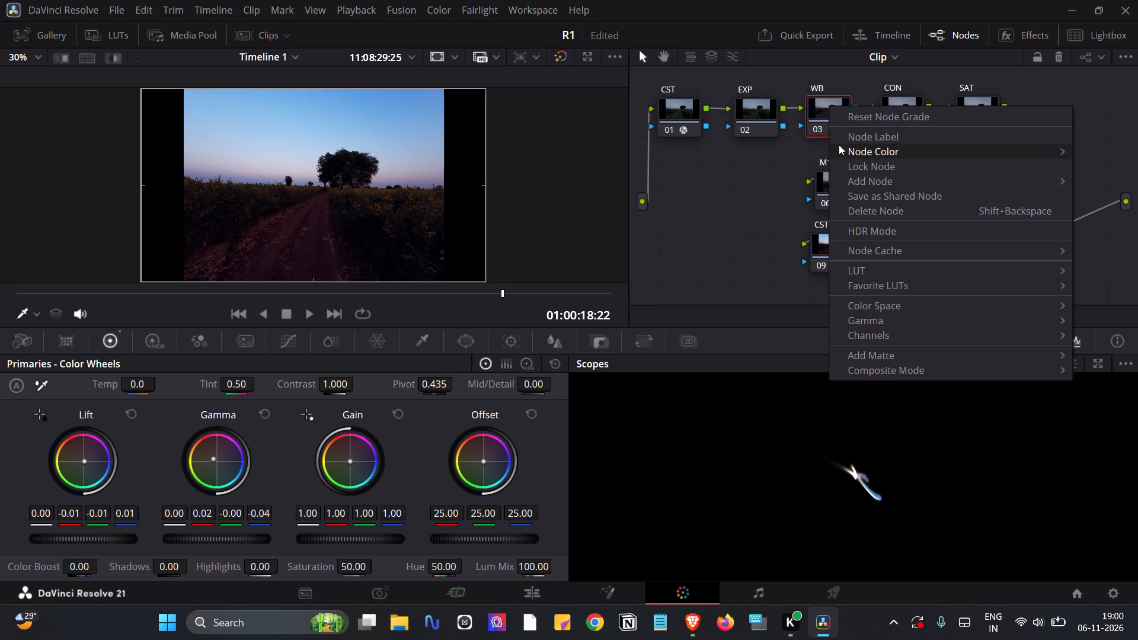
{"action": "left_click", "coordinate": [874, 121]}
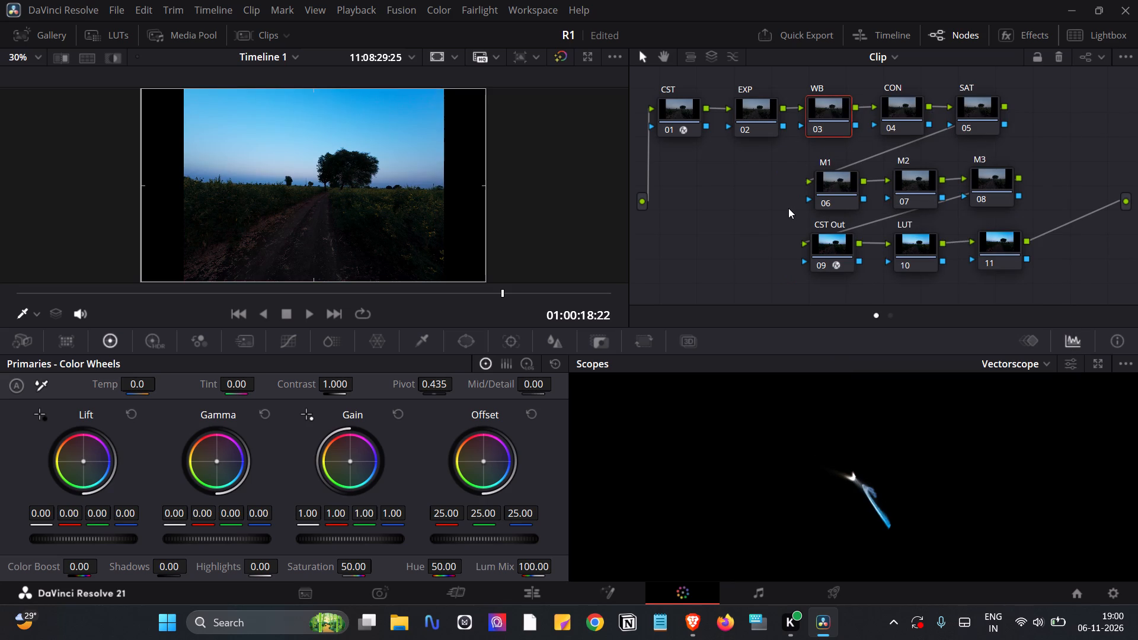
Check the Color Space Transform settings of the CST Out node and the first CST node.
{"action": "left_click", "coordinate": [840, 255]}
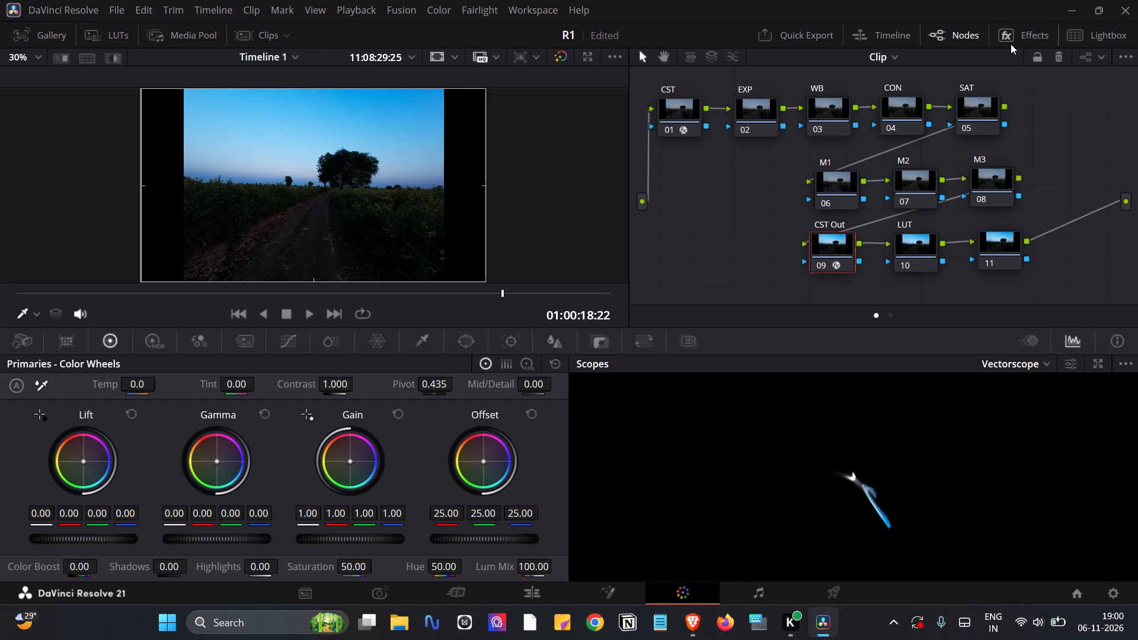
{"action": "left_click", "coordinate": [1011, 44]}
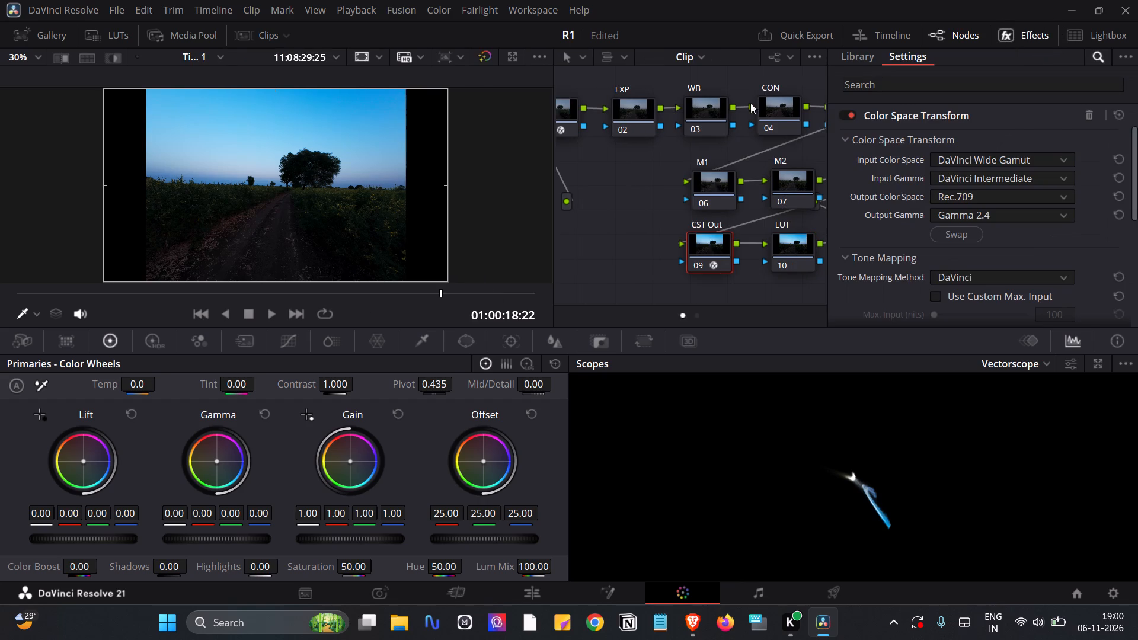
{"action": "left_click", "coordinate": [565, 109]}
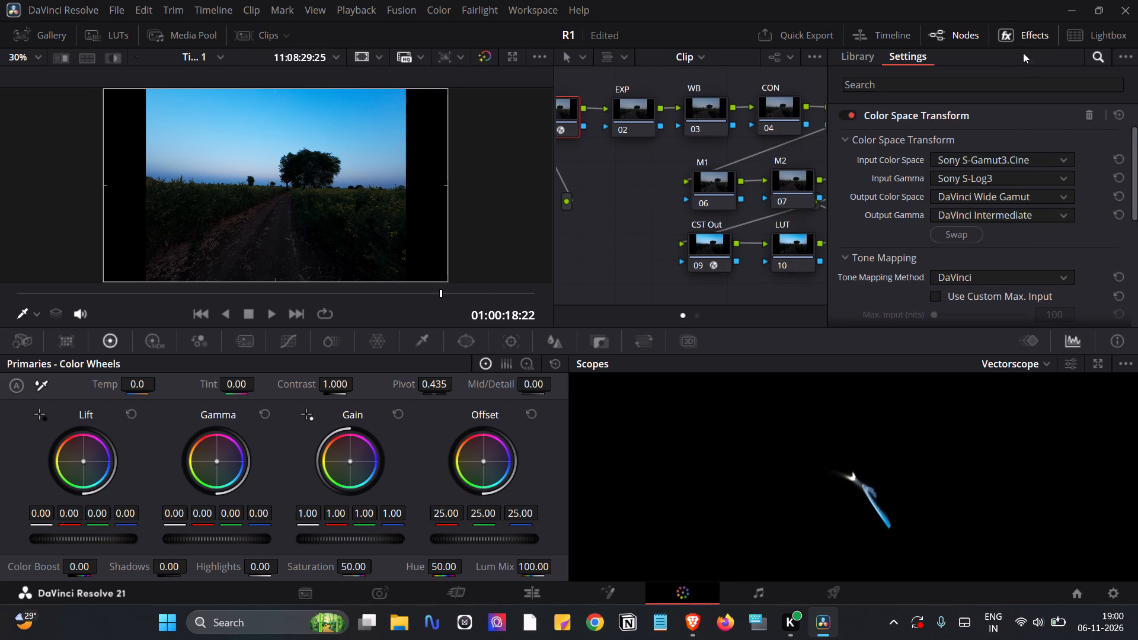
{"action": "left_click", "coordinate": [1025, 36]}
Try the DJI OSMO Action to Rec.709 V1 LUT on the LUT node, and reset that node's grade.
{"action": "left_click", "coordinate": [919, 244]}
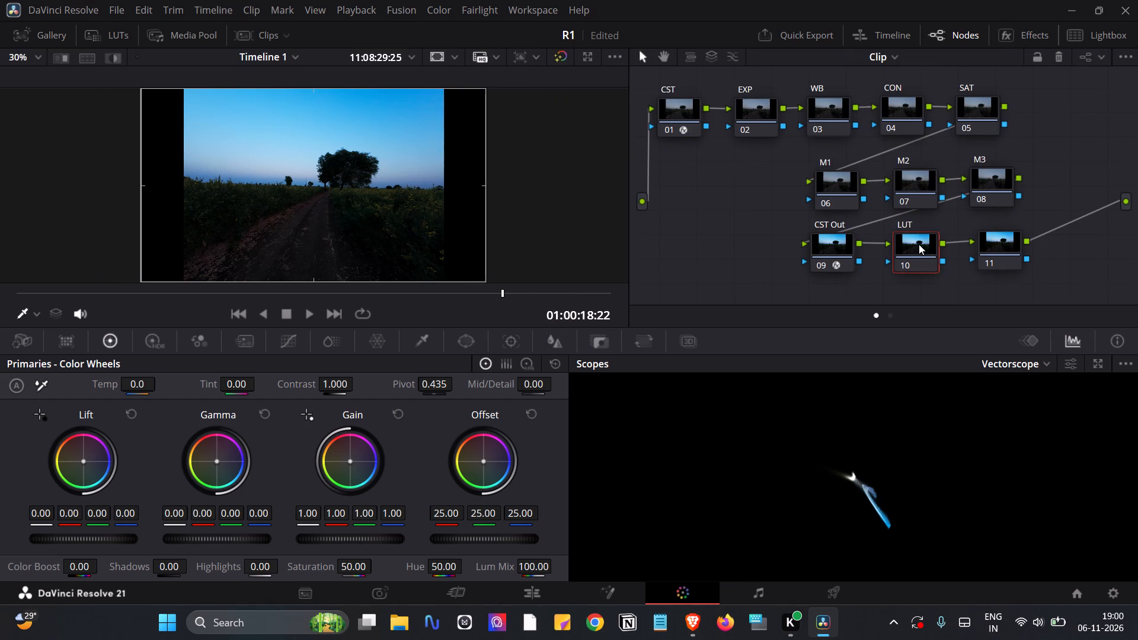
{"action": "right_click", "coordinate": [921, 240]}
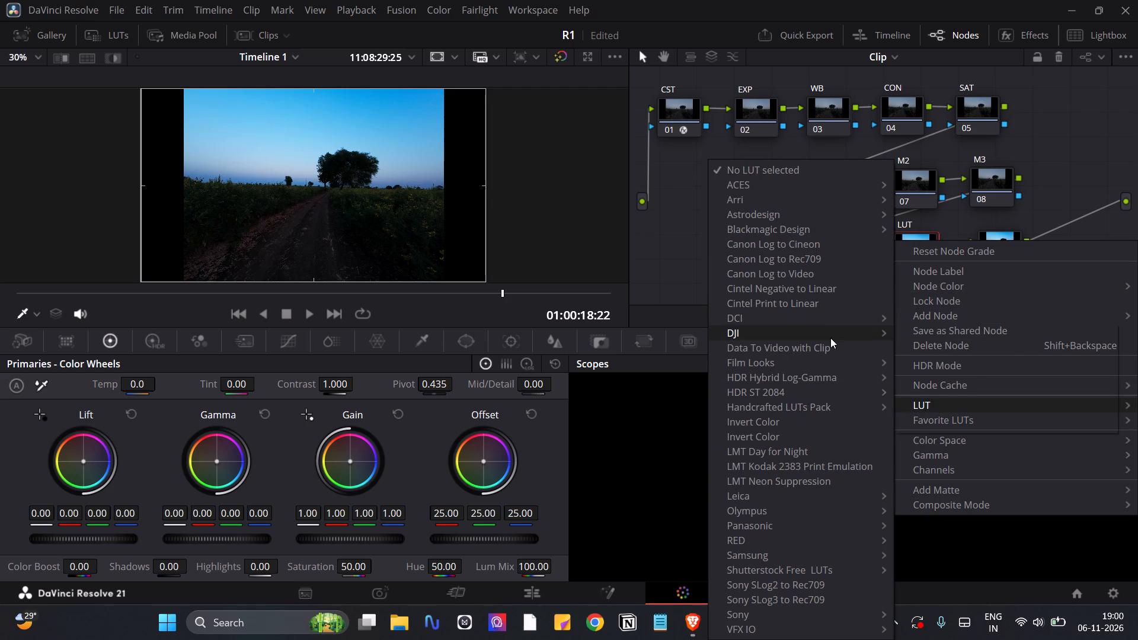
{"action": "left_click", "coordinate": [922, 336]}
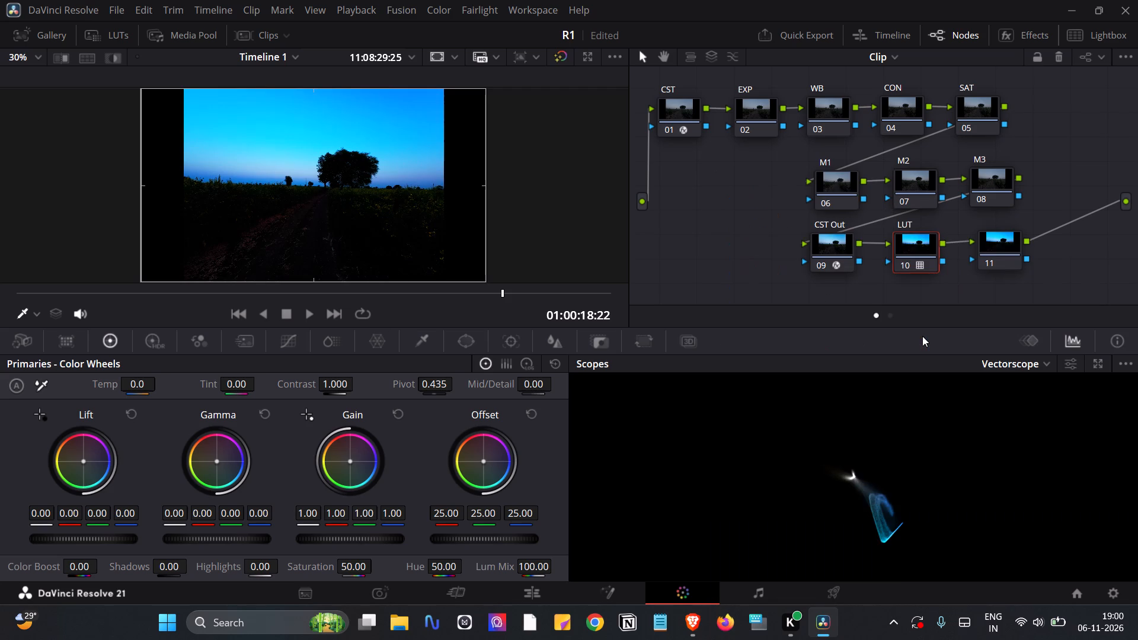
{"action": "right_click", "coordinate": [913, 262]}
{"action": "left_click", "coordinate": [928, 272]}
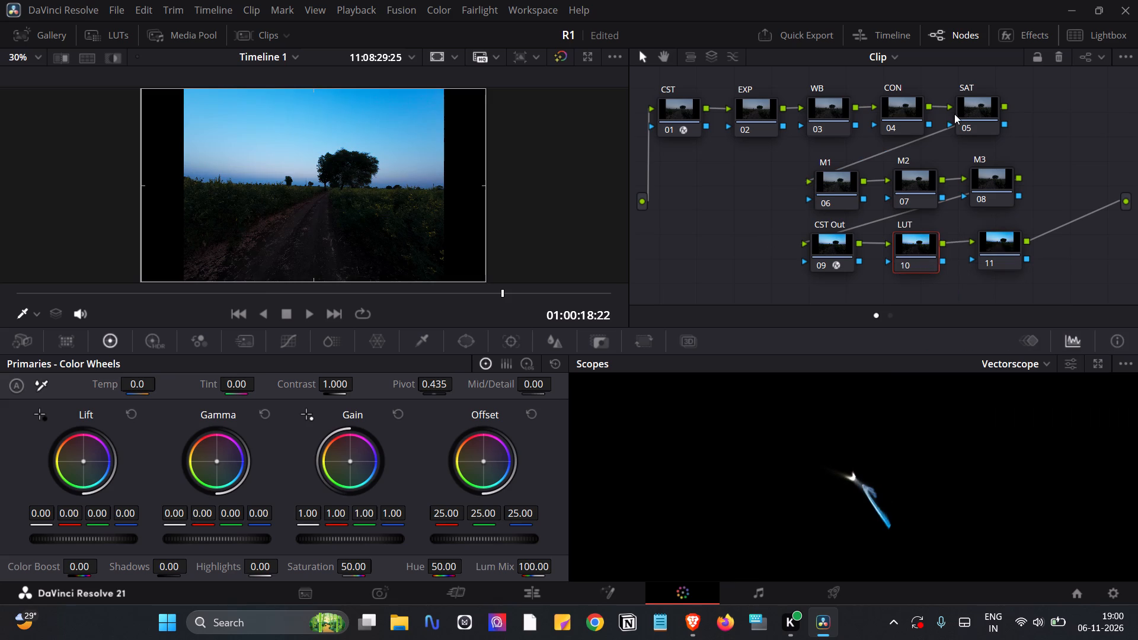
Select the EXP node for the exposure adjustment.
{"action": "left_click", "coordinate": [693, 108]}
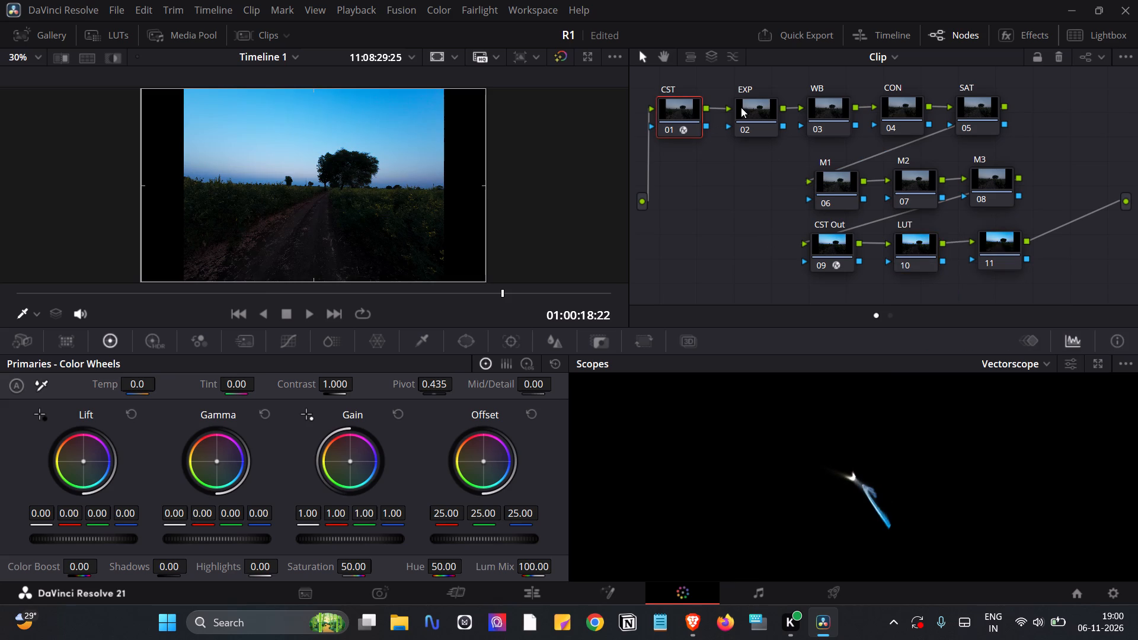
{"action": "left_click", "coordinate": [742, 108]}
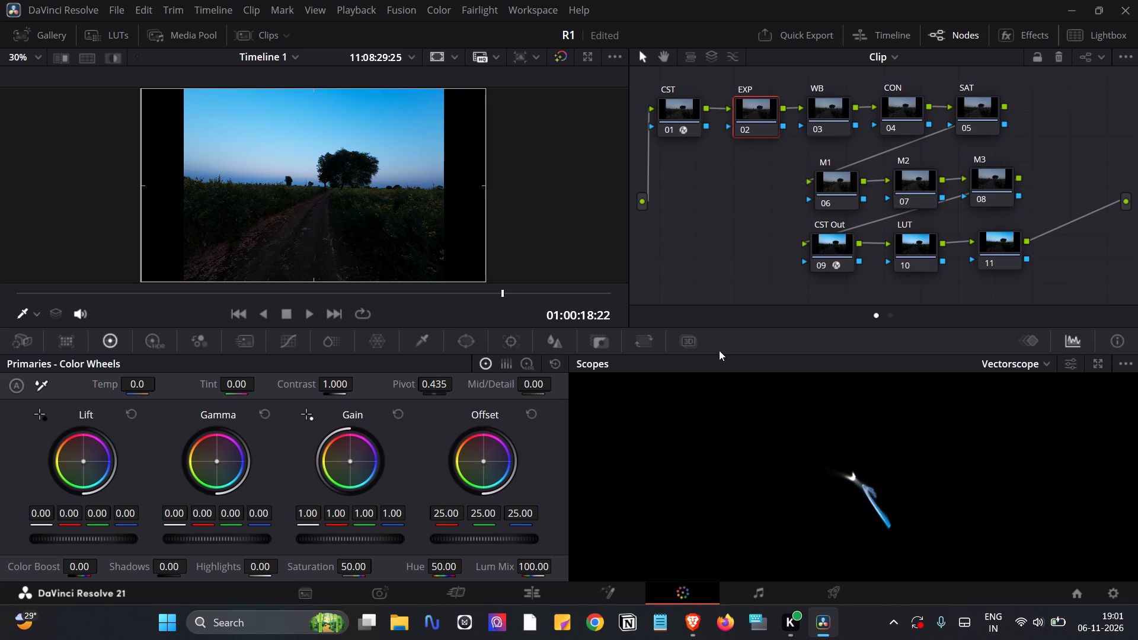
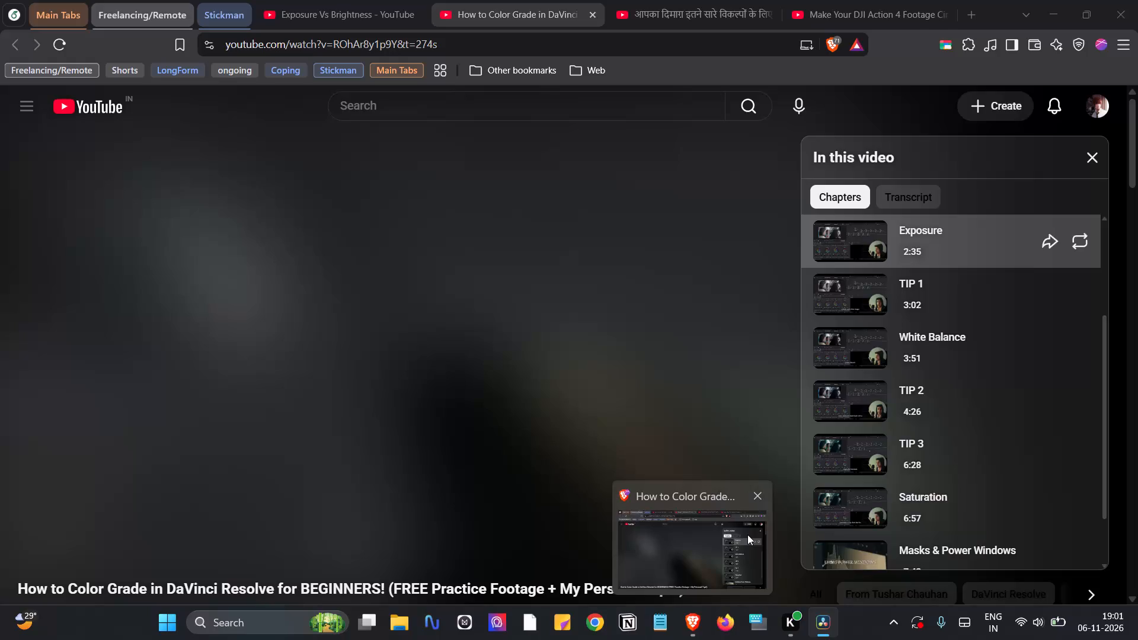
Switch to the YouTube tutorial in Brave and watch the Exposure chapter's explanation of the lift and gamma wheels.
{"action": "left_click", "coordinate": [747, 535]}
{"action": "left_click", "coordinate": [658, 313]}
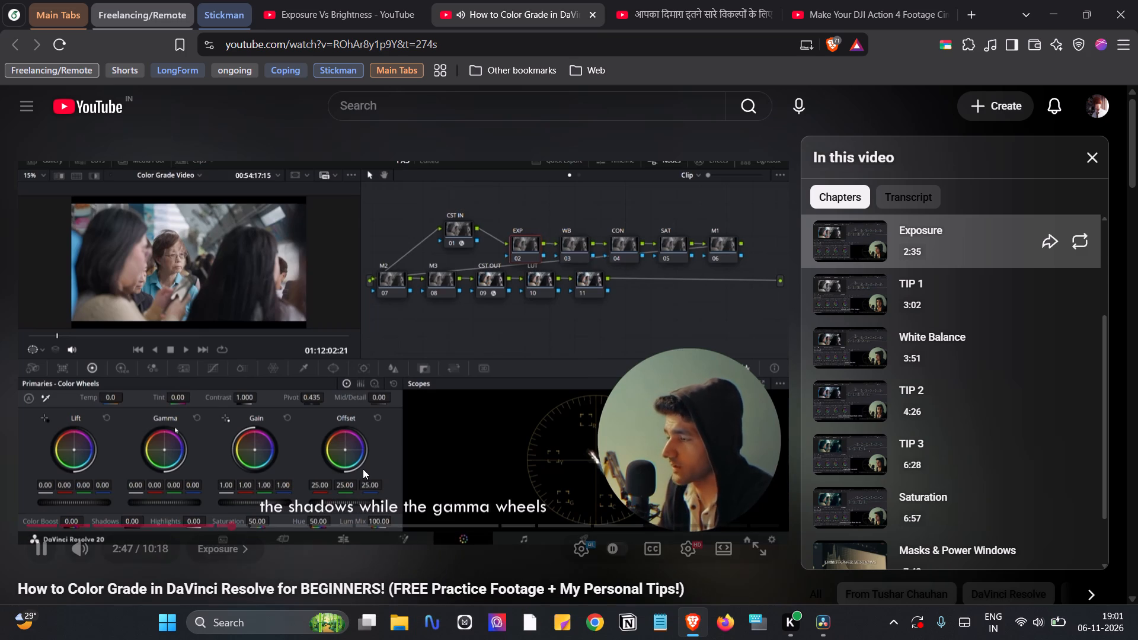
{"action": "left_click", "coordinate": [386, 350]}
{"action": "left_click", "coordinate": [386, 350]}
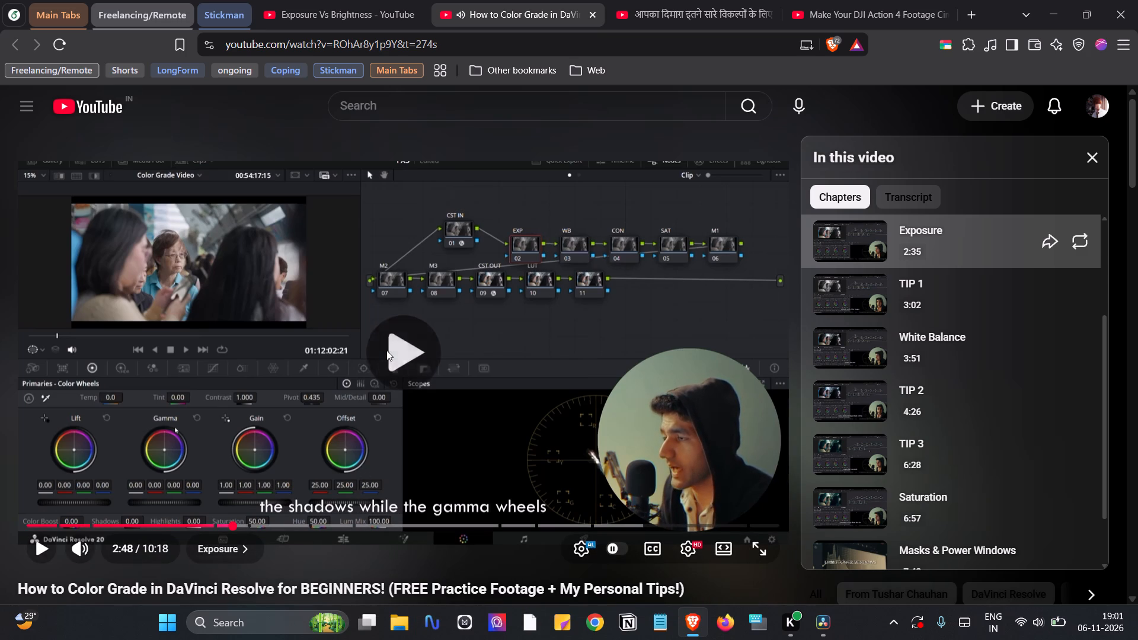
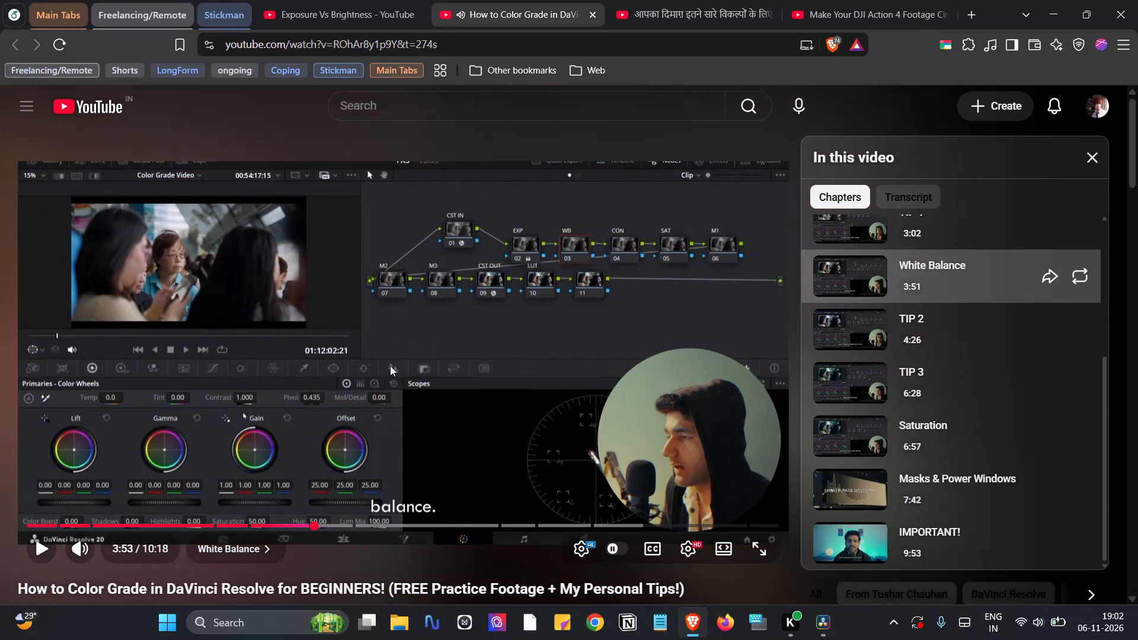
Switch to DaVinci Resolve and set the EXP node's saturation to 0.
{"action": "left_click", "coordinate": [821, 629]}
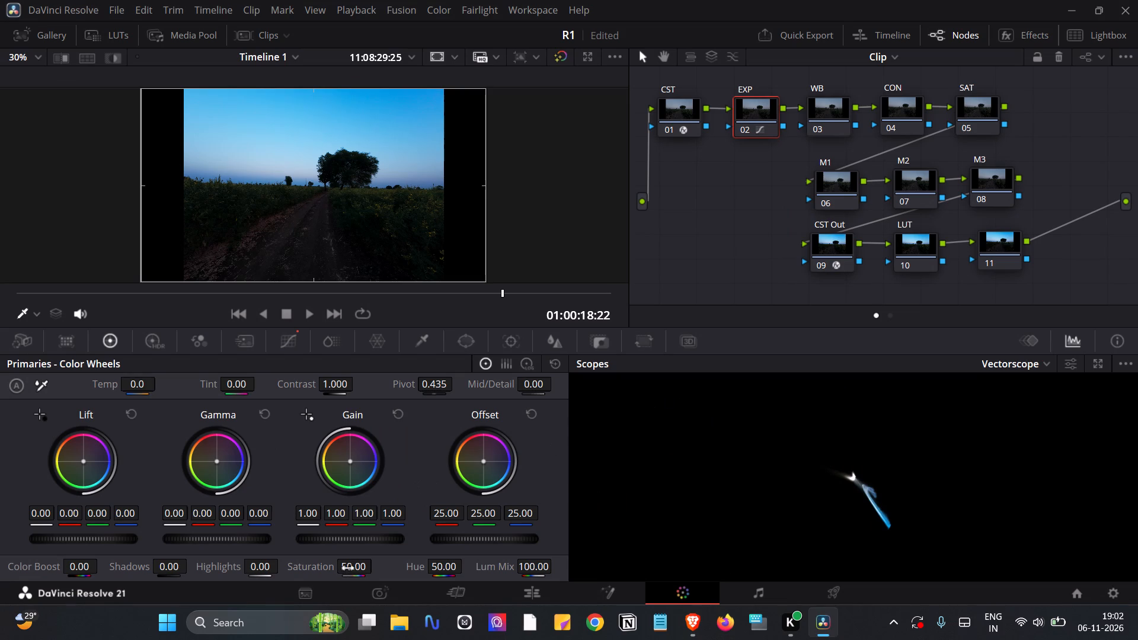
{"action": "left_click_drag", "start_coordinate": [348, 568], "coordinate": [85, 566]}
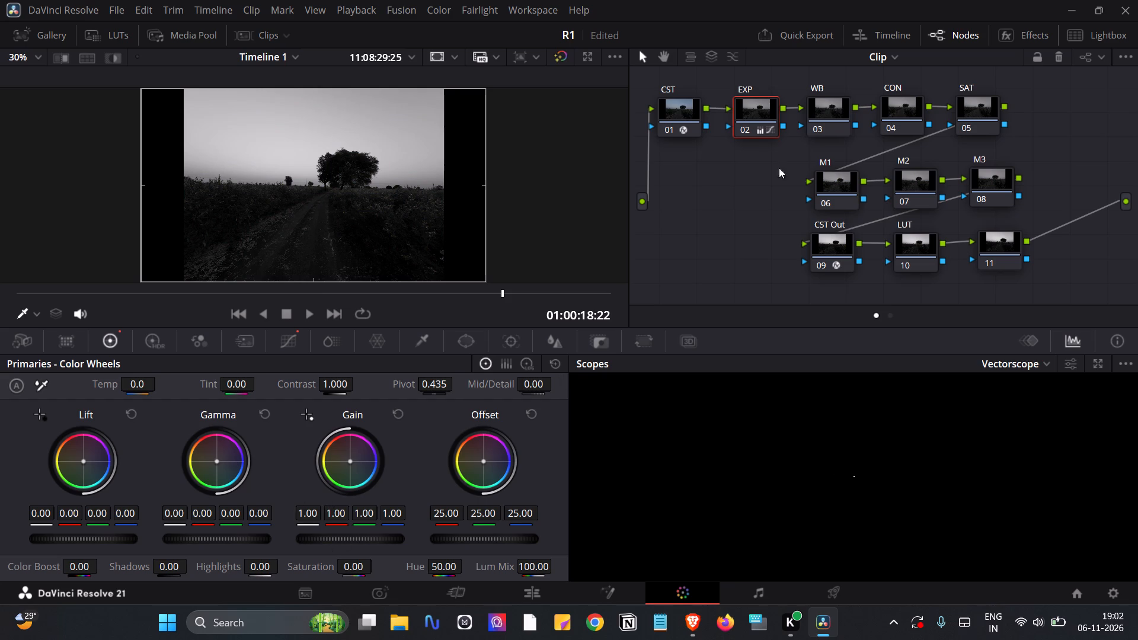
Reset the grade of the EXP node.
{"action": "right_click", "coordinate": [748, 120]}
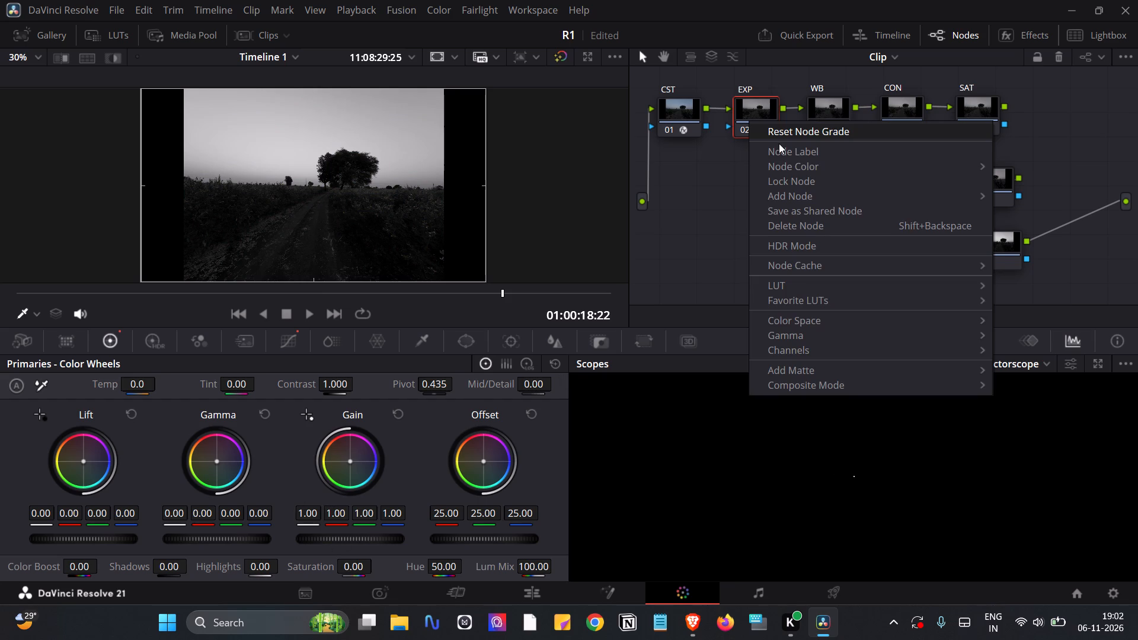
{"action": "left_click", "coordinate": [784, 135]}
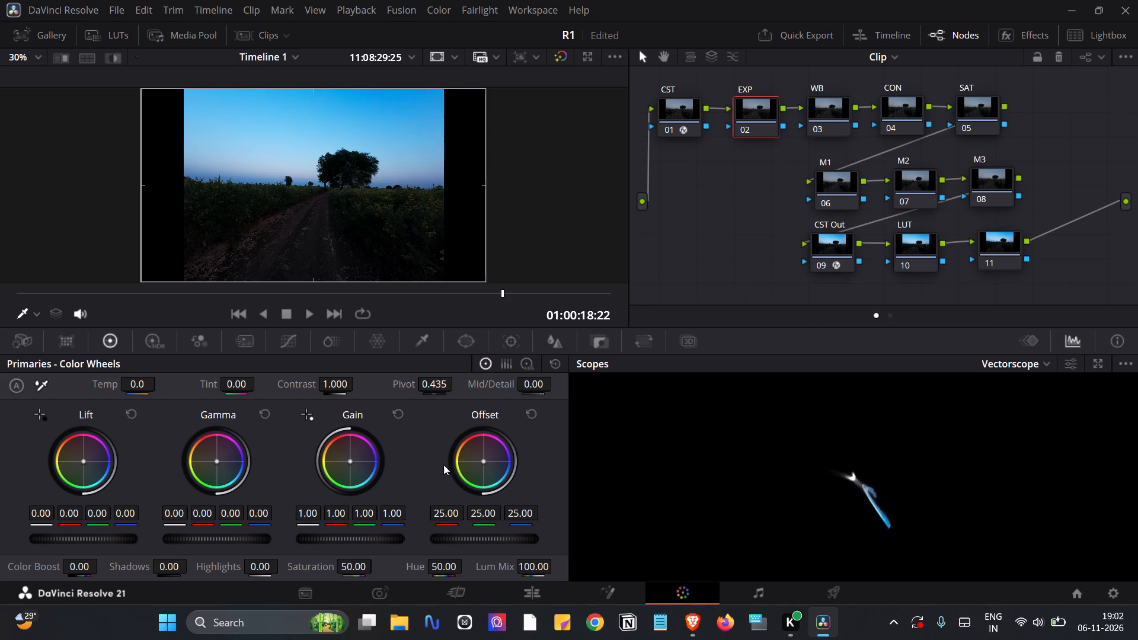
Set the EXP node's saturation to 0 so the image can be judged in black and white.
{"action": "left_click", "coordinate": [357, 563]}
{"action": "left_click_drag", "start_coordinate": [357, 563], "coordinate": [97, 578]}
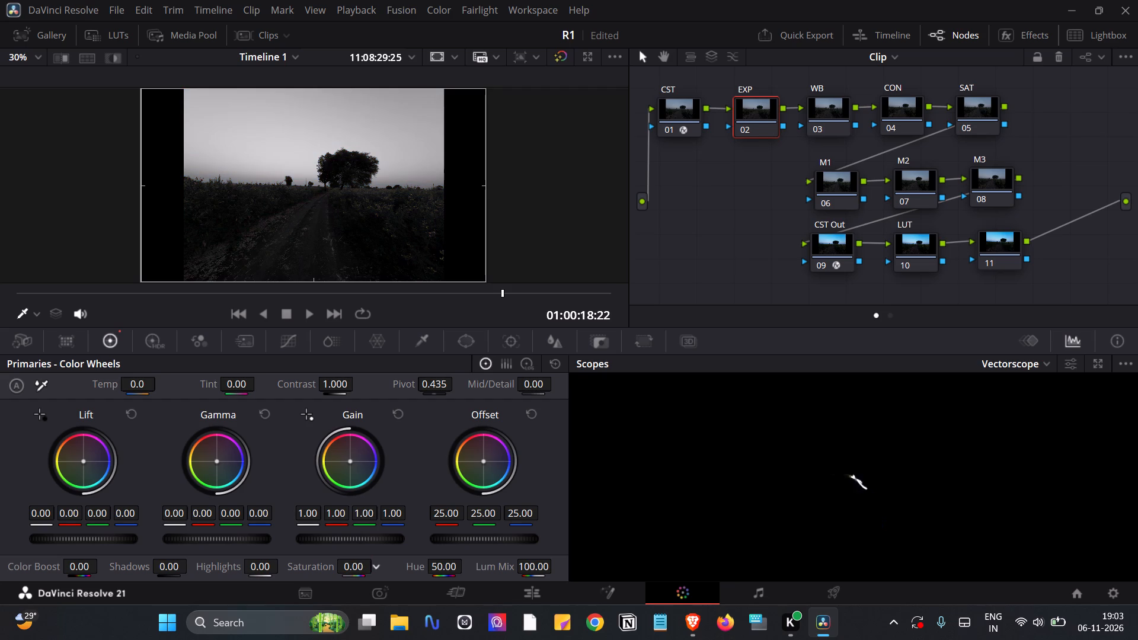
{"action": "left_click_drag", "start_coordinate": [97, 578], "coordinate": [541, 322]}
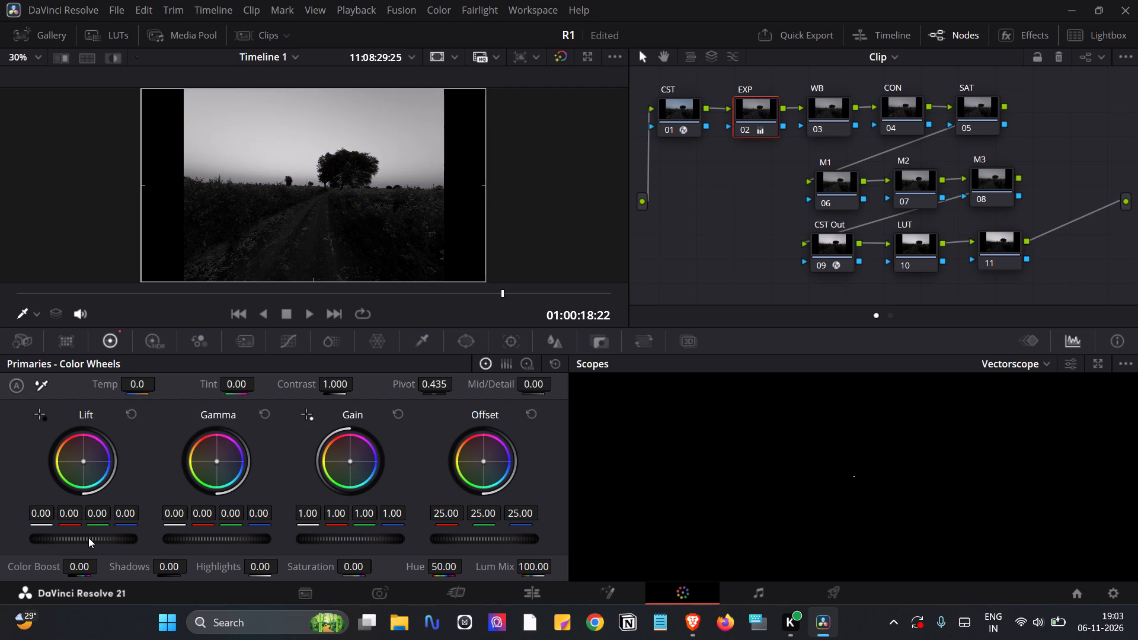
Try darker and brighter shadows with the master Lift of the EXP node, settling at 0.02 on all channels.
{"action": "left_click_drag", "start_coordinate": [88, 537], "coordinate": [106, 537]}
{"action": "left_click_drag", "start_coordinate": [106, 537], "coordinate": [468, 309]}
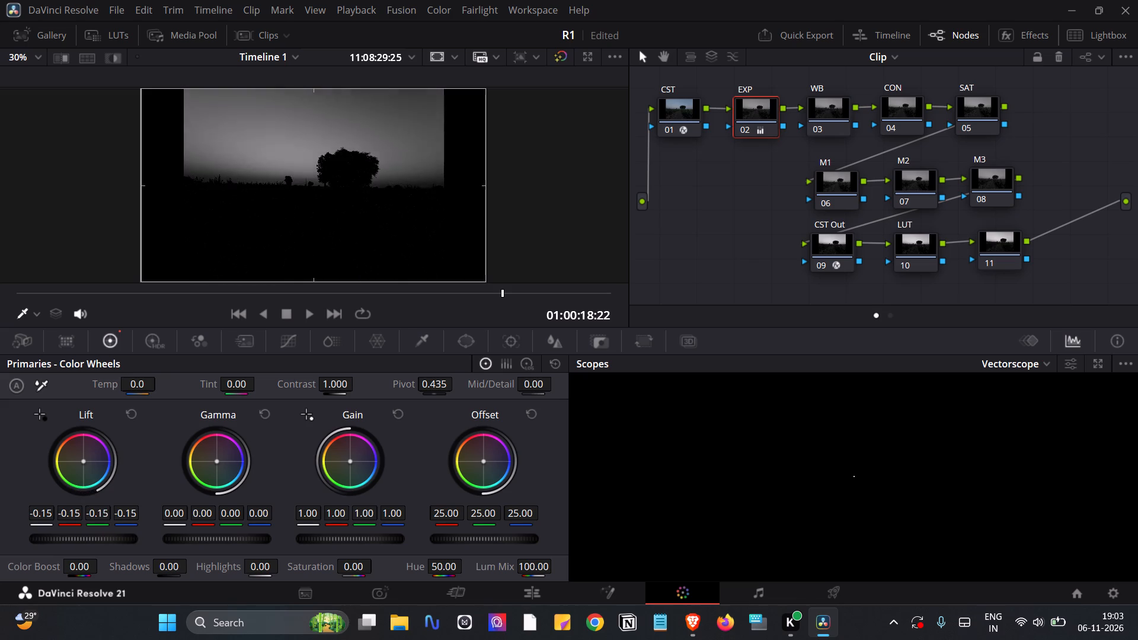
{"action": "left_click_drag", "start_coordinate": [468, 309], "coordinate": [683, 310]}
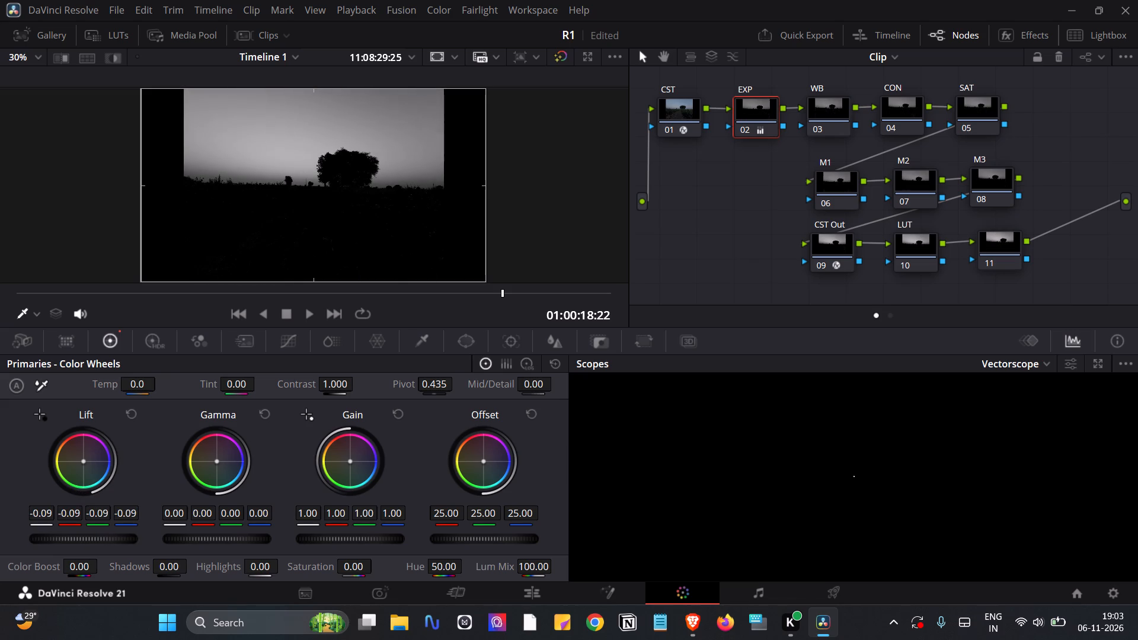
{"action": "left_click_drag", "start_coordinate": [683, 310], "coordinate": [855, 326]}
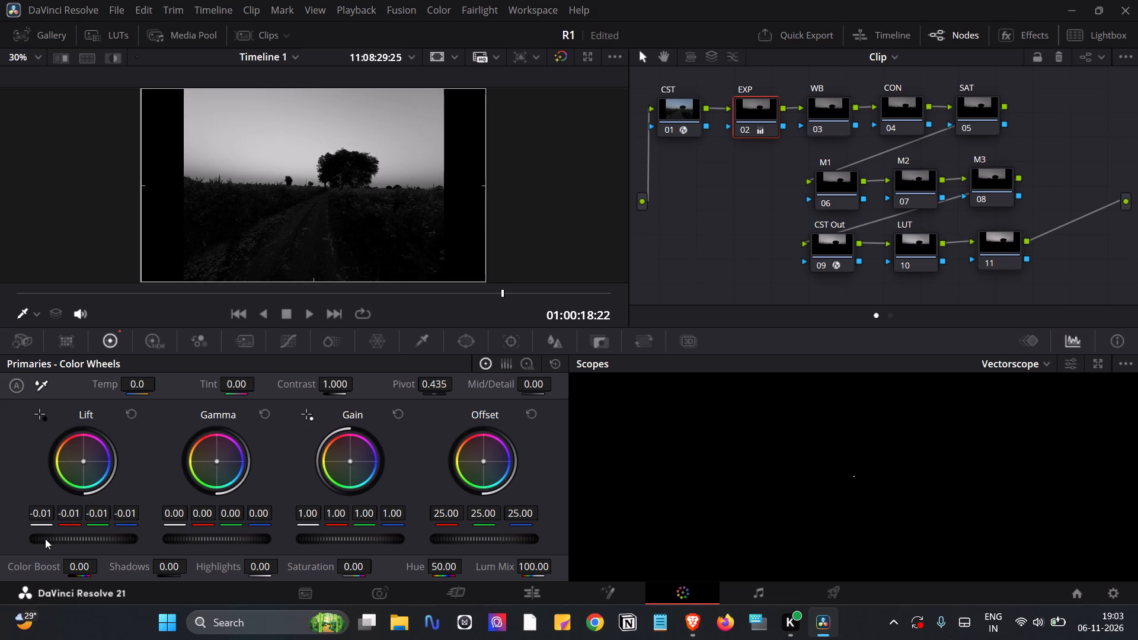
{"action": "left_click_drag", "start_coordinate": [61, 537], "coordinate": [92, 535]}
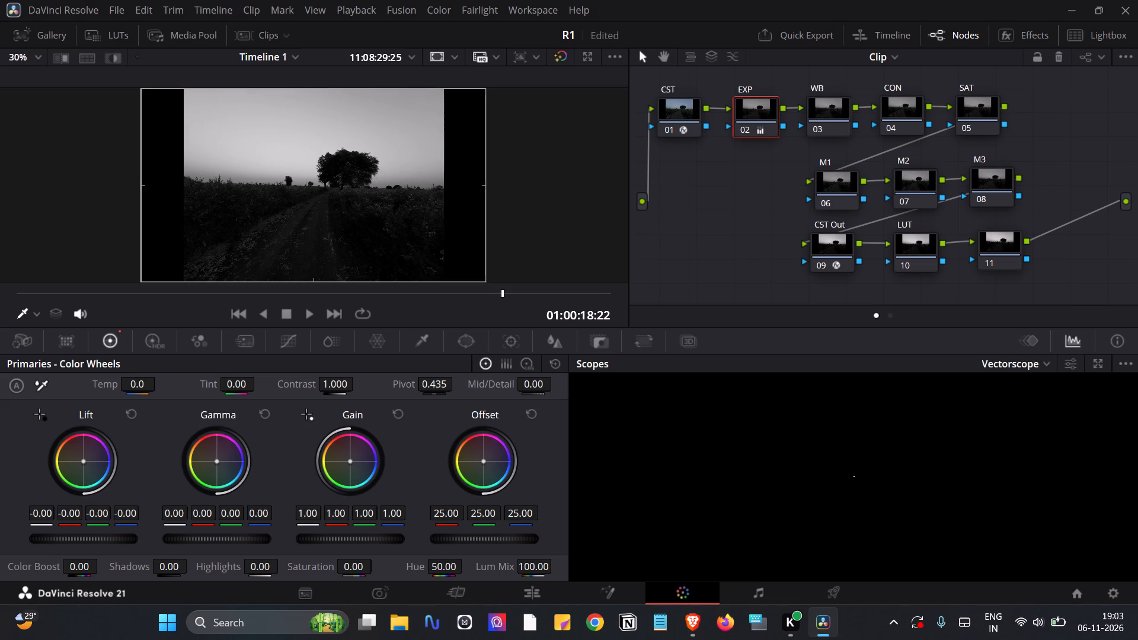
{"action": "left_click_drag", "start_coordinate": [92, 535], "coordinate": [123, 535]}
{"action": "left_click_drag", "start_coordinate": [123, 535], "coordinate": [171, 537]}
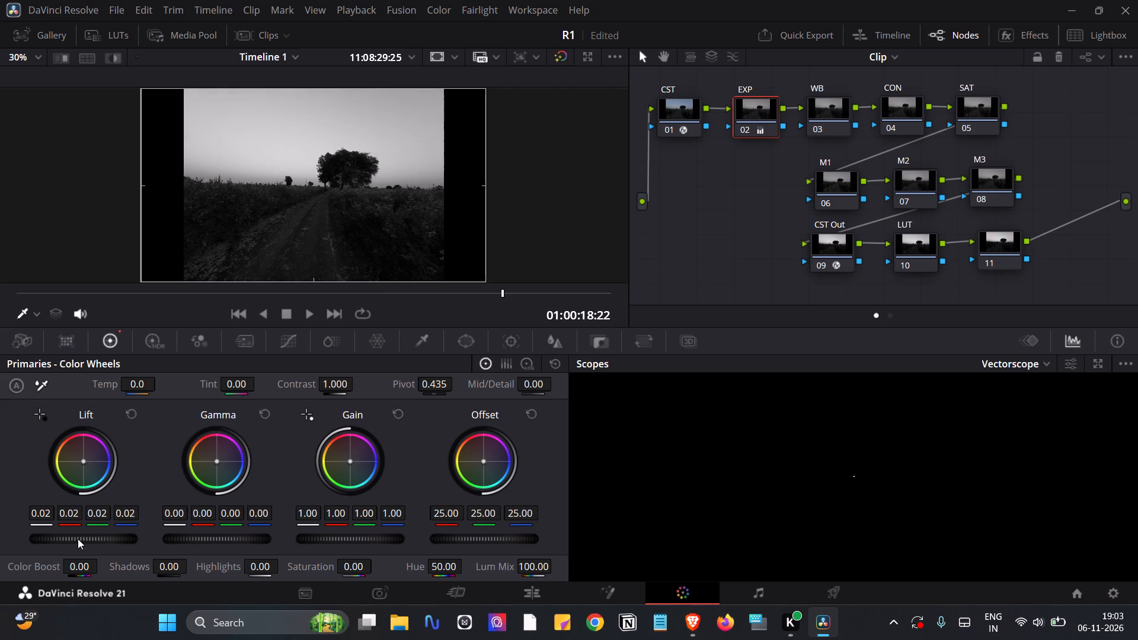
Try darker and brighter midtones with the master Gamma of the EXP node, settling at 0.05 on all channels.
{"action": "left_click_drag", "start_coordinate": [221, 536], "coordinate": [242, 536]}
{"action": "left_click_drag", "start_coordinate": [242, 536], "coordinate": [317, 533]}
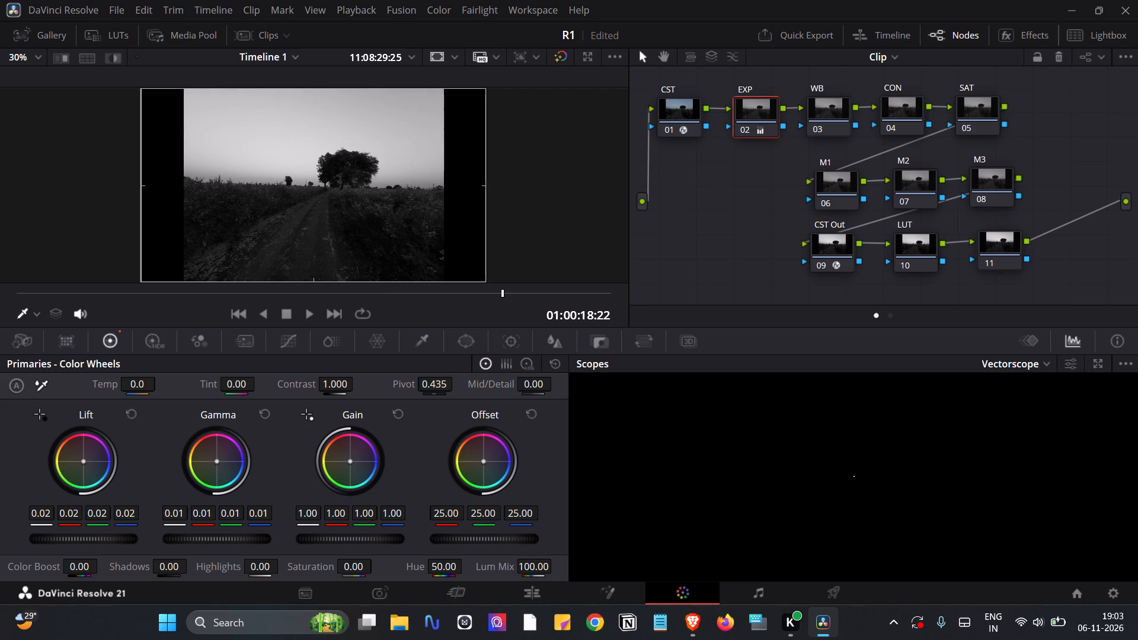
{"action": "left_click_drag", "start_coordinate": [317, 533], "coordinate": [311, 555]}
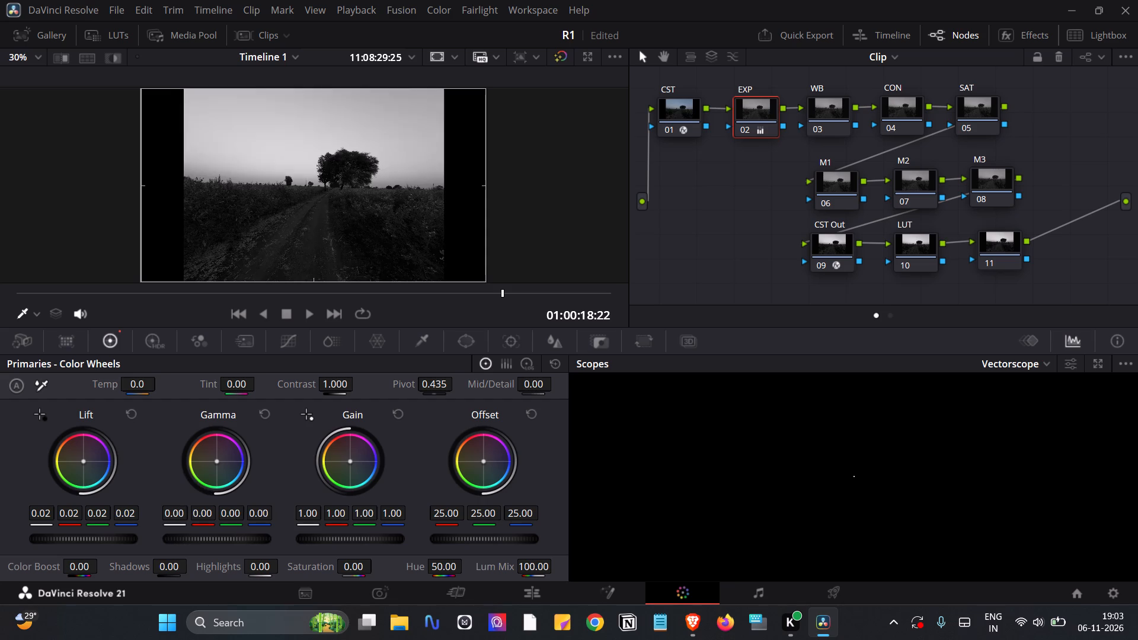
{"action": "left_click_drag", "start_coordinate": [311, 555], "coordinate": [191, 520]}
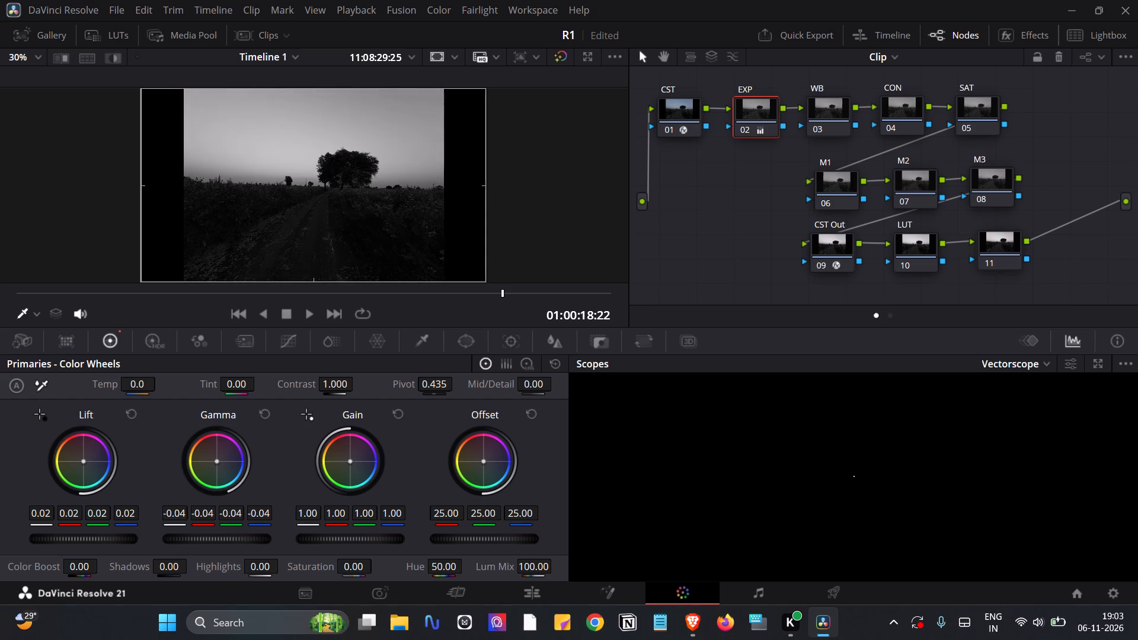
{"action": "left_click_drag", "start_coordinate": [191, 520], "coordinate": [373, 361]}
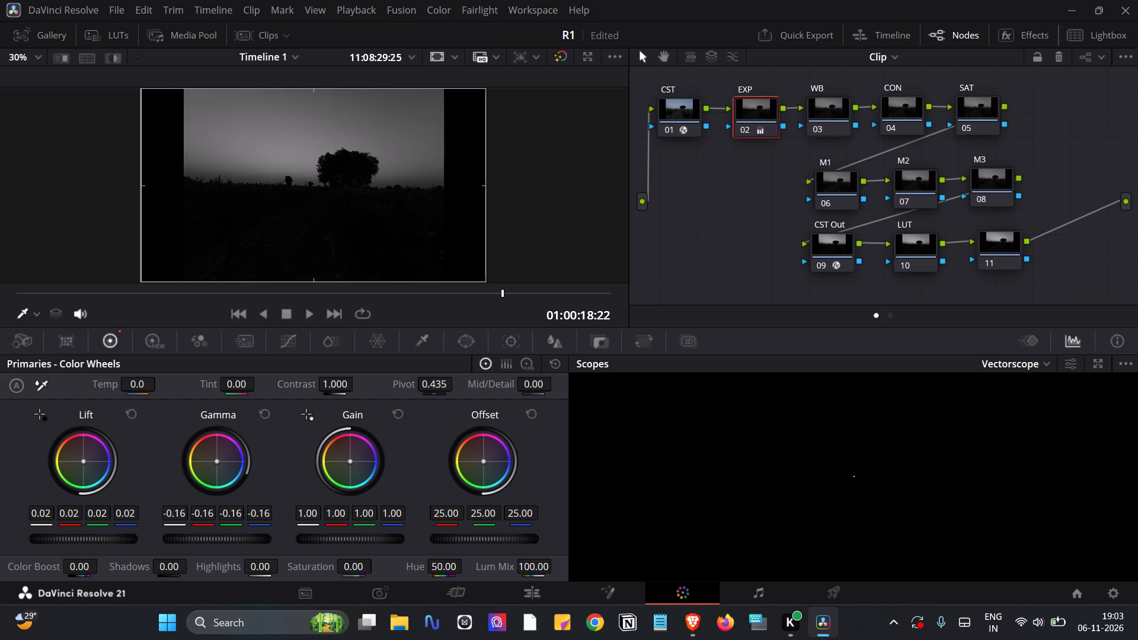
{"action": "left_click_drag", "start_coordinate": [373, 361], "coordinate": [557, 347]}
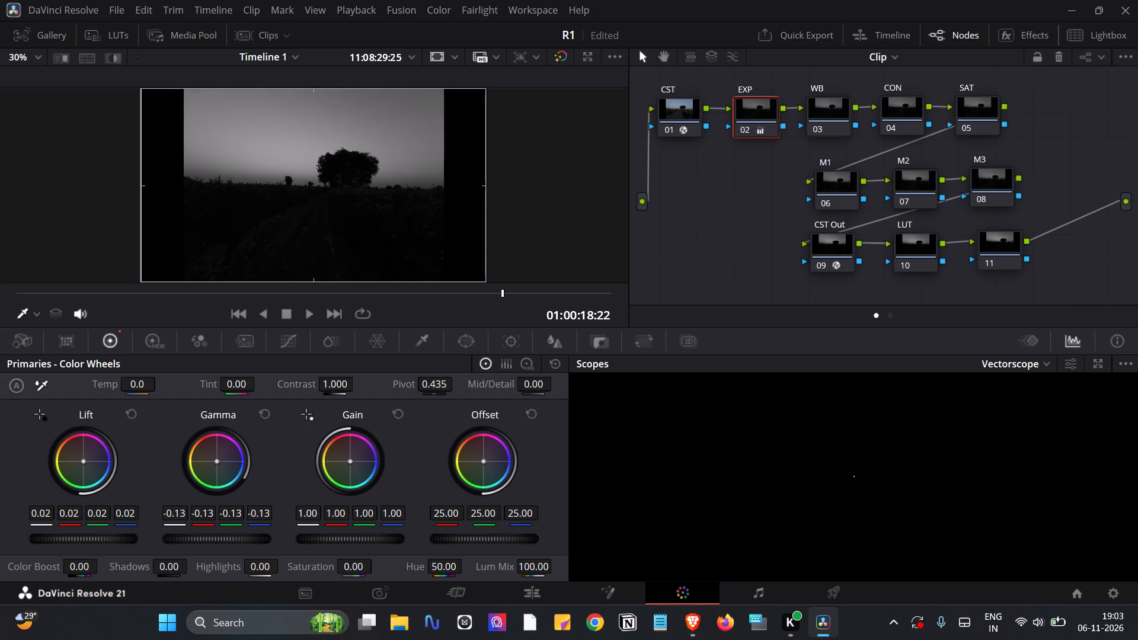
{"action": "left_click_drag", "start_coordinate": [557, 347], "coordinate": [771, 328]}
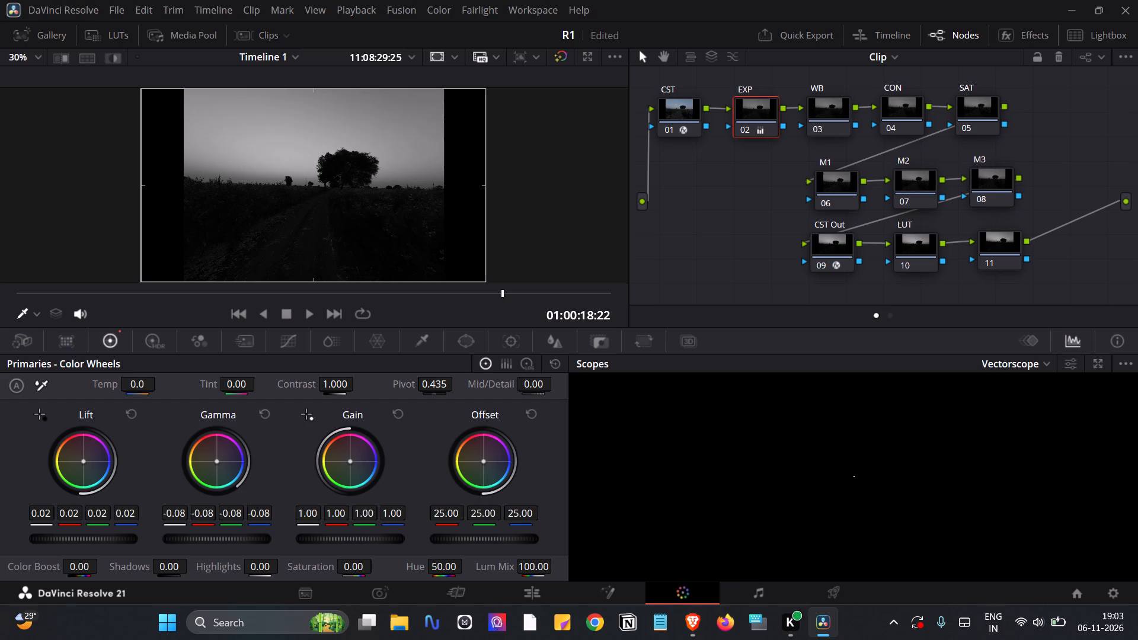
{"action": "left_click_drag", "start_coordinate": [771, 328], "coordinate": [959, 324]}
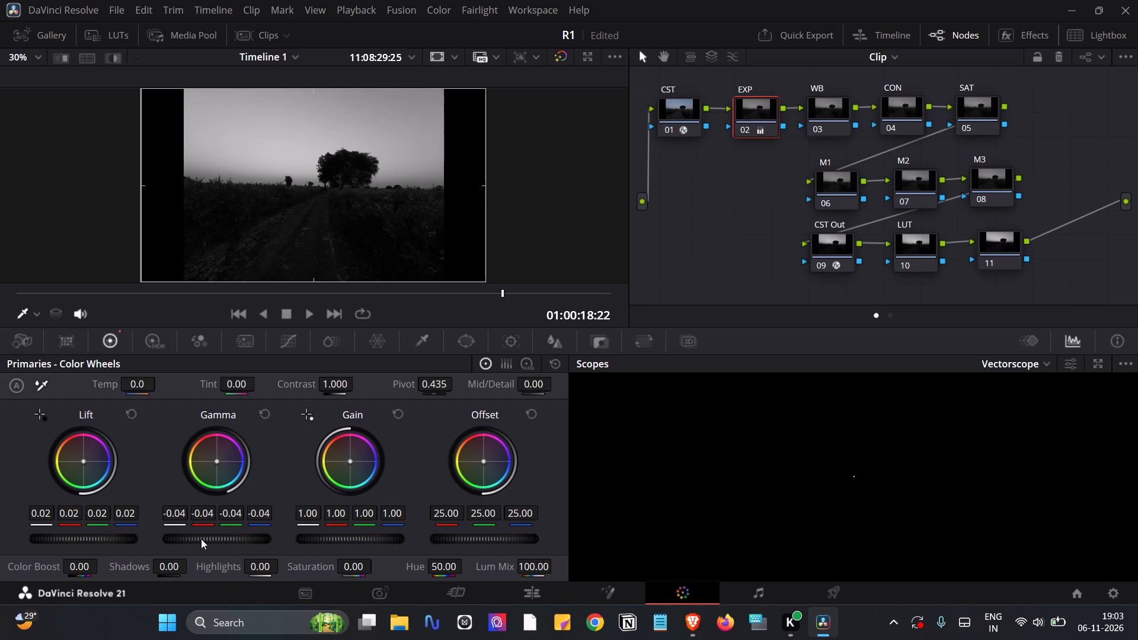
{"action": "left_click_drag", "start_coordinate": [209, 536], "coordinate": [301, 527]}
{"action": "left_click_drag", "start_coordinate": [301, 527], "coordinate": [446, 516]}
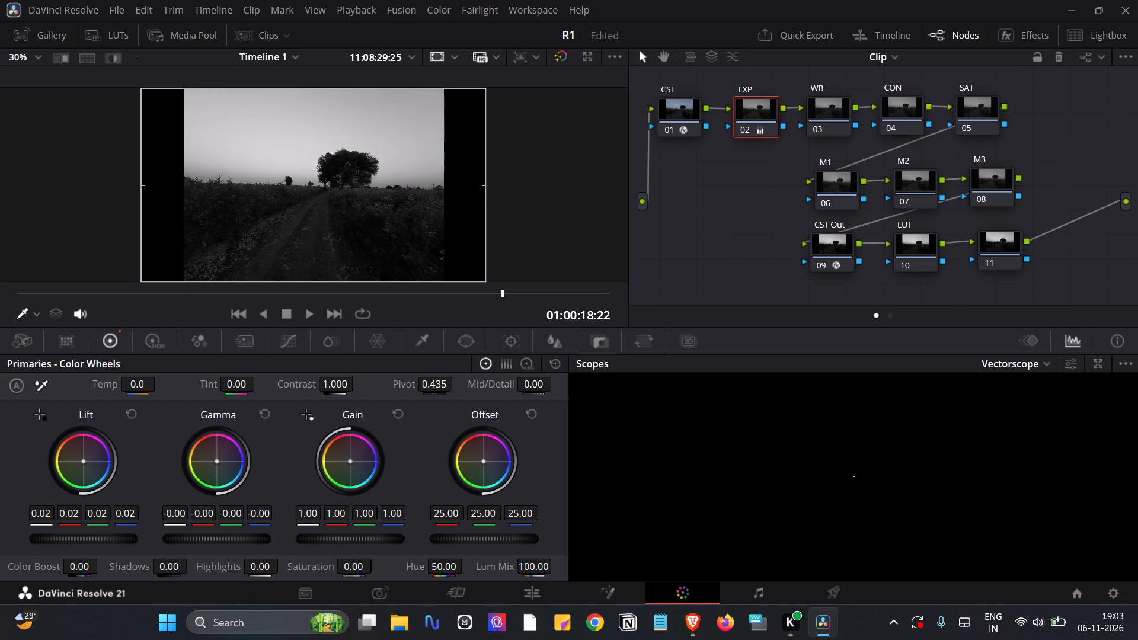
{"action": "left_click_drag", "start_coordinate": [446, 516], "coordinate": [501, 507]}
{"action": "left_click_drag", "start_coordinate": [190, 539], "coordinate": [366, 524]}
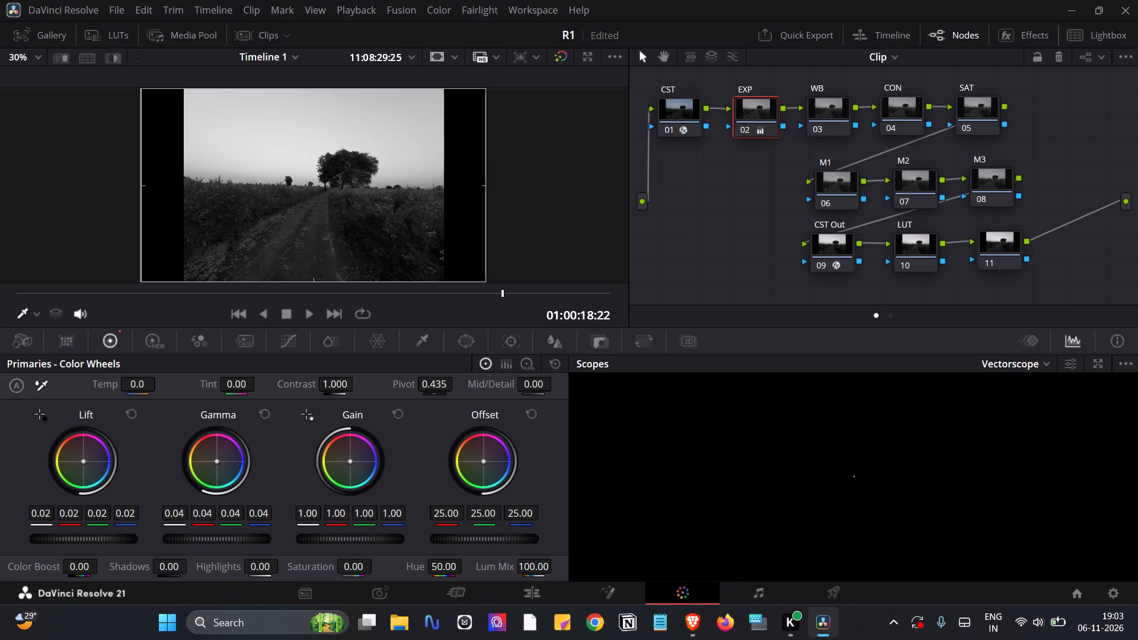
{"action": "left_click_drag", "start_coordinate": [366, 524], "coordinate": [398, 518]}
Refine the EXP node's shadows by adjusting the master Lift to 0.03 on all channels.
{"action": "left_click_drag", "start_coordinate": [76, 537], "coordinate": [39, 538]}
{"action": "left_click_drag", "start_coordinate": [39, 538], "coordinate": [574, 322]}
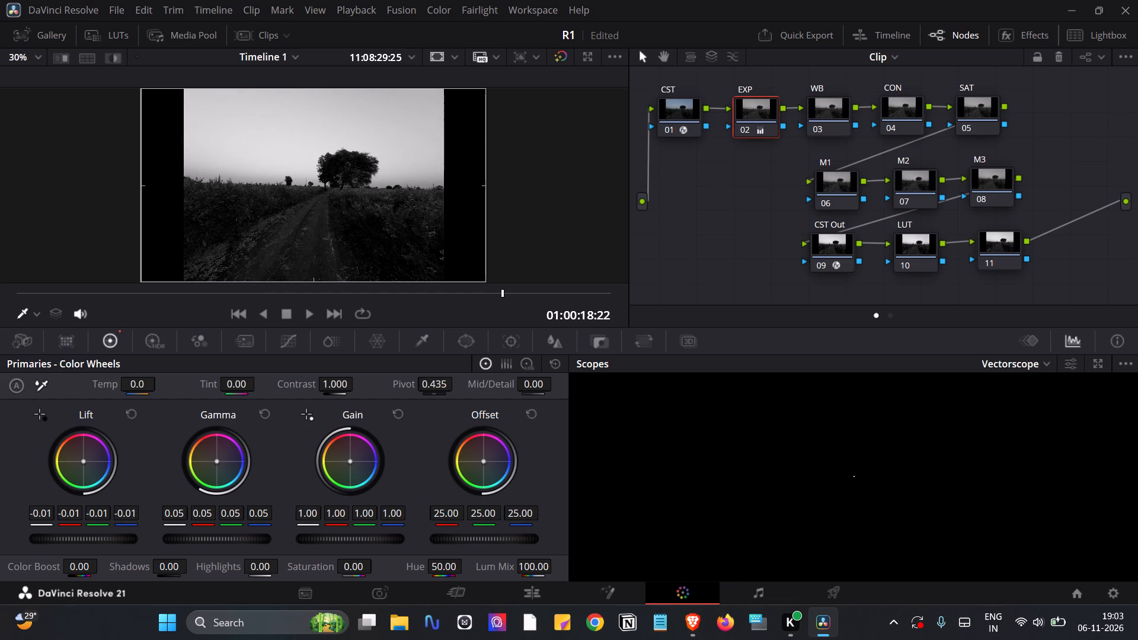
{"action": "left_click_drag", "start_coordinate": [574, 322], "coordinate": [539, 322]}
{"action": "left_click_drag", "start_coordinate": [539, 322], "coordinate": [558, 323]}
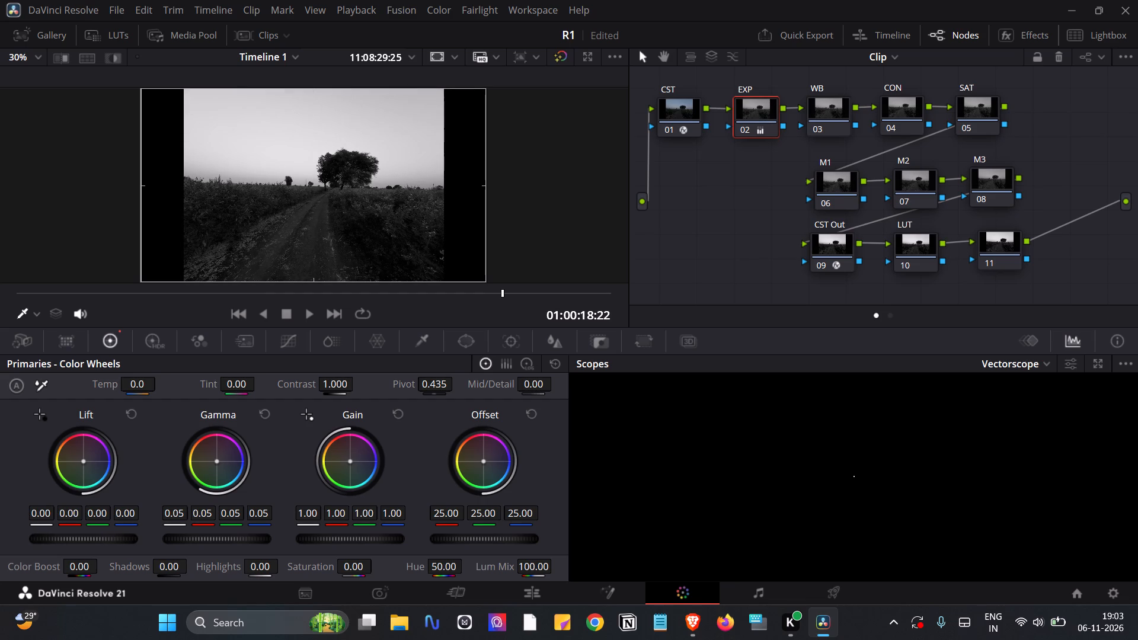
{"action": "left_click_drag", "start_coordinate": [558, 323], "coordinate": [592, 324]}
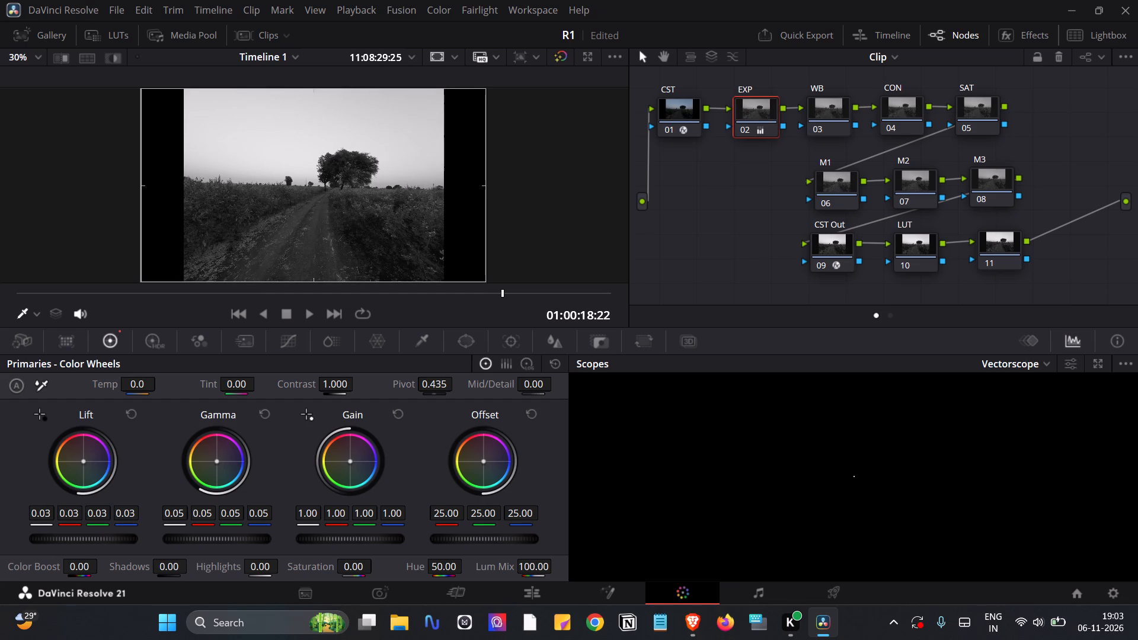
{"action": "left_click_drag", "start_coordinate": [592, 324], "coordinate": [523, 325]}
{"action": "left_click_drag", "start_coordinate": [523, 325], "coordinate": [544, 323]}
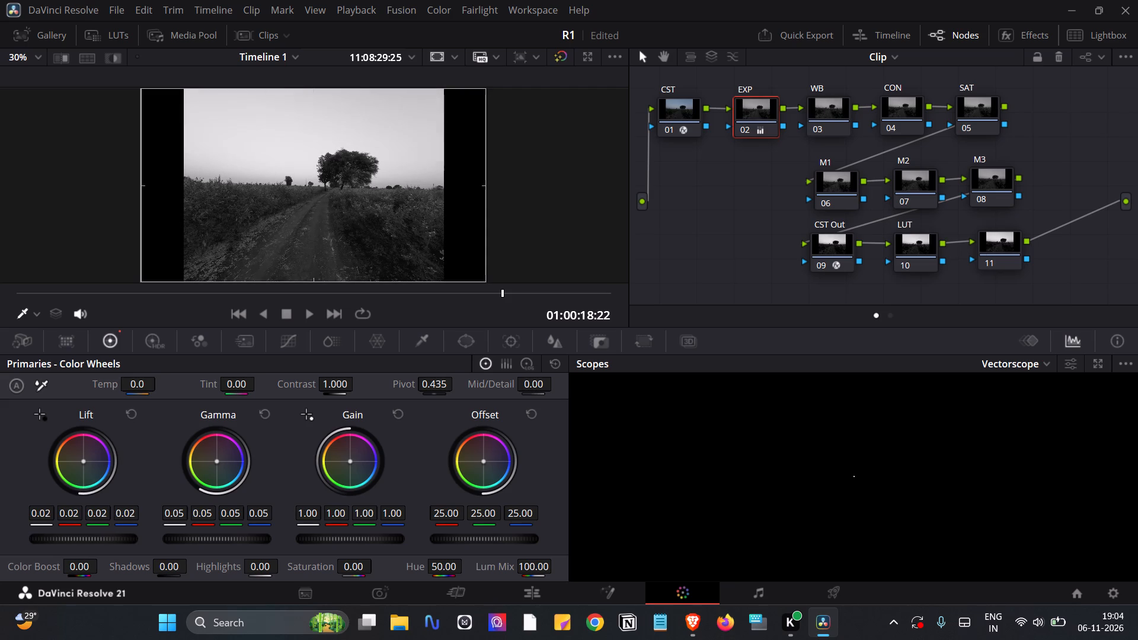
{"action": "left_click_drag", "start_coordinate": [544, 323], "coordinate": [545, 323]}
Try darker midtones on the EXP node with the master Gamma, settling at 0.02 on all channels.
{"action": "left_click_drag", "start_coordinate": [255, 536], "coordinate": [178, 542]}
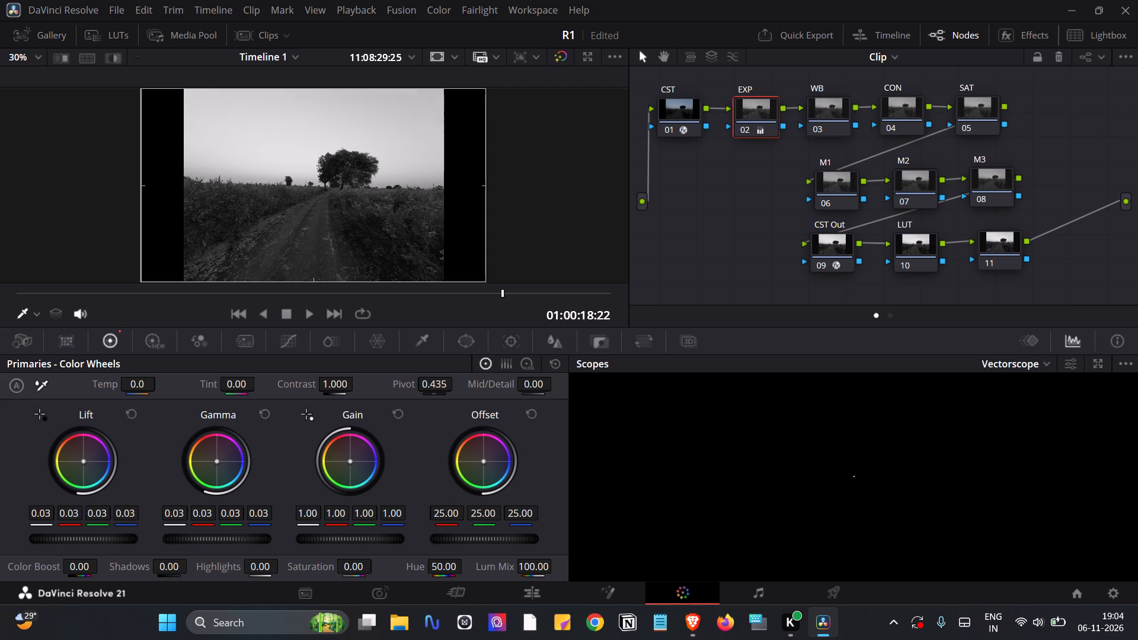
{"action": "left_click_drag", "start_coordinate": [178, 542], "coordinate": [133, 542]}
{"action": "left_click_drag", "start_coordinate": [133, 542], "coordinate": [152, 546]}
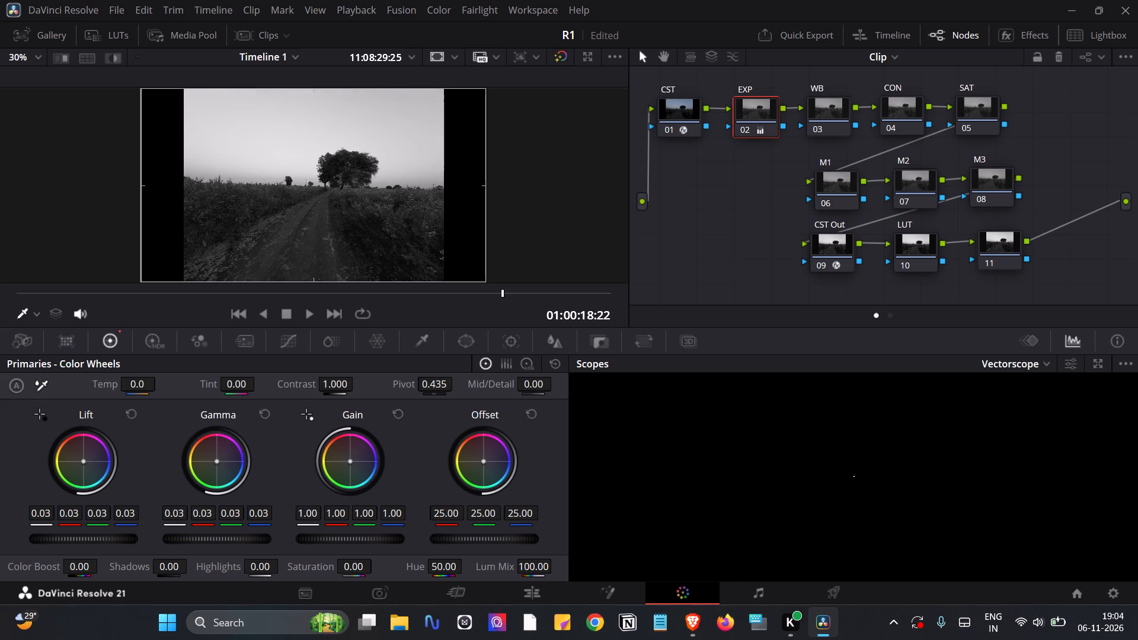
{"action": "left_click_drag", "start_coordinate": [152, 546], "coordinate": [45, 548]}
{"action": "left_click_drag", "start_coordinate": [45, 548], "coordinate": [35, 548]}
Switch to the Brave browser and play a short stretch of the colour grading tutorial's white balance part, then return to DaVinci Resolve.
{"action": "left_click", "coordinate": [686, 629]}
{"action": "left_click", "coordinate": [711, 351]}
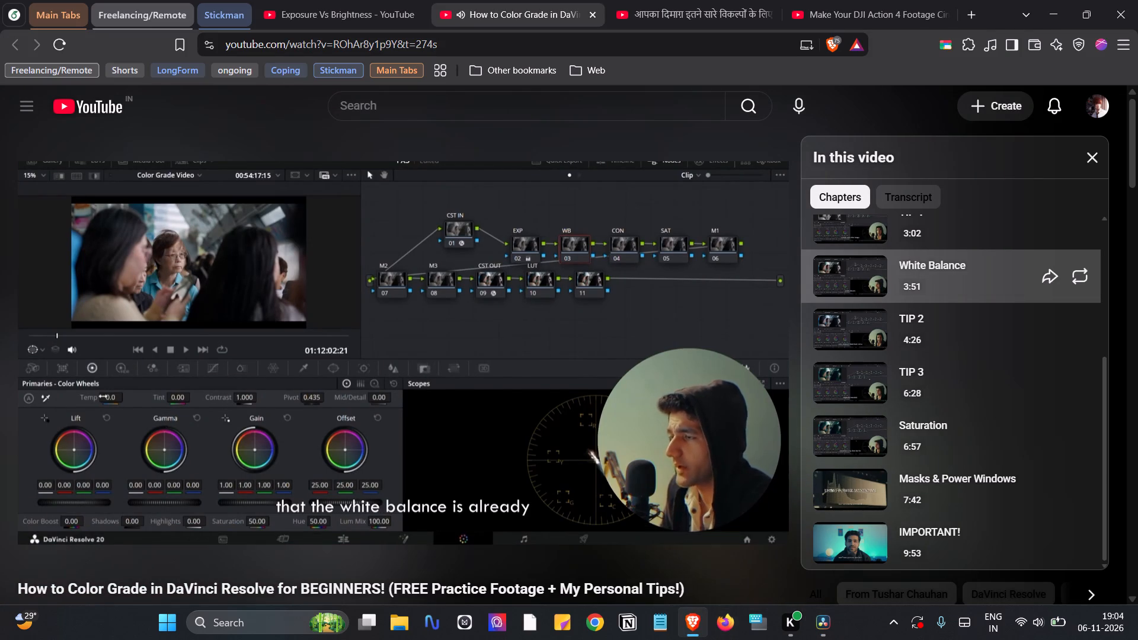
{"action": "left_click", "coordinate": [709, 350]}
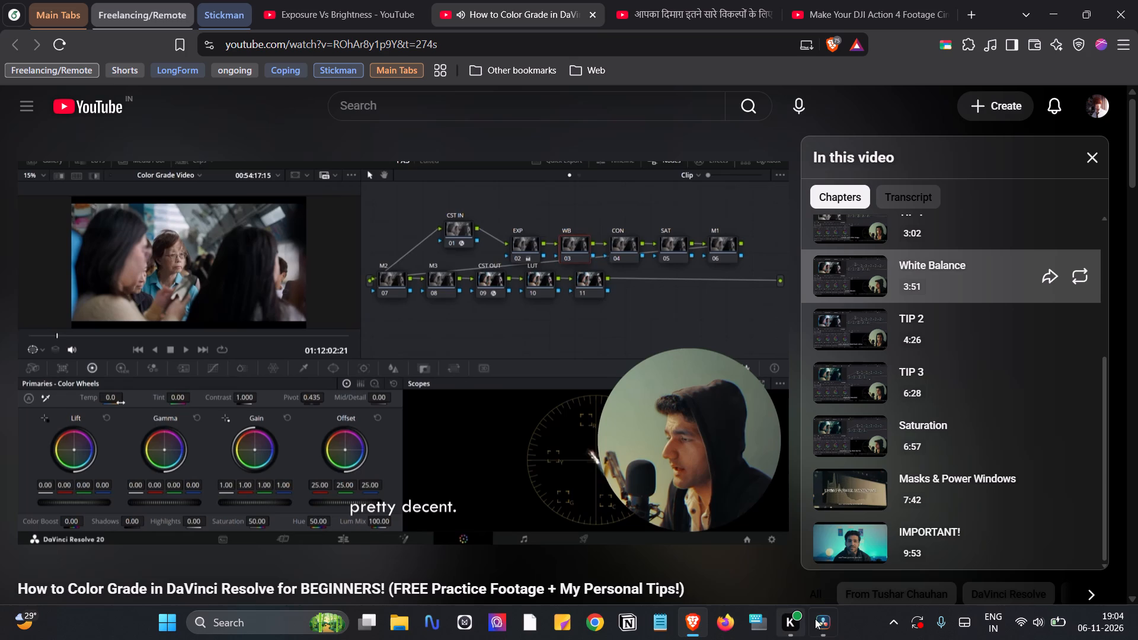
{"action": "left_click", "coordinate": [839, 572]}
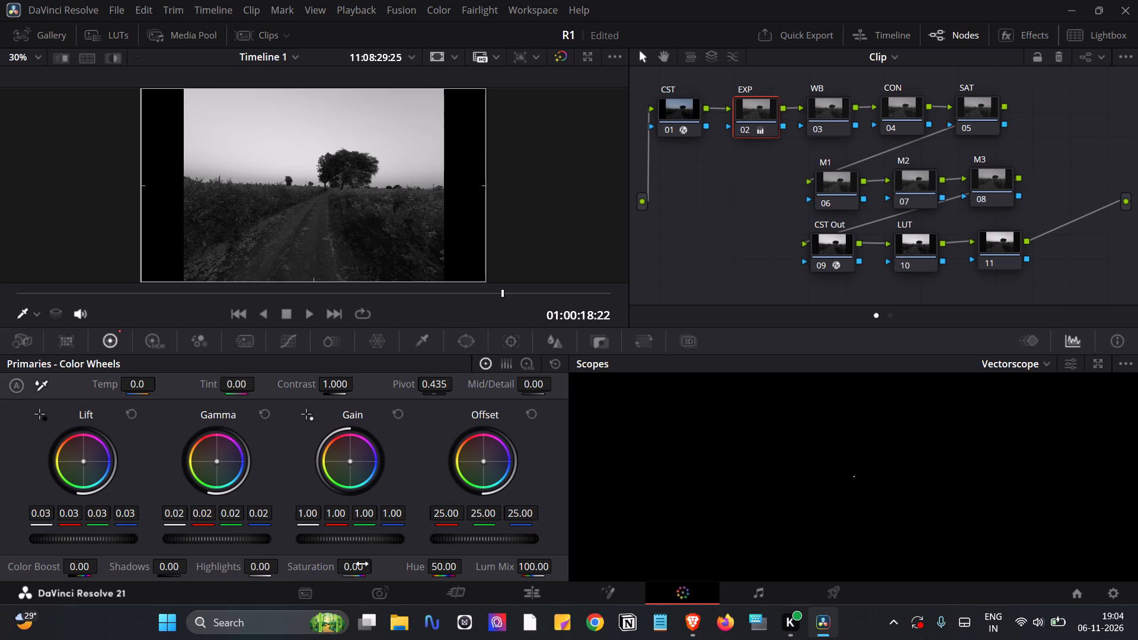
Rebalance the EXP node's exposure with master Lift at 0.02 and master Gamma at 0.05 on all channels.
{"action": "left_click_drag", "start_coordinate": [80, 537], "coordinate": [571, 319]}
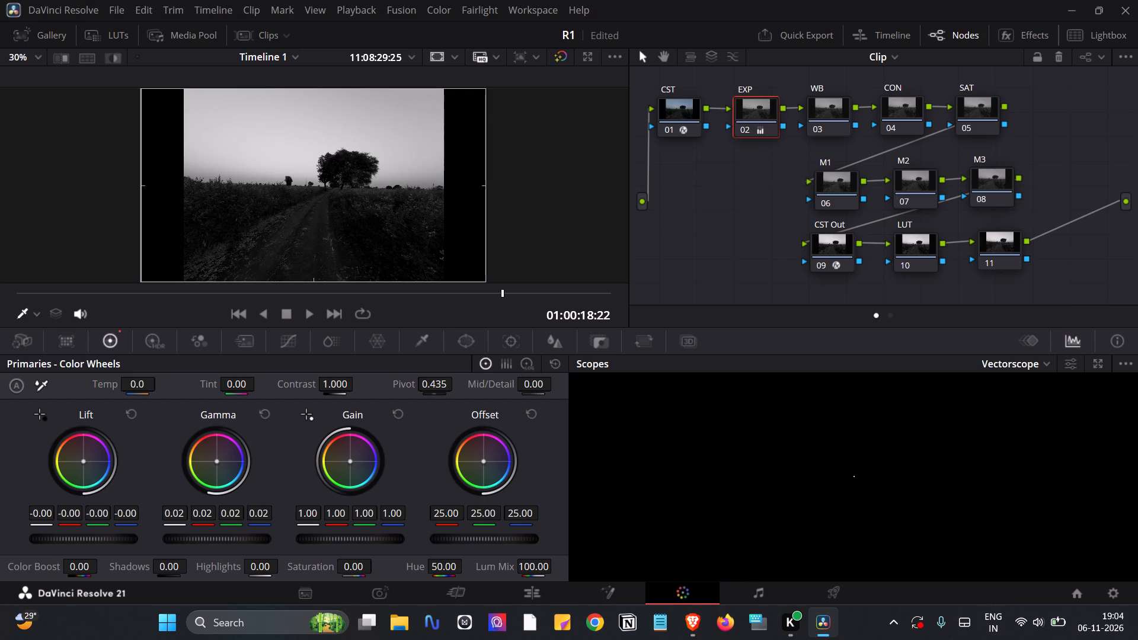
{"action": "left_click_drag", "start_coordinate": [571, 319], "coordinate": [621, 323]}
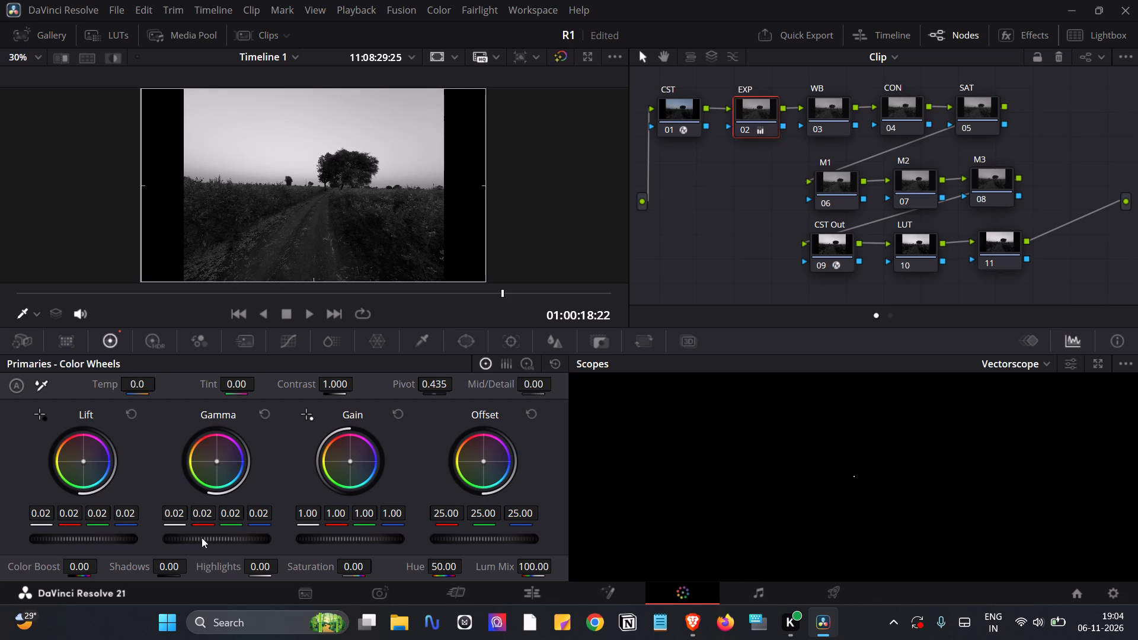
{"action": "left_click_drag", "start_coordinate": [202, 537], "coordinate": [248, 532]}
{"action": "left_click_drag", "start_coordinate": [248, 532], "coordinate": [241, 532]}
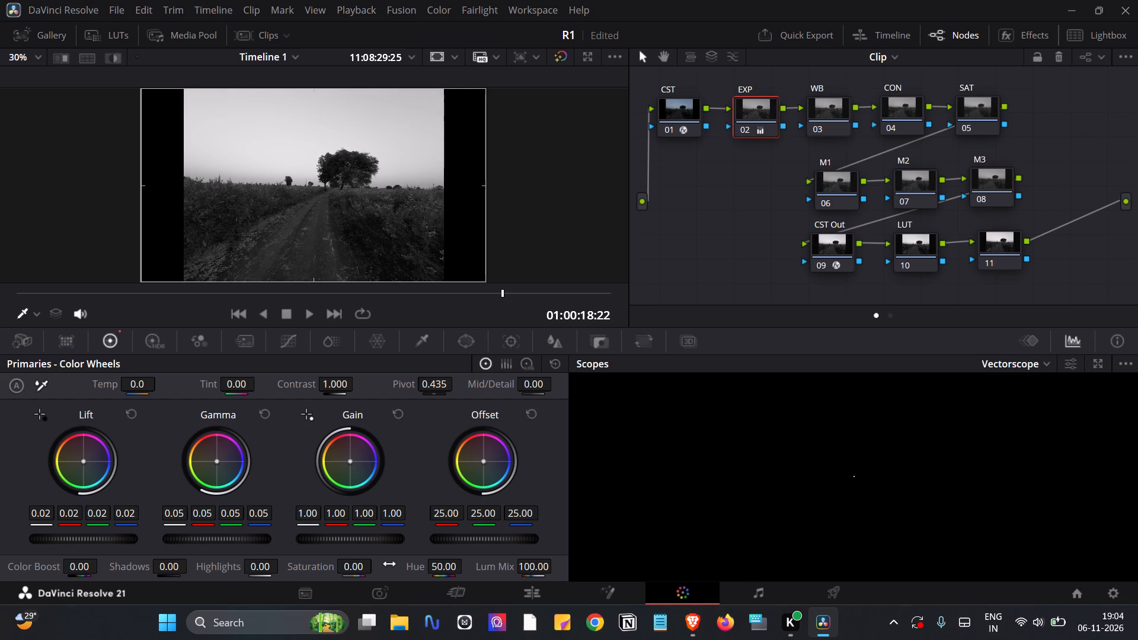
Restore the image's colour by setting the EXP node's saturation to 50.
{"action": "left_click", "coordinate": [356, 572]}
{"action": "left_click_drag", "start_coordinate": [356, 572], "coordinate": [389, 569]}
{"action": "left_click_drag", "start_coordinate": [389, 569], "coordinate": [545, 578]}
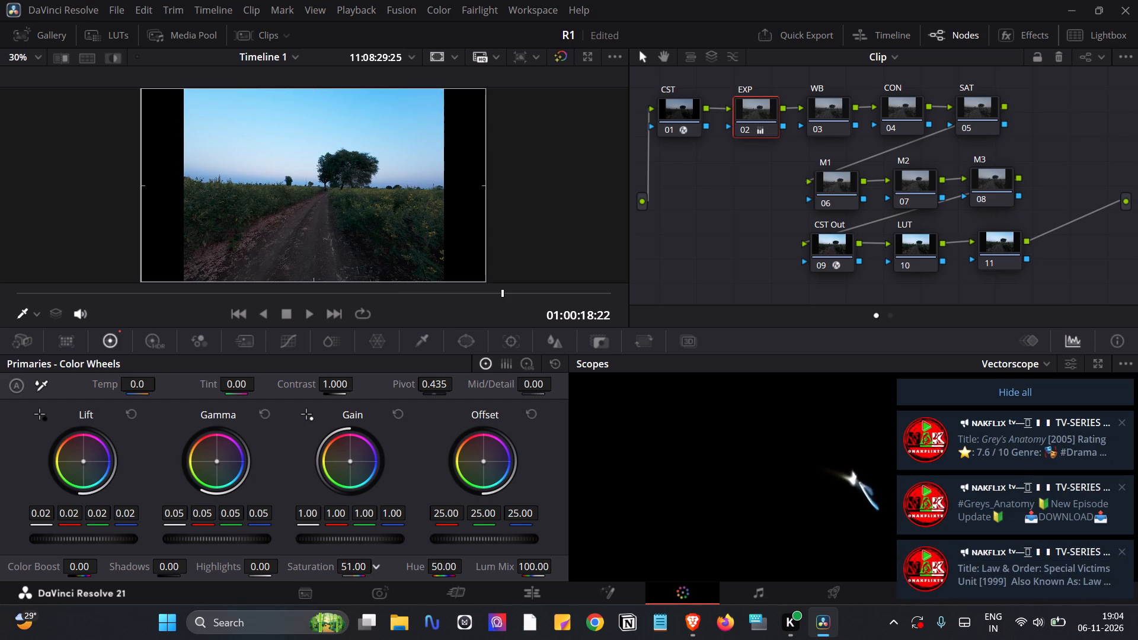
{"action": "left_click_drag", "start_coordinate": [545, 578], "coordinate": [541, 578]}
{"action": "left_click_drag", "start_coordinate": [541, 578], "coordinate": [542, 580]}
{"action": "double_click", "coordinate": [357, 562]}
{"action": "key", "text": "Right"}
{"action": "key", "text": "BackSpace"}
{"action": "key", "text": "BackSpace"}
{"action": "key", "text": "BackSpace"}
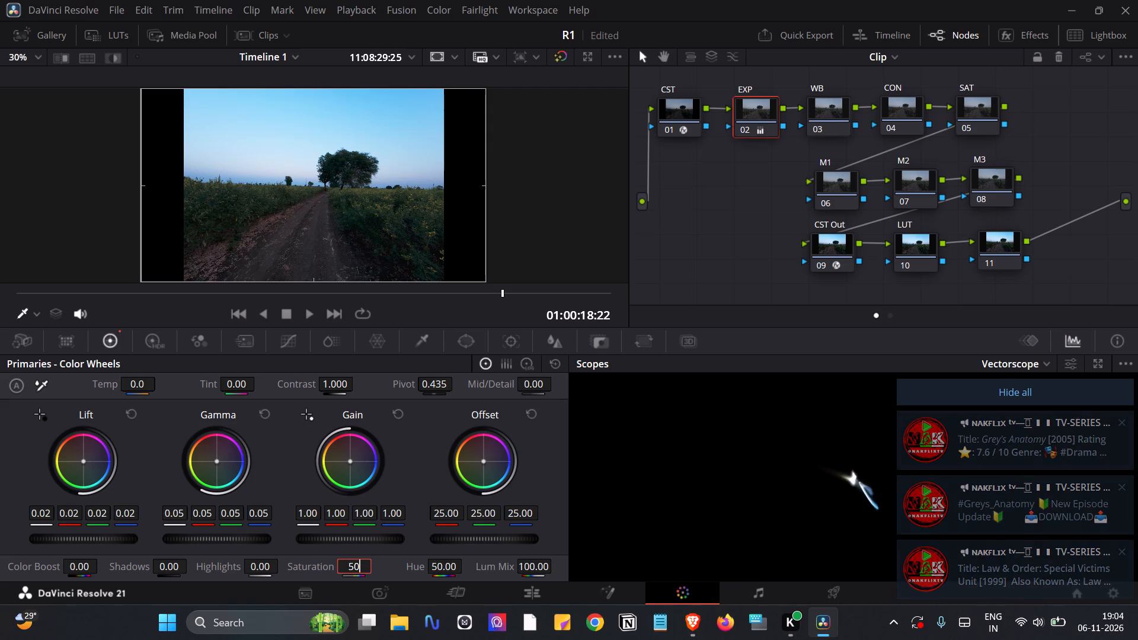
{"action": "key", "text": "Return"}
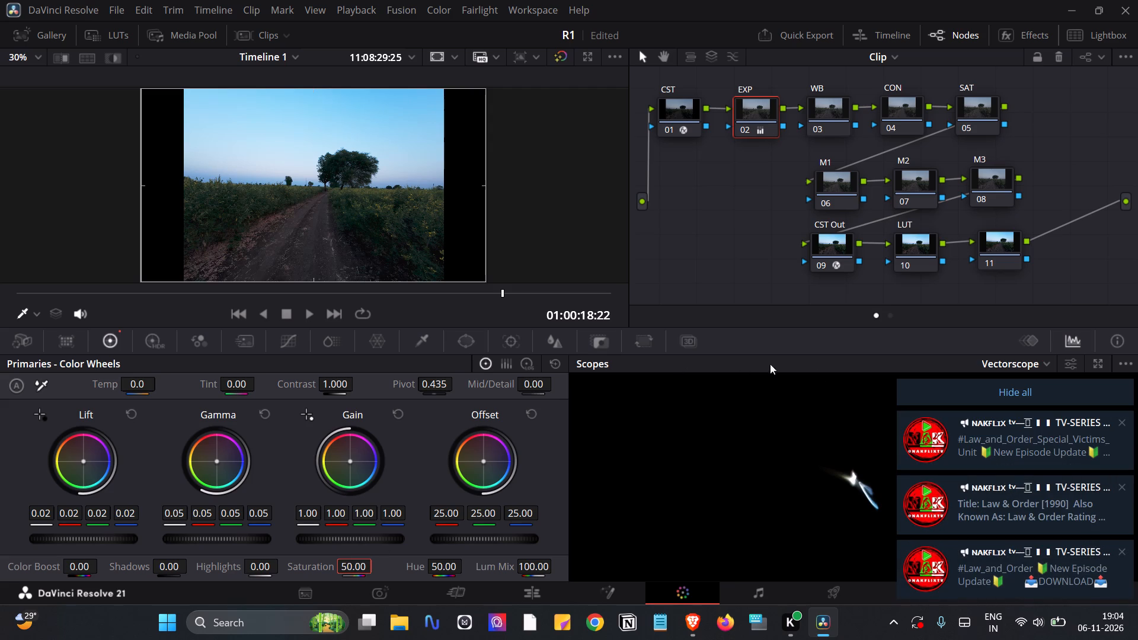
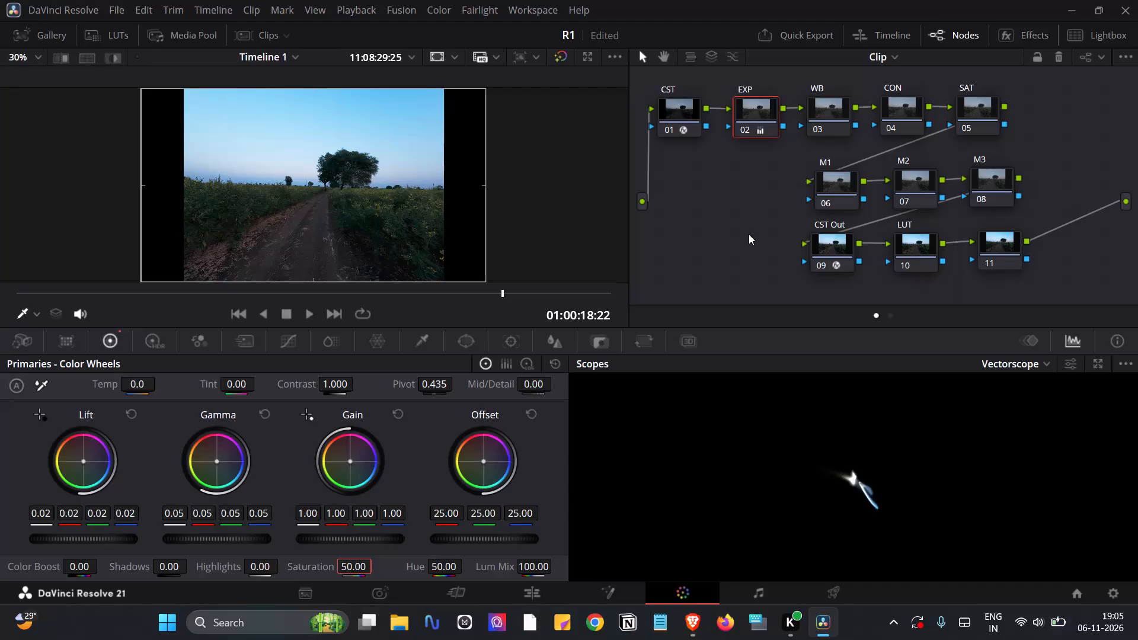
Switch to the Brave browser, play the tutorial's TIP 2 part up to about 4:51, pause it and return to DaVinci Resolve.
{"action": "left_click", "coordinate": [697, 622]}
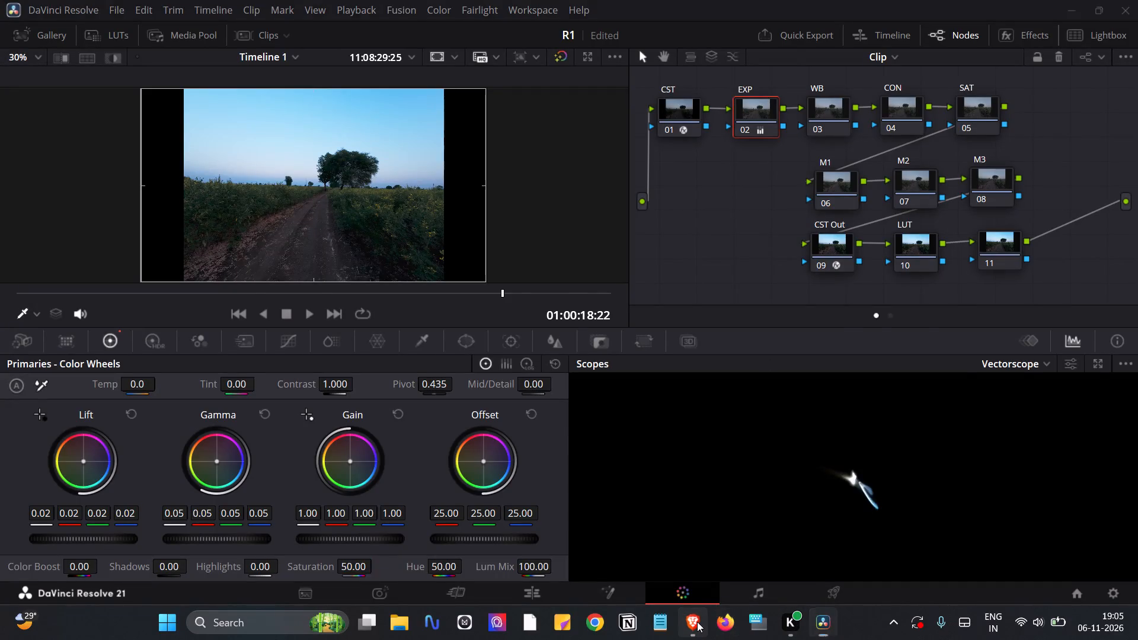
{"action": "left_click", "coordinate": [574, 299]}
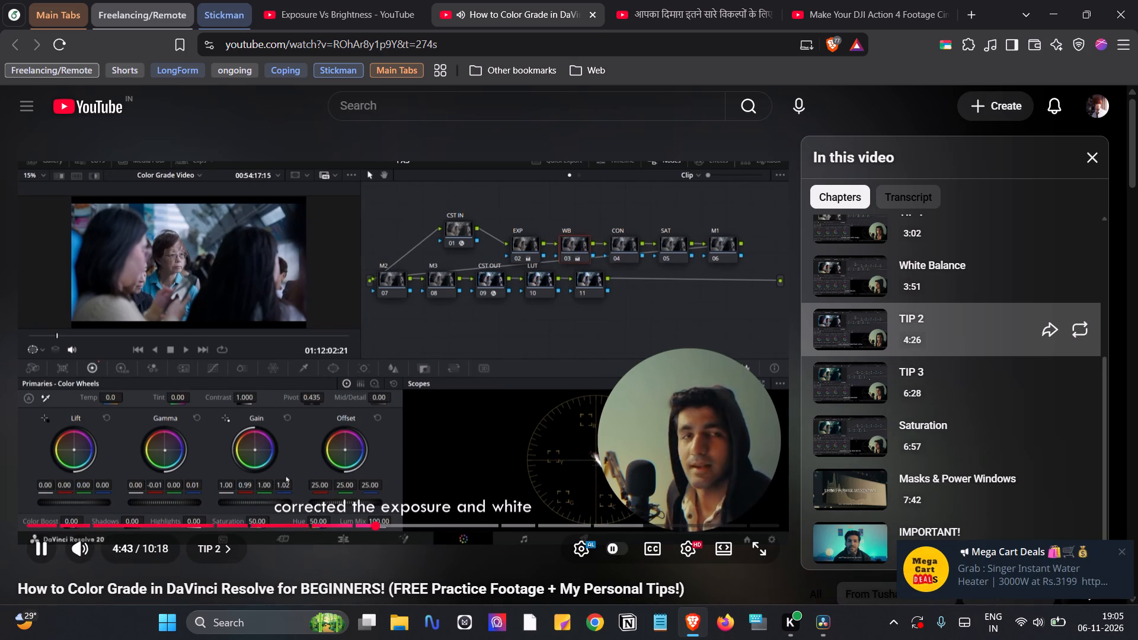
{"action": "left_click", "coordinate": [520, 383]}
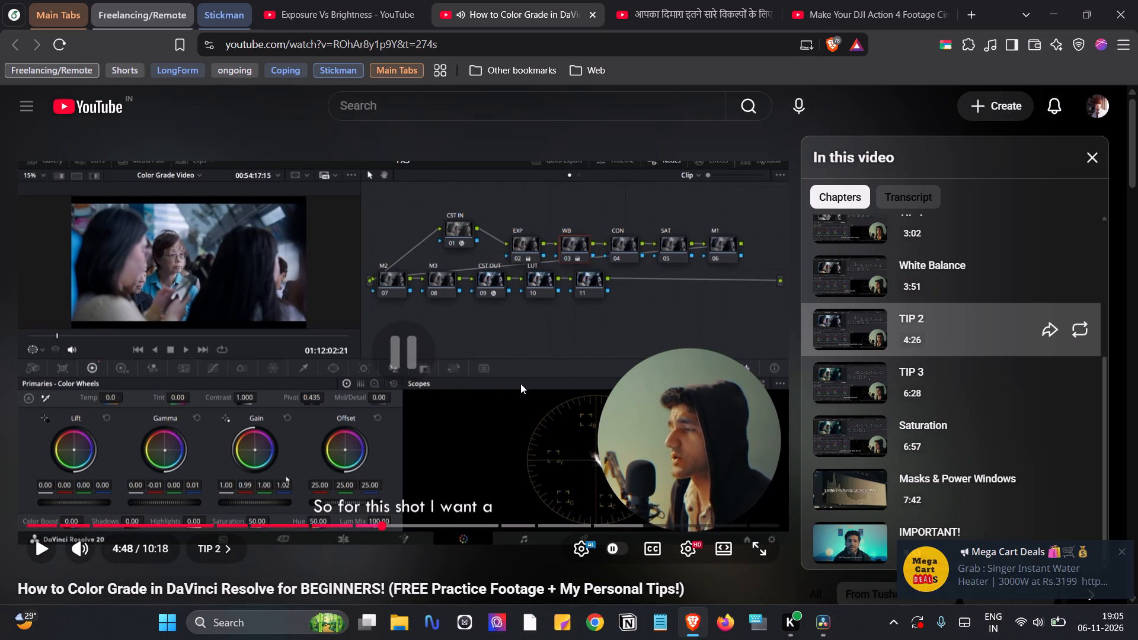
{"action": "left_click", "coordinate": [520, 383]}
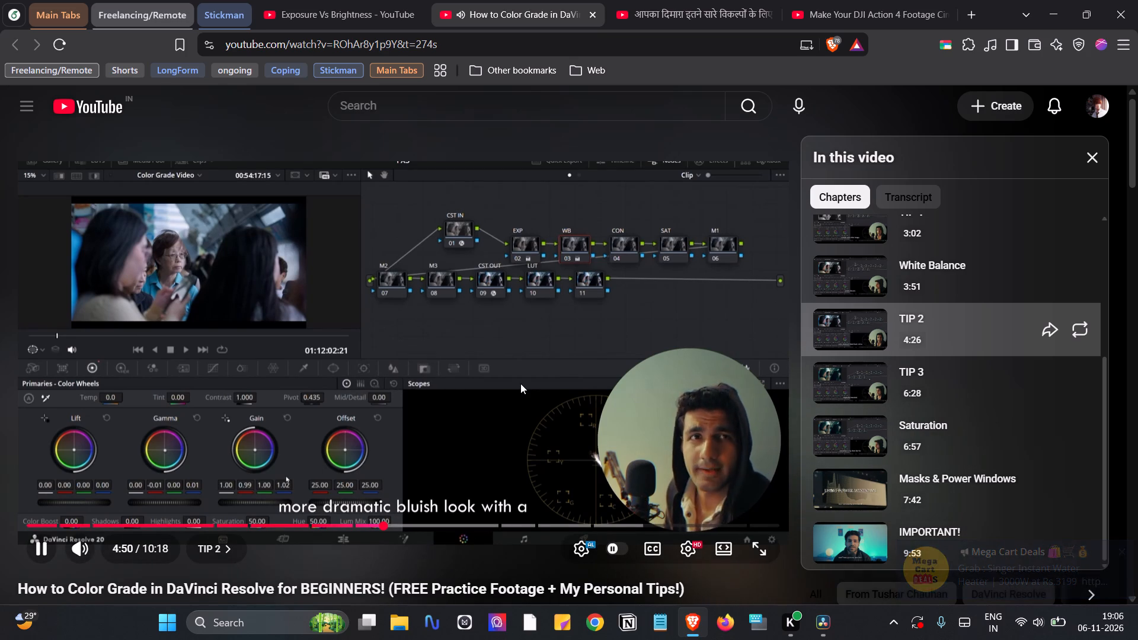
{"action": "left_click", "coordinate": [520, 383]}
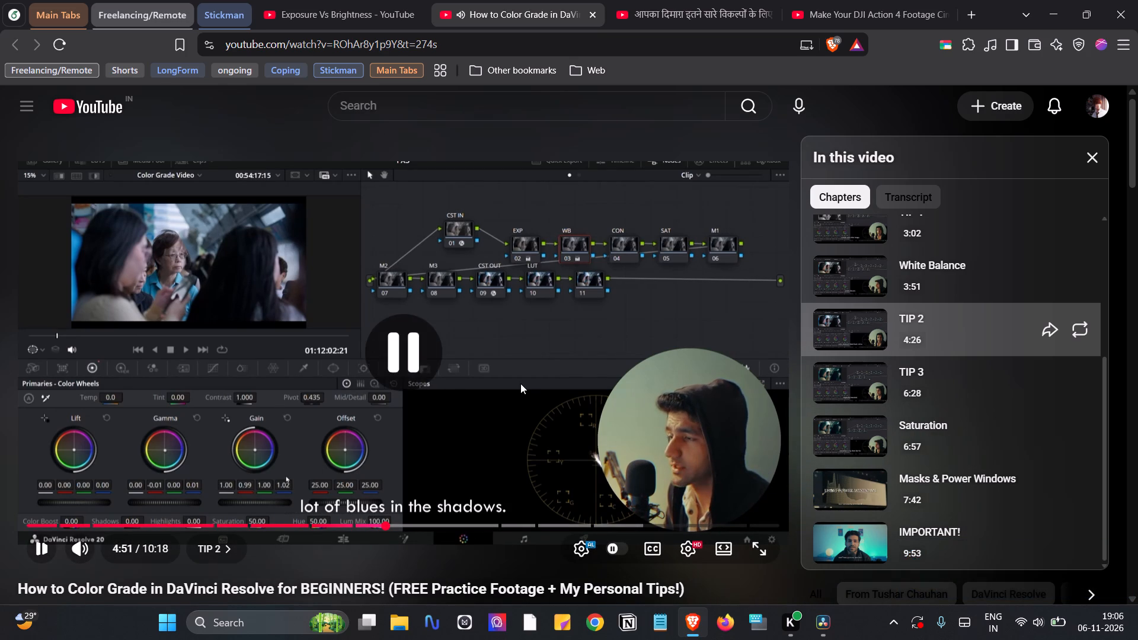
{"action": "left_click", "coordinate": [1044, 10]}
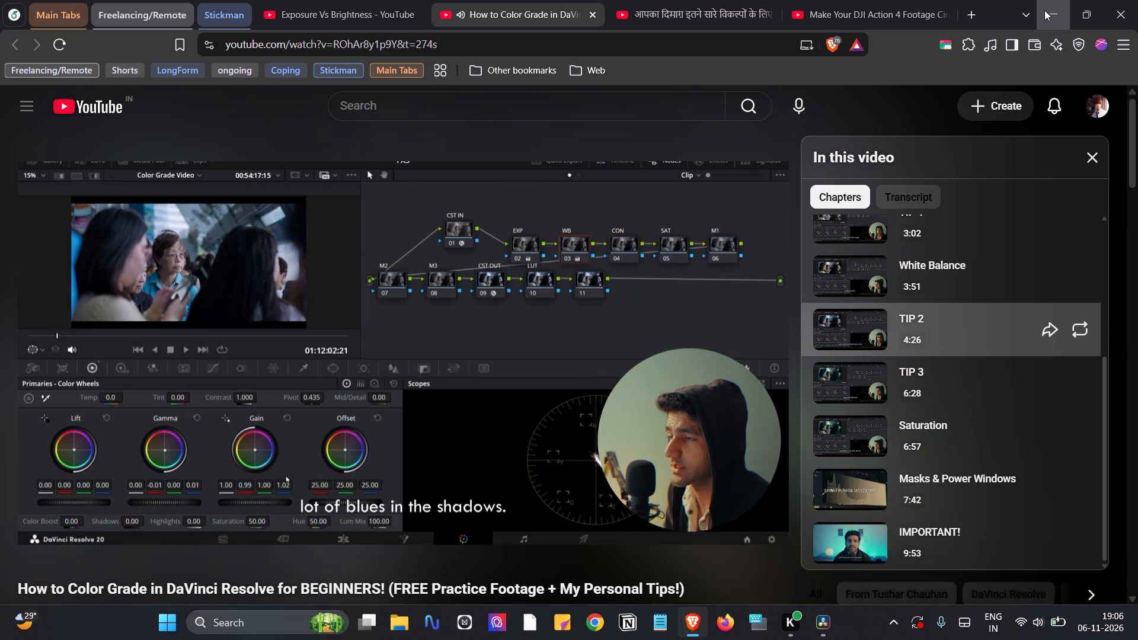
On the WB node, warm the midtones with the Gamma colour balance at red 0.01, green -0.00 and blue -0.02.
{"action": "left_click", "coordinate": [831, 114]}
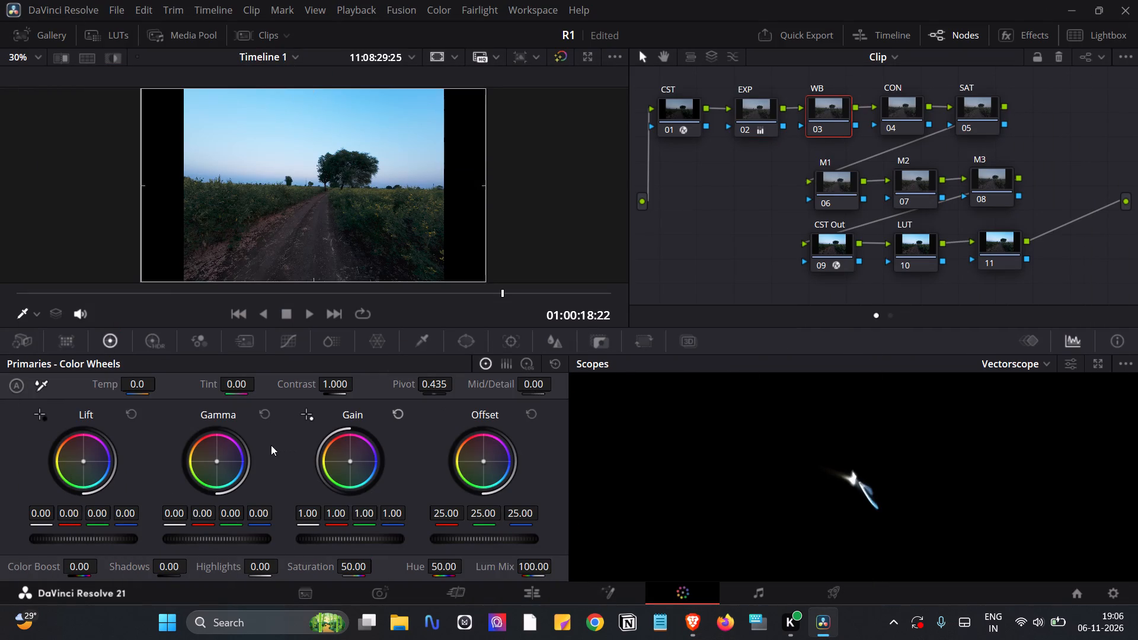
{"action": "left_click", "coordinate": [218, 461]}
{"action": "left_click_drag", "start_coordinate": [216, 461], "coordinate": [210, 455]}
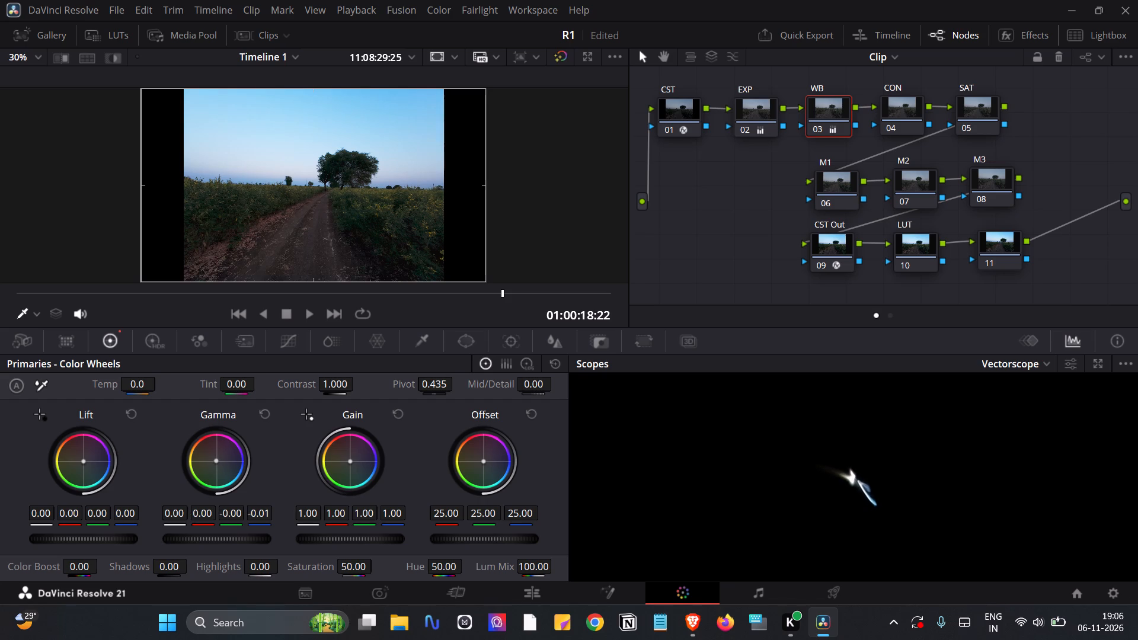
{"action": "left_click_drag", "start_coordinate": [210, 455], "coordinate": [205, 452]}
{"action": "left_click_drag", "start_coordinate": [205, 452], "coordinate": [202, 452]}
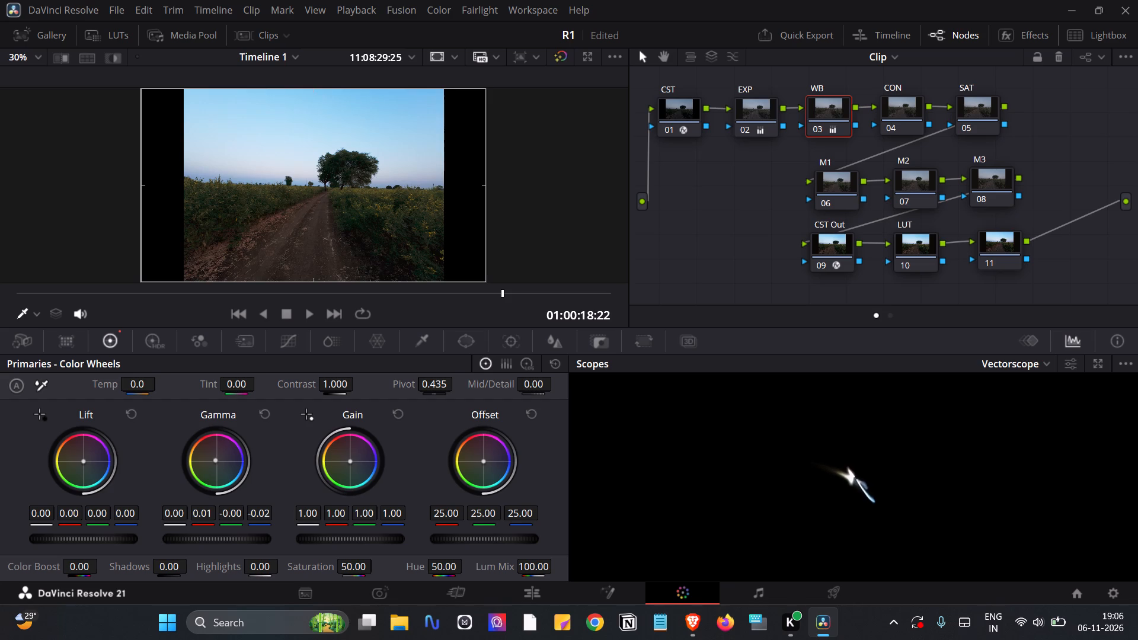
{"action": "left_click_drag", "start_coordinate": [202, 452], "coordinate": [202, 453]}
Try cool and warm highlight tints on the WB node's Gain wheel, settling at red 1.05, green 0.99 and blue 0.95.
{"action": "left_click_drag", "start_coordinate": [350, 462], "coordinate": [355, 468]}
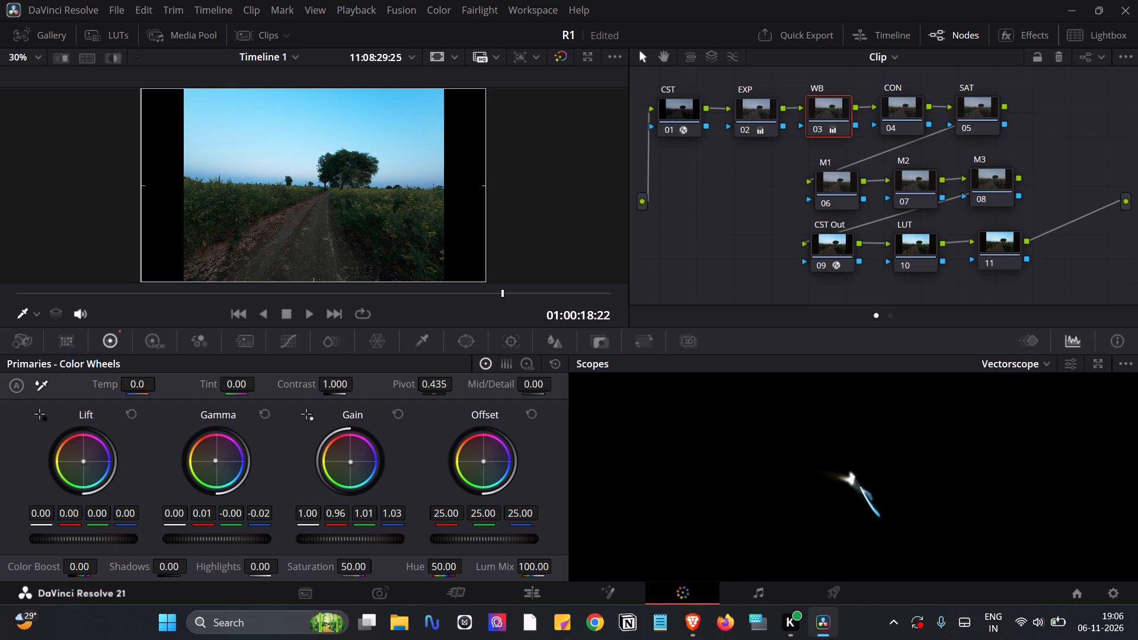
{"action": "left_click_drag", "start_coordinate": [355, 468], "coordinate": [364, 464]}
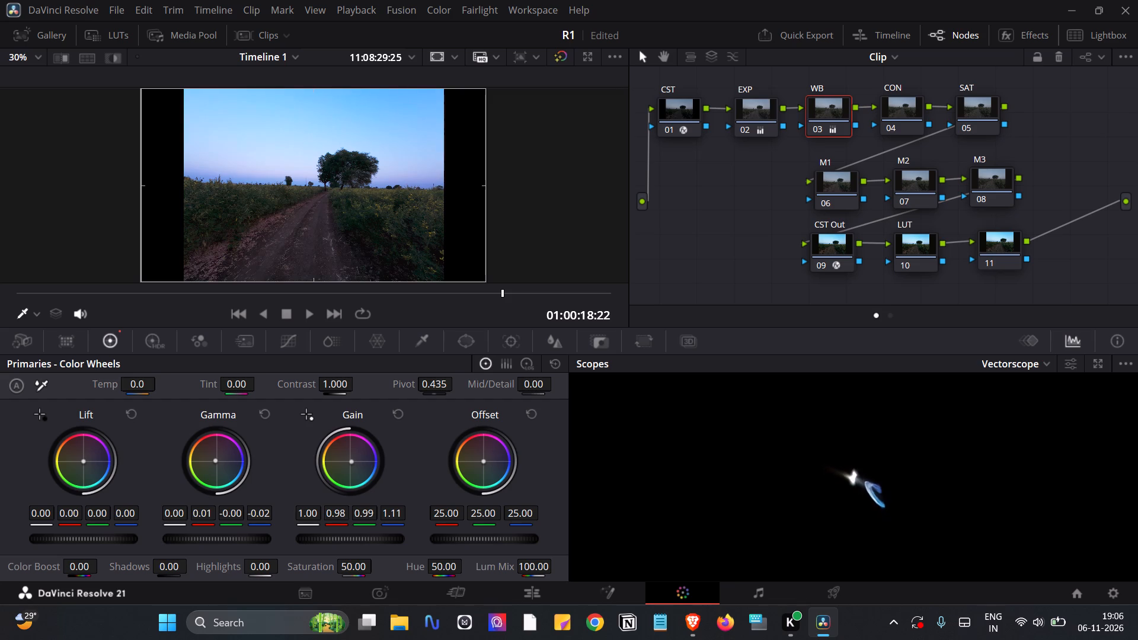
{"action": "left_click_drag", "start_coordinate": [364, 464], "coordinate": [346, 456]}
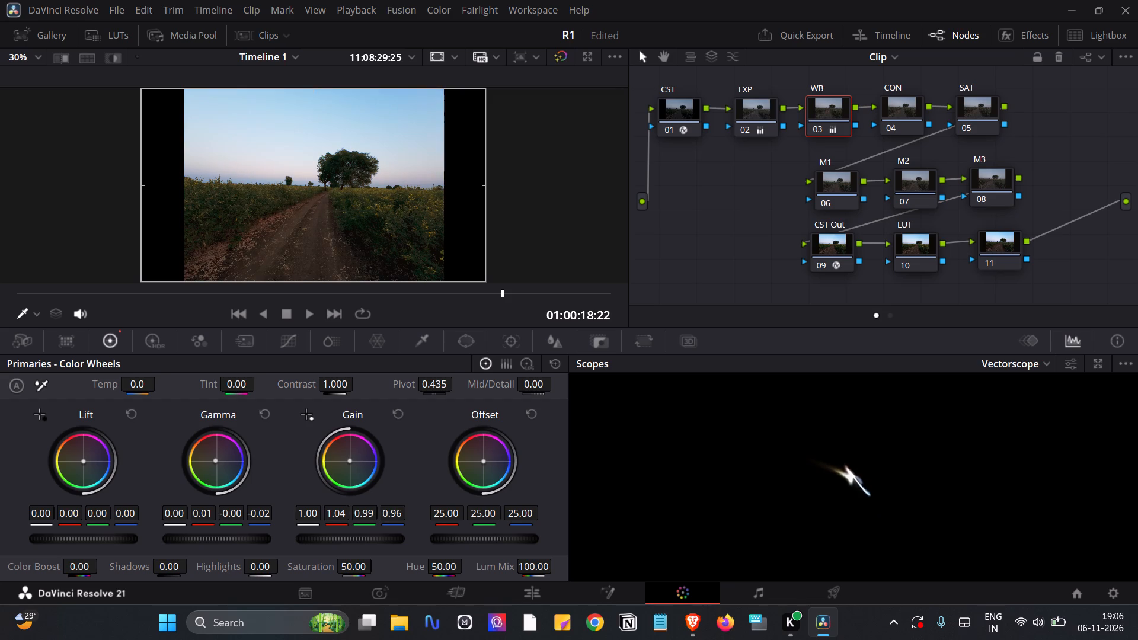
{"action": "left_click_drag", "start_coordinate": [346, 456], "coordinate": [344, 453]}
{"action": "left_click_drag", "start_coordinate": [344, 453], "coordinate": [344, 454]}
Shift the WB node's Gamma colour balance toward blue, settling at red -0.01, green -0.00 and blue 0.01.
{"action": "left_click_drag", "start_coordinate": [215, 460], "coordinate": [224, 466]}
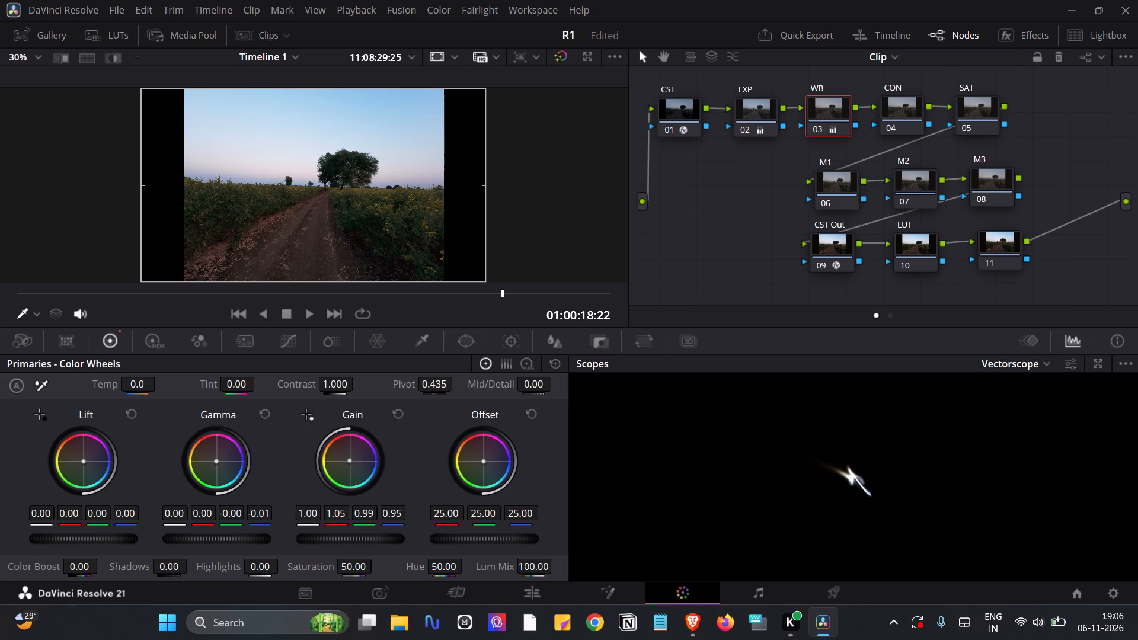
{"action": "left_click_drag", "start_coordinate": [224, 466], "coordinate": [230, 472]}
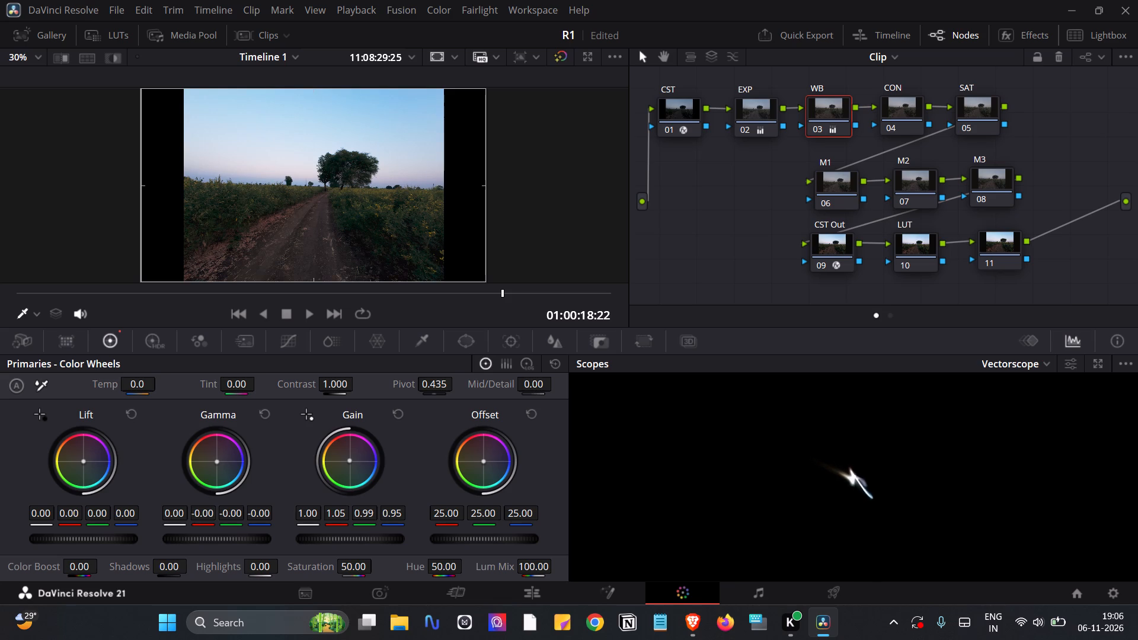
{"action": "left_click_drag", "start_coordinate": [230, 472], "coordinate": [233, 475]}
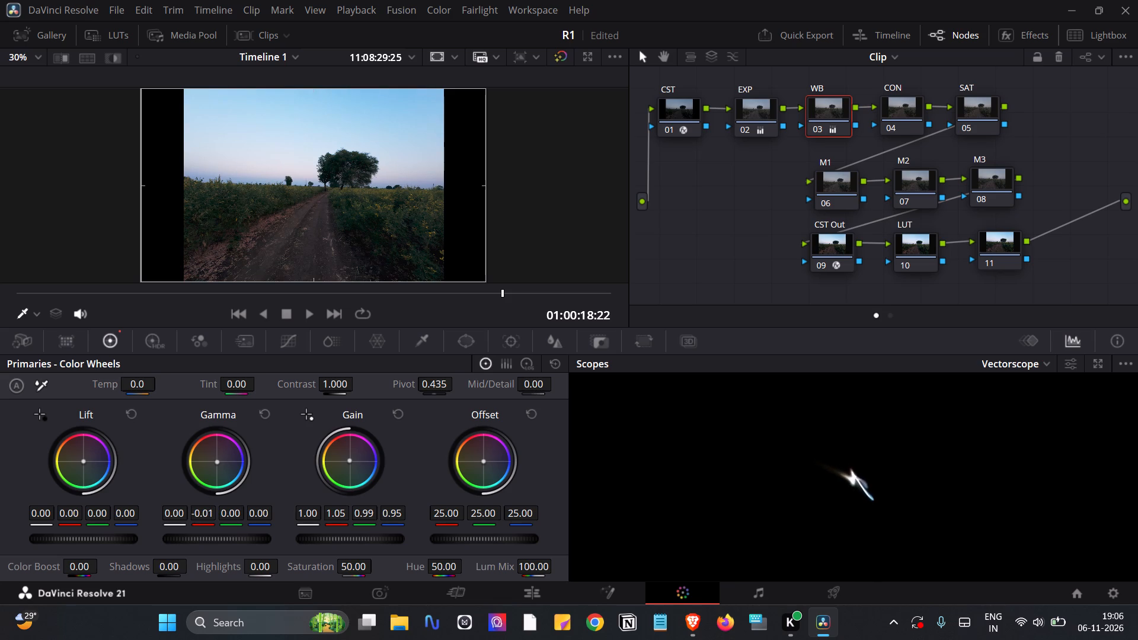
{"action": "left_click_drag", "start_coordinate": [233, 475], "coordinate": [231, 480]}
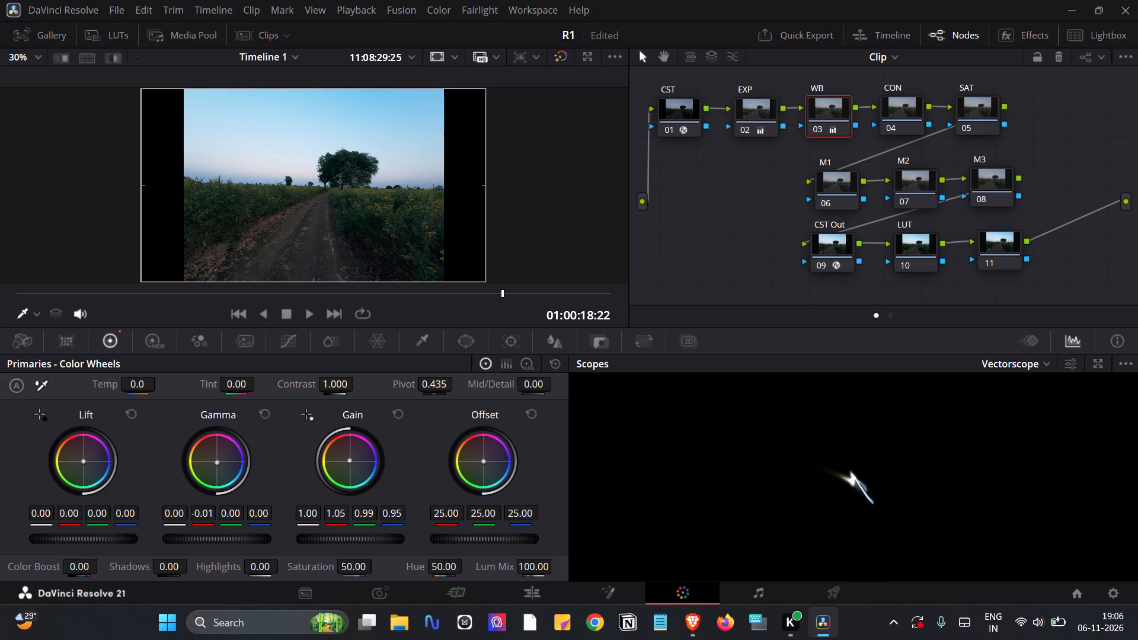
{"action": "left_click_drag", "start_coordinate": [231, 480], "coordinate": [242, 477]}
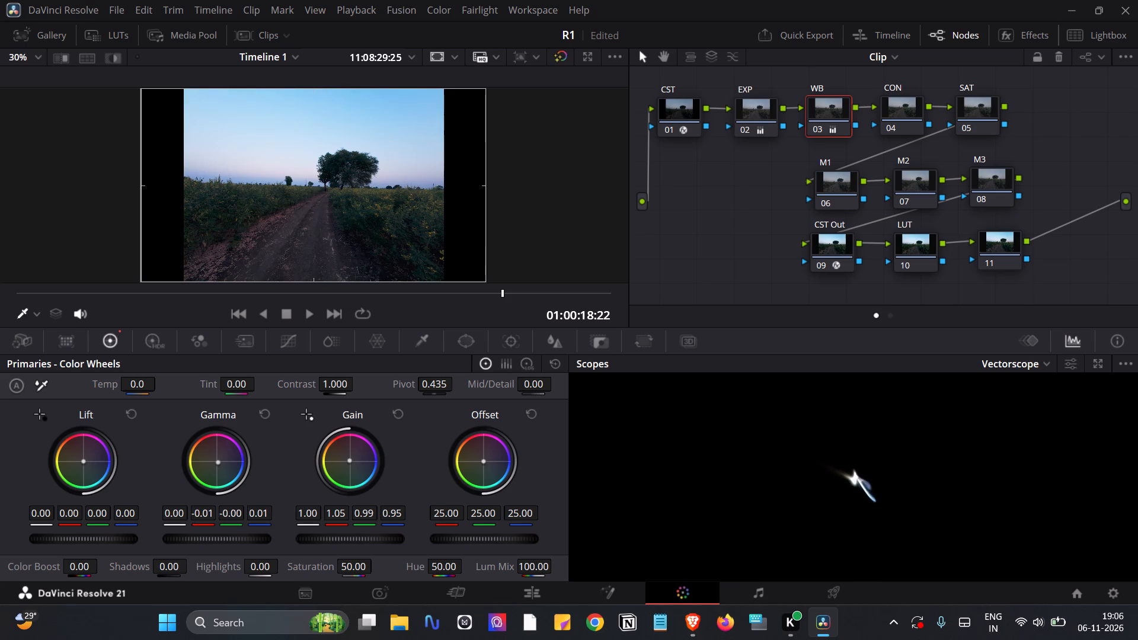
{"action": "left_click_drag", "start_coordinate": [242, 477], "coordinate": [243, 467]}
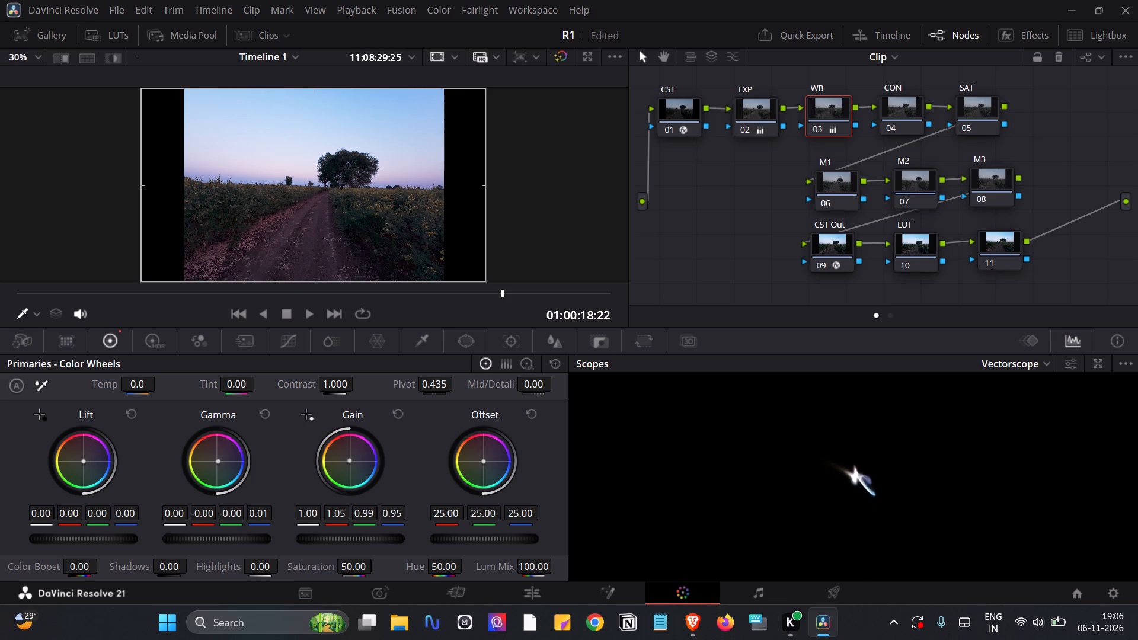
{"action": "left_click_drag", "start_coordinate": [243, 467], "coordinate": [243, 472]}
Warm the WB node's highlights further with the Gain colour balance at red 1.06, green 0.99 and blue 0.83.
{"action": "left_click_drag", "start_coordinate": [349, 460], "coordinate": [344, 459]}
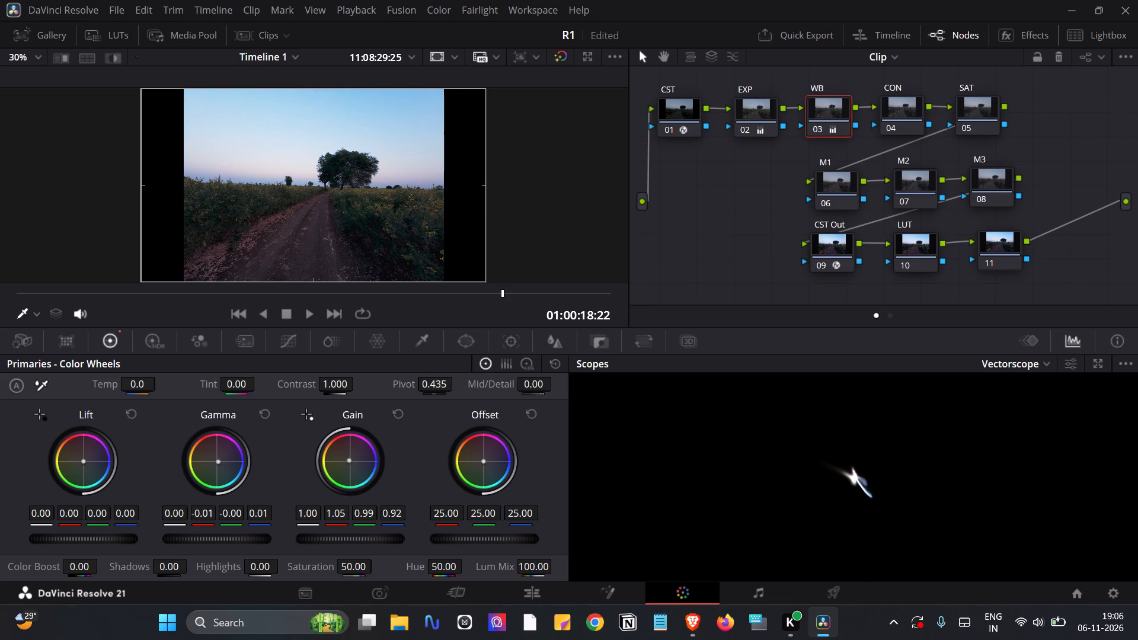
{"action": "left_click_drag", "start_coordinate": [344, 459], "coordinate": [346, 459]}
{"action": "left_click_drag", "start_coordinate": [346, 459], "coordinate": [342, 461]}
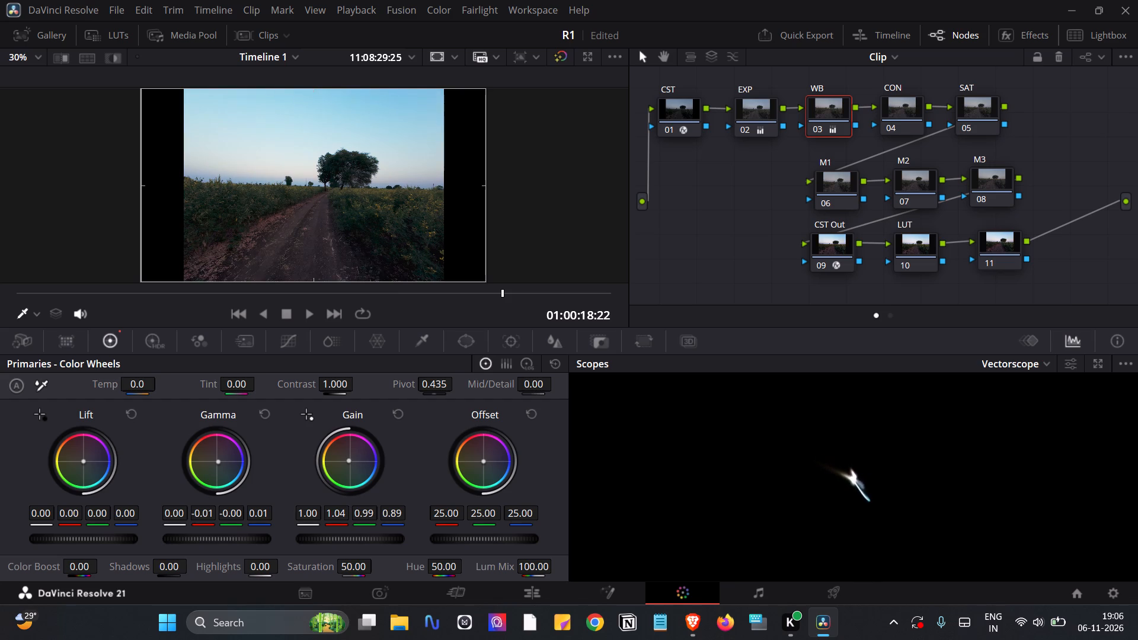
{"action": "left_click_drag", "start_coordinate": [342, 461], "coordinate": [329, 456]}
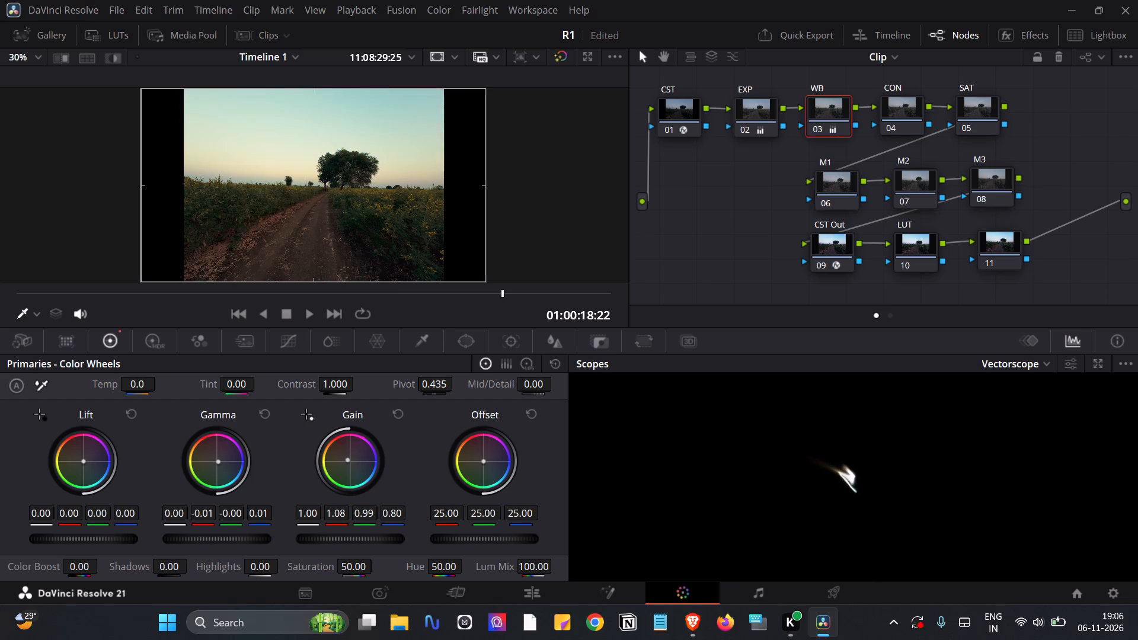
{"action": "left_click_drag", "start_coordinate": [329, 456], "coordinate": [338, 457]}
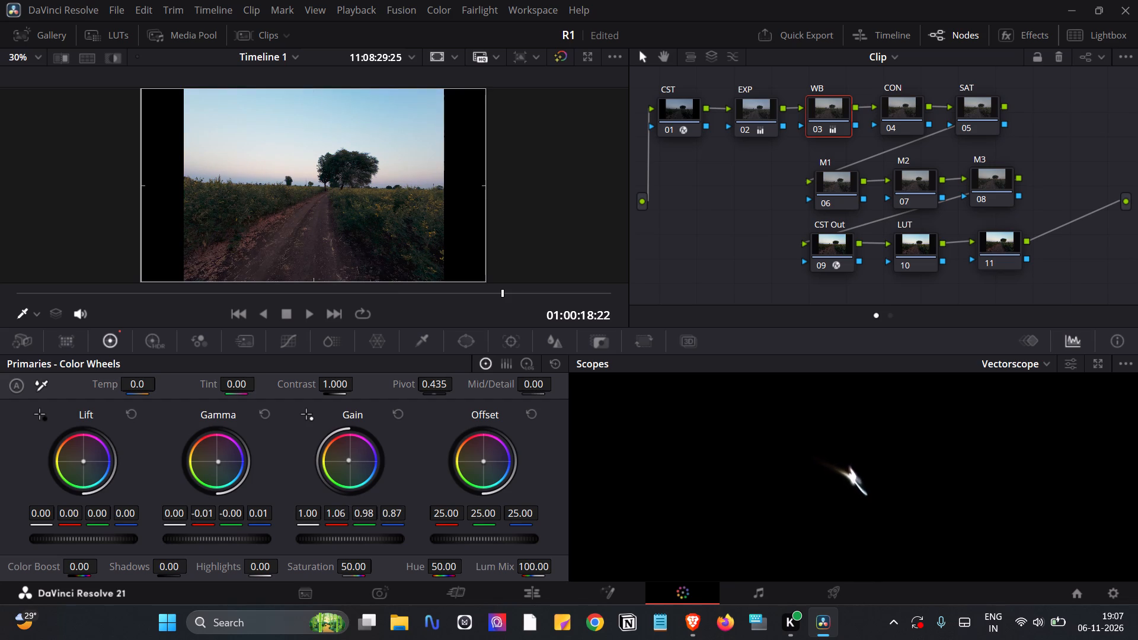
{"action": "left_click_drag", "start_coordinate": [338, 457], "coordinate": [335, 453]}
{"action": "left_click_drag", "start_coordinate": [335, 453], "coordinate": [334, 457]}
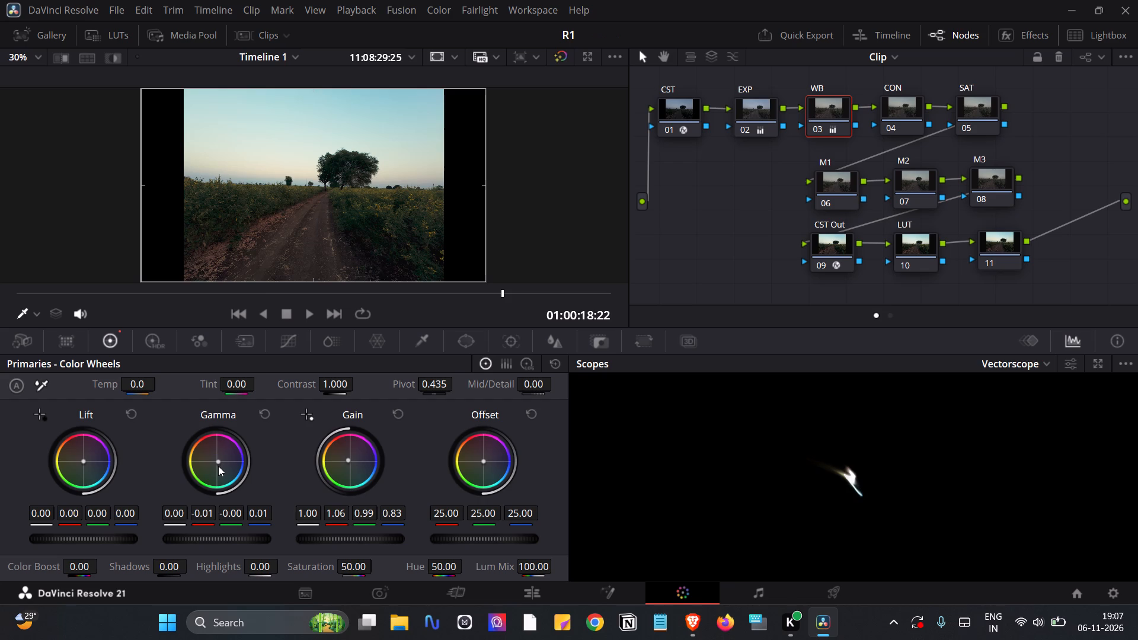
Cool the WB node's midtones further with the Gamma colour balance at red -0.01, green -0.00 and blue 0.03.
{"action": "left_click_drag", "start_coordinate": [218, 466], "coordinate": [210, 468]}
{"action": "left_click_drag", "start_coordinate": [210, 468], "coordinate": [230, 459]}
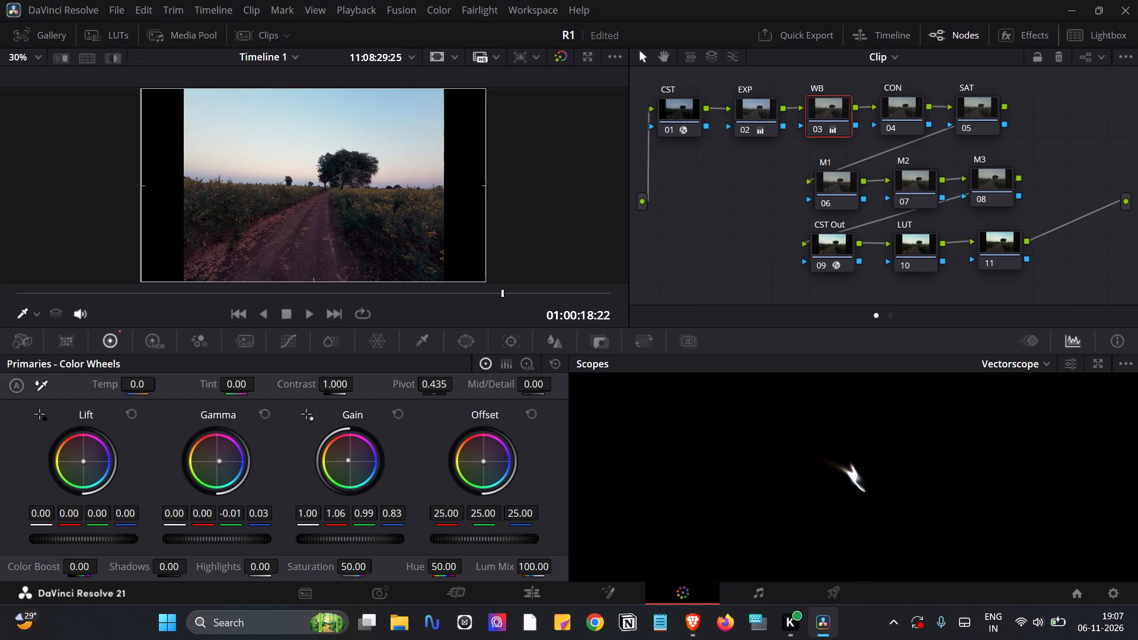
{"action": "left_click_drag", "start_coordinate": [230, 459], "coordinate": [232, 467]}
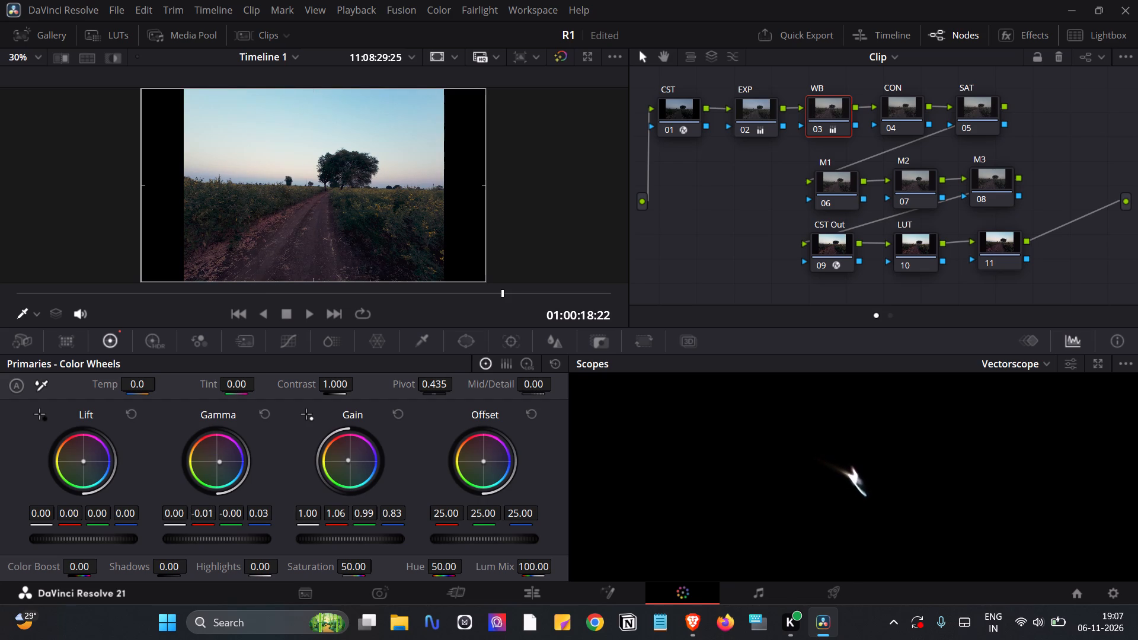
{"action": "left_click_drag", "start_coordinate": [232, 467], "coordinate": [233, 467]}
Set the WB node's colour temperature to 140.0.
{"action": "left_click_drag", "start_coordinate": [136, 384], "coordinate": [132, 385]}
{"action": "left_click_drag", "start_coordinate": [132, 385], "coordinate": [146, 386]}
Switch to the Brave browser and resume the colour grading tutorial from 4:51 in its TIP 2 part.
{"action": "left_click", "coordinate": [699, 616]}
{"action": "left_click", "coordinate": [699, 380]}
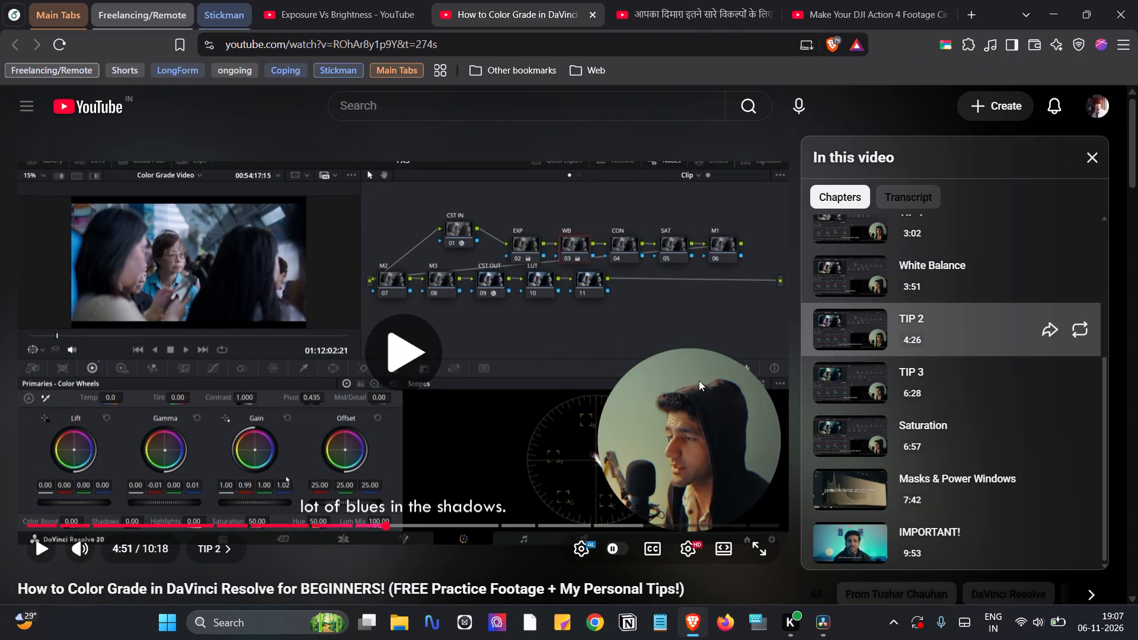
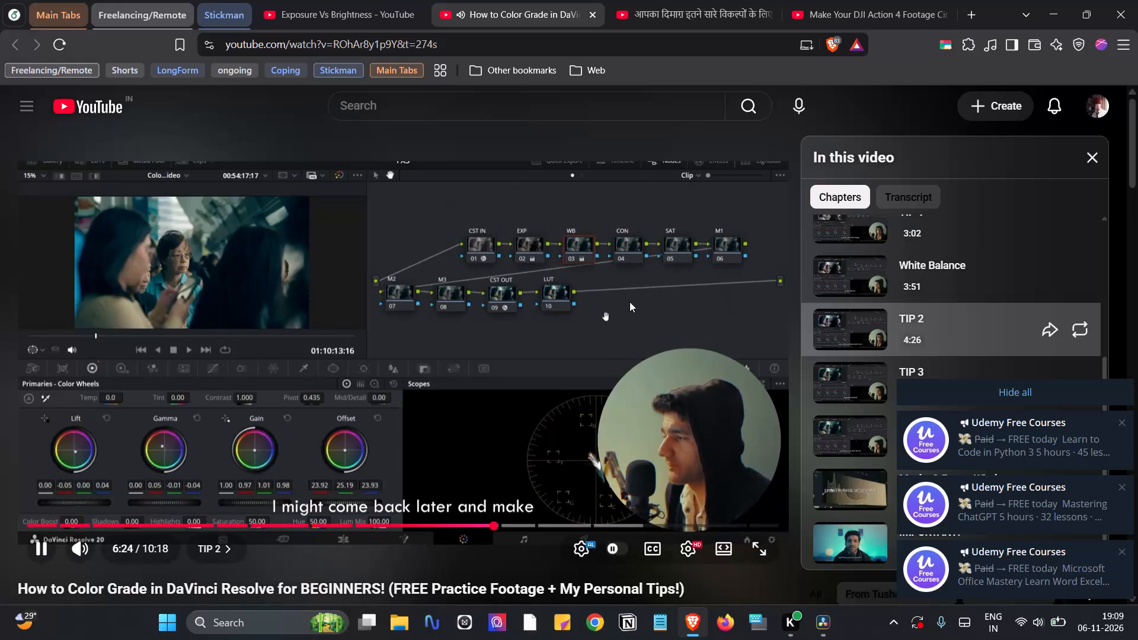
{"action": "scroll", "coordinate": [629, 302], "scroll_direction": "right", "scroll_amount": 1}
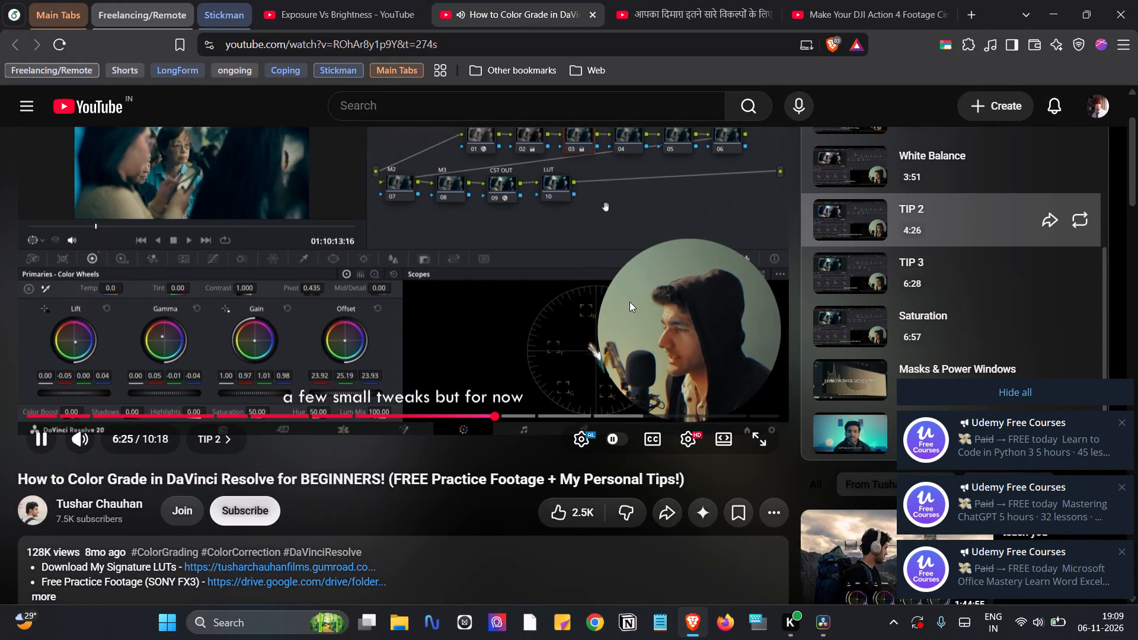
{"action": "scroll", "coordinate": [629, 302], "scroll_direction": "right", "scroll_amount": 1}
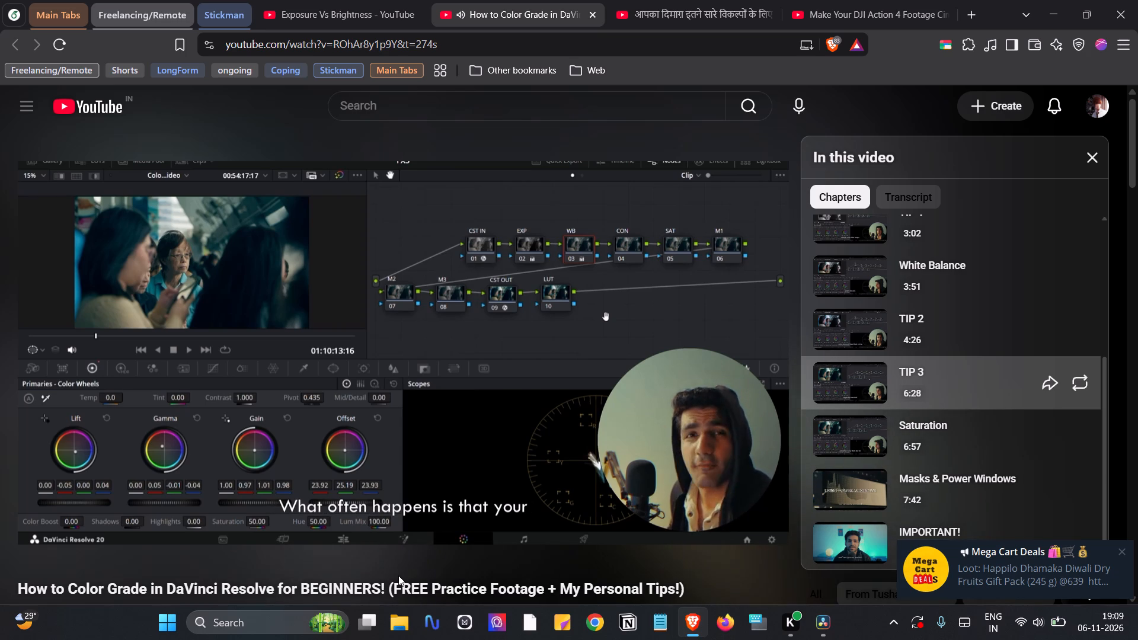
Switch to DaVinci Resolve and play back the graded clip to review its white balance.
{"action": "left_click", "coordinate": [818, 629]}
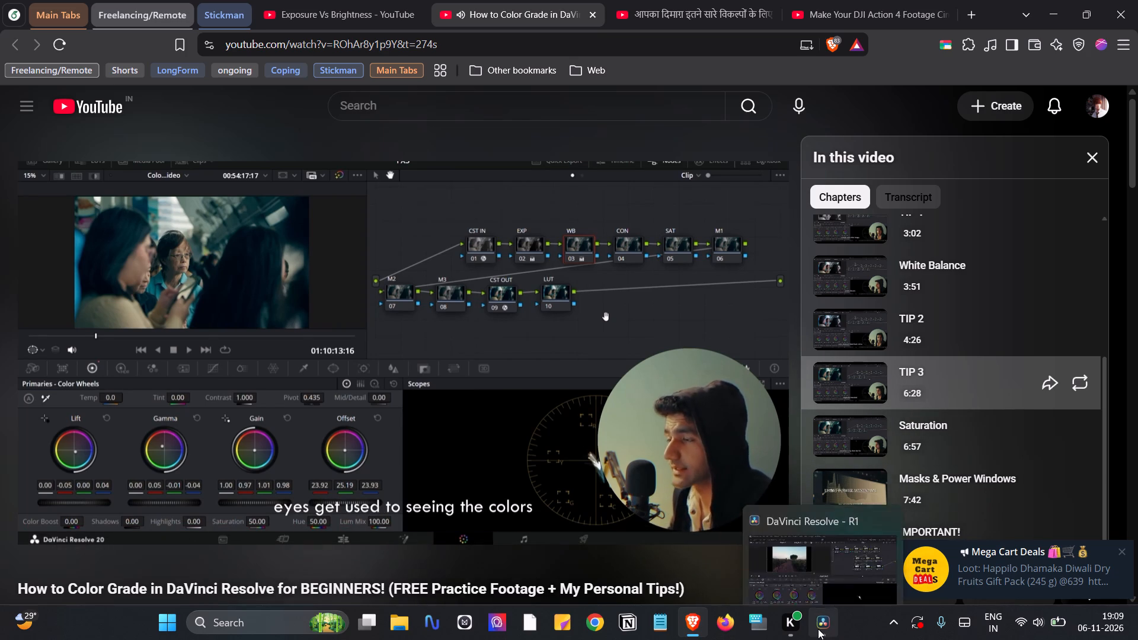
{"action": "left_click", "coordinate": [302, 306]}
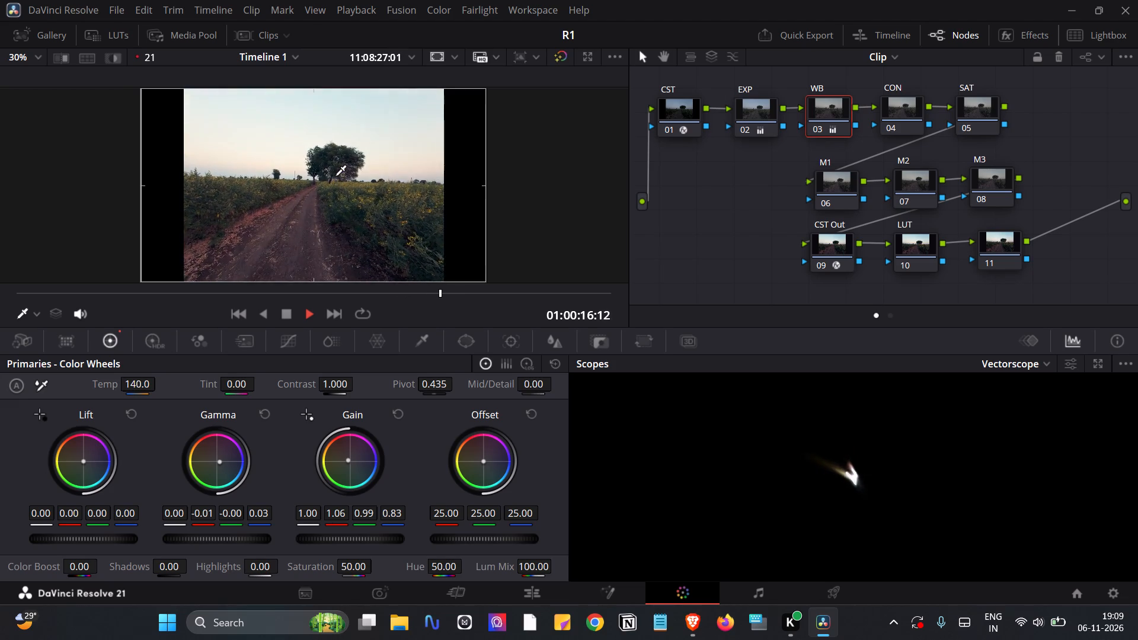
{"action": "key", "text": "space"}
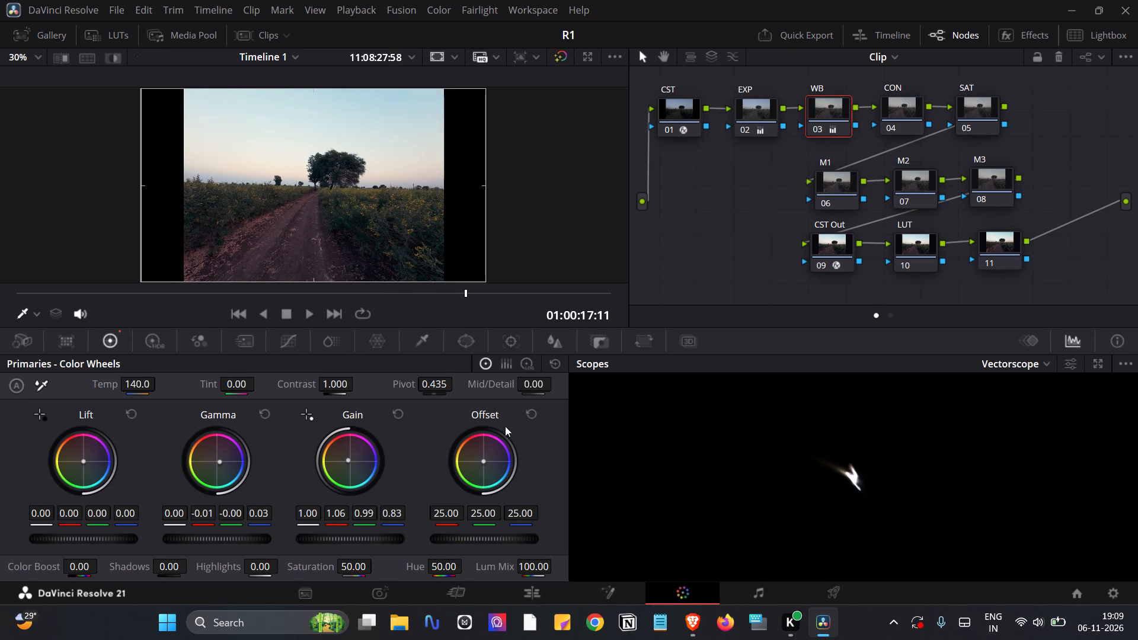
Switch to the Brave browser and pause the tutorial at the start of its Masks & Power Windows chapter.
{"action": "left_click", "coordinate": [688, 637]}
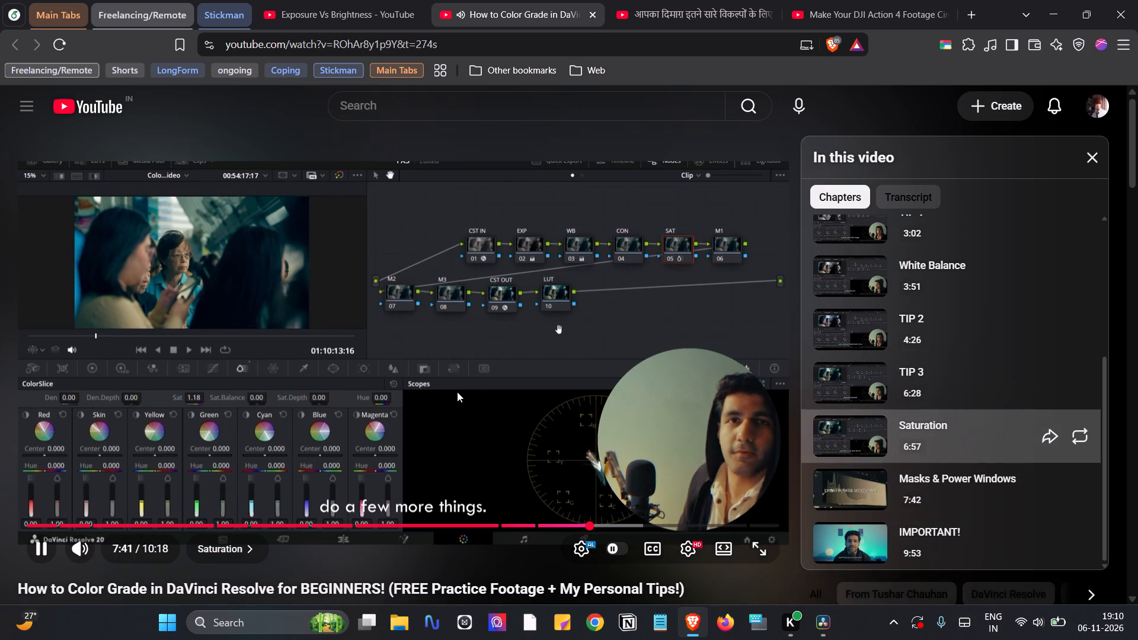
{"action": "left_click", "coordinate": [539, 405]}
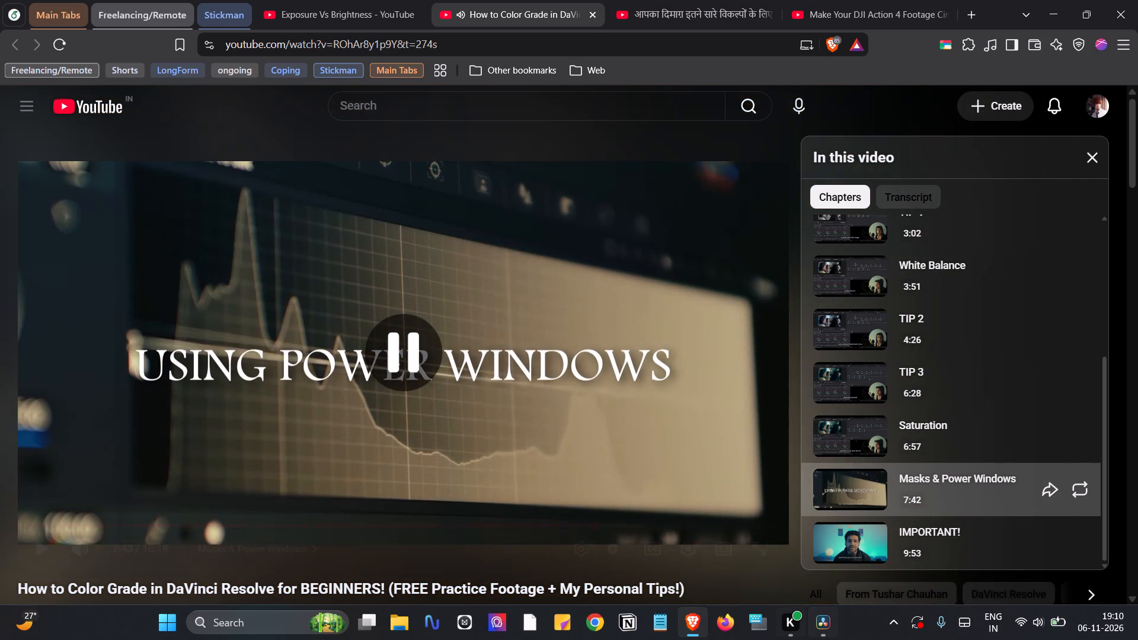
Switch to DaVinci Resolve and set the SAT node's overall ColorSlice saturation to 1.10.
{"action": "left_click", "coordinate": [815, 628]}
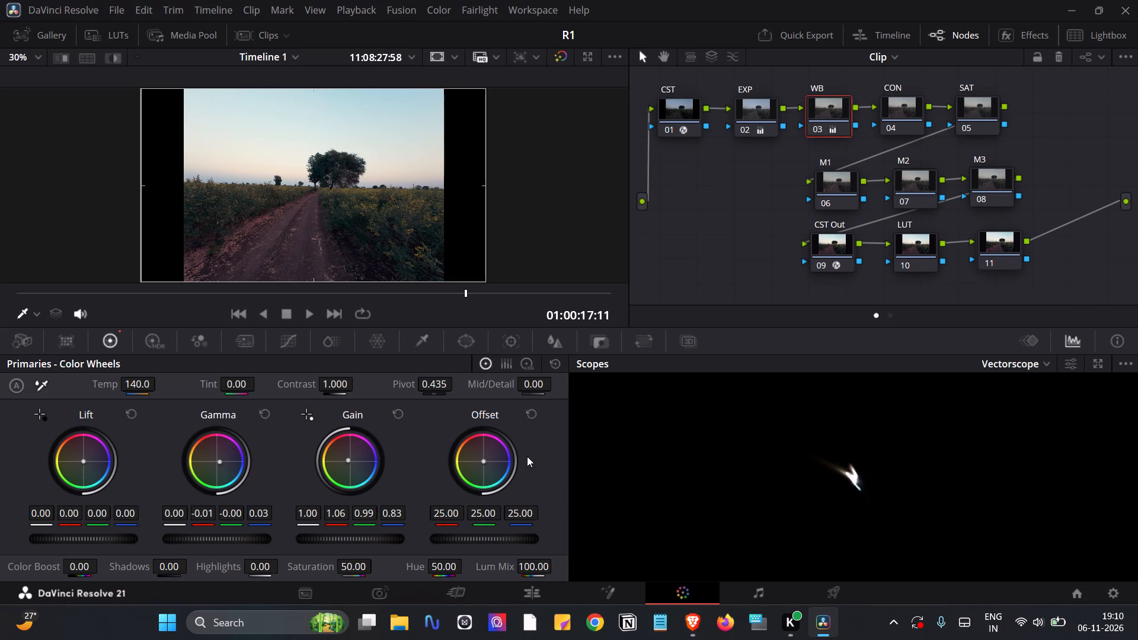
{"action": "left_click", "coordinate": [975, 117]}
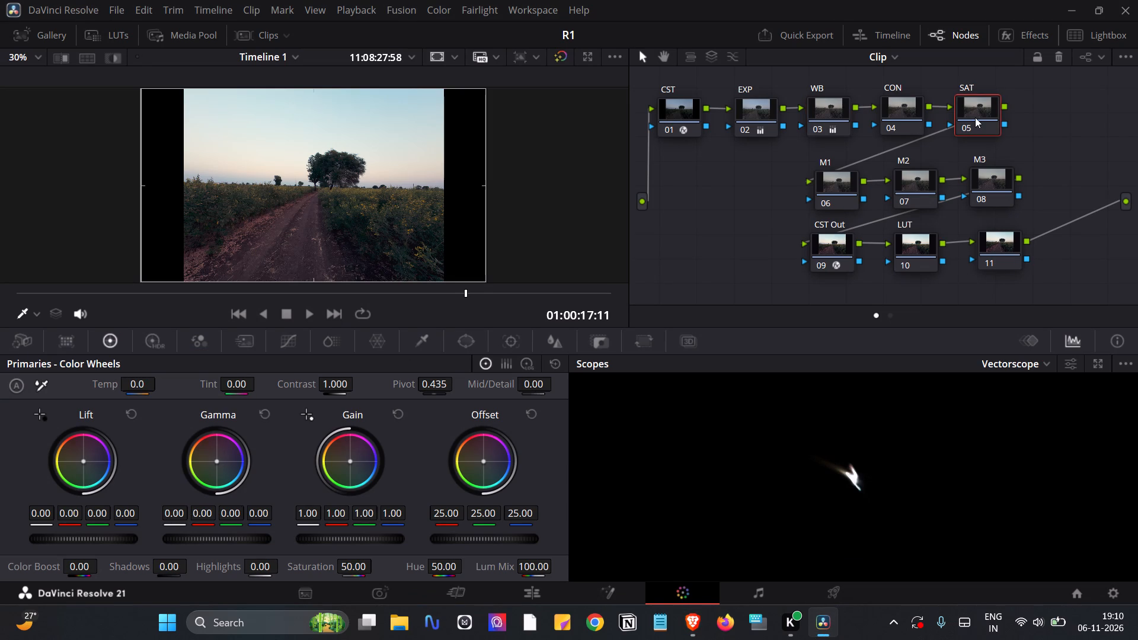
{"action": "left_click", "coordinate": [329, 342]}
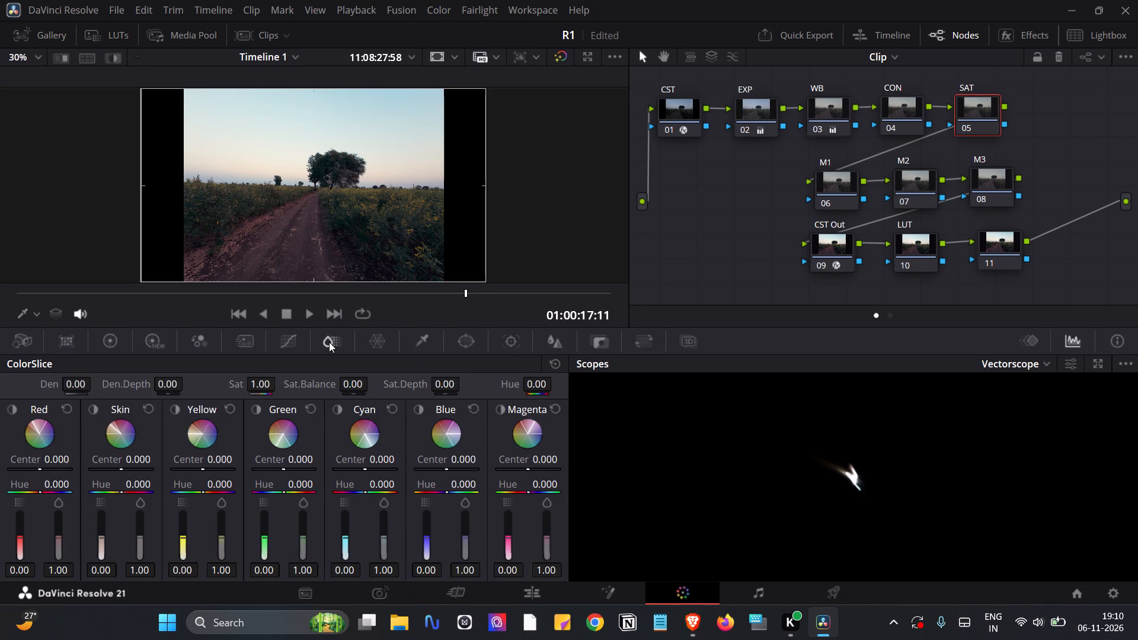
{"action": "left_click_drag", "start_coordinate": [259, 386], "coordinate": [259, 385]}
{"action": "left_click_drag", "start_coordinate": [259, 385], "coordinate": [242, 386]}
{"action": "left_click_drag", "start_coordinate": [242, 386], "coordinate": [215, 450]}
{"action": "left_click_drag", "start_coordinate": [215, 450], "coordinate": [292, 401]}
{"action": "left_click_drag", "start_coordinate": [292, 401], "coordinate": [541, 455]}
{"action": "left_click_drag", "start_coordinate": [263, 385], "coordinate": [164, 392]}
{"action": "left_click_drag", "start_coordinate": [164, 392], "coordinate": [281, 404]}
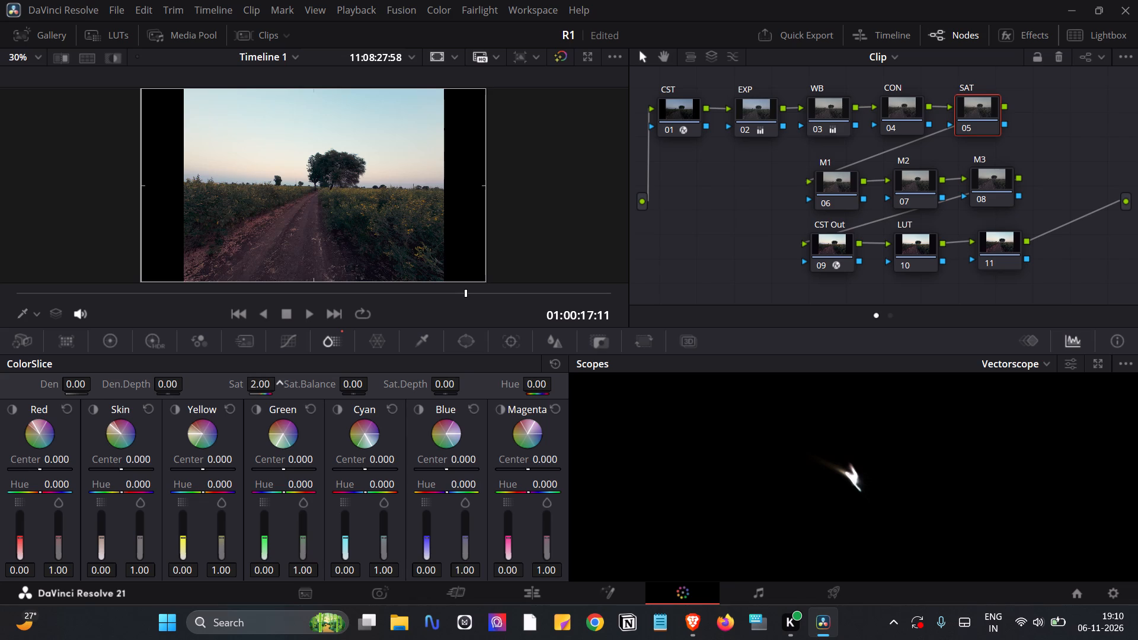
{"action": "left_click_drag", "start_coordinate": [281, 404], "coordinate": [351, 416]}
{"action": "left_click_drag", "start_coordinate": [351, 416], "coordinate": [328, 412]}
{"action": "left_click_drag", "start_coordinate": [263, 385], "coordinate": [252, 386]}
{"action": "left_click_drag", "start_coordinate": [252, 386], "coordinate": [253, 386]}
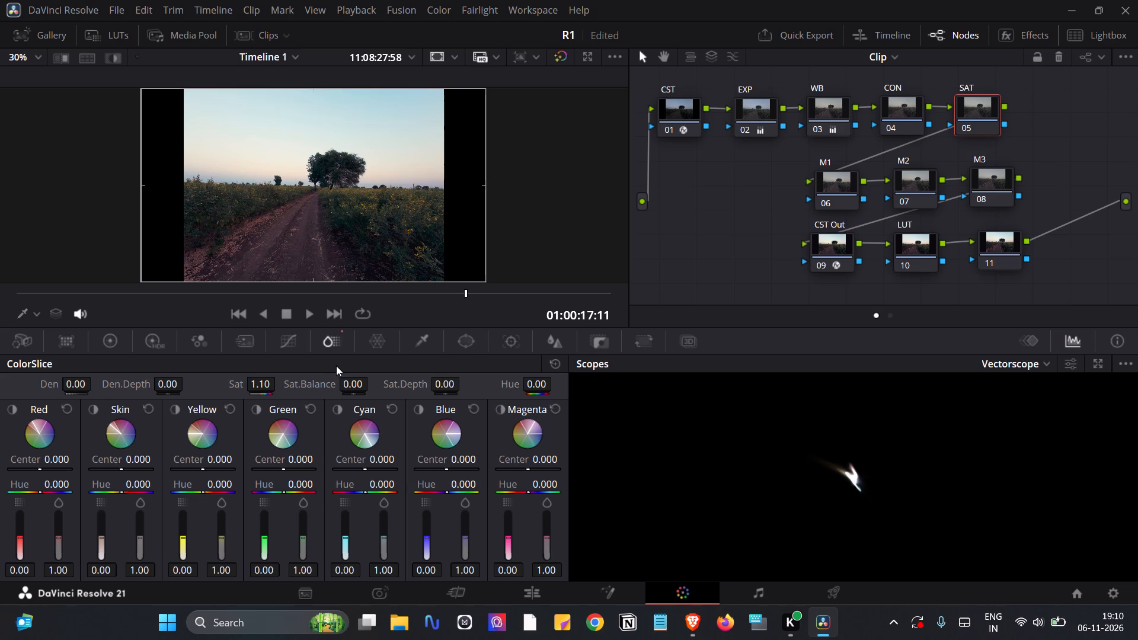
{"action": "left_click_drag", "start_coordinate": [337, 354], "coordinate": [342, 332]}
{"action": "left_click", "coordinate": [342, 332]}
Compare extreme saturation levels on the SAT node and raise its overall ColorSlice saturation to 1.28.
{"action": "left_click", "coordinate": [979, 100]}
{"action": "left_click_drag", "start_coordinate": [261, 384], "coordinate": [478, 385]}
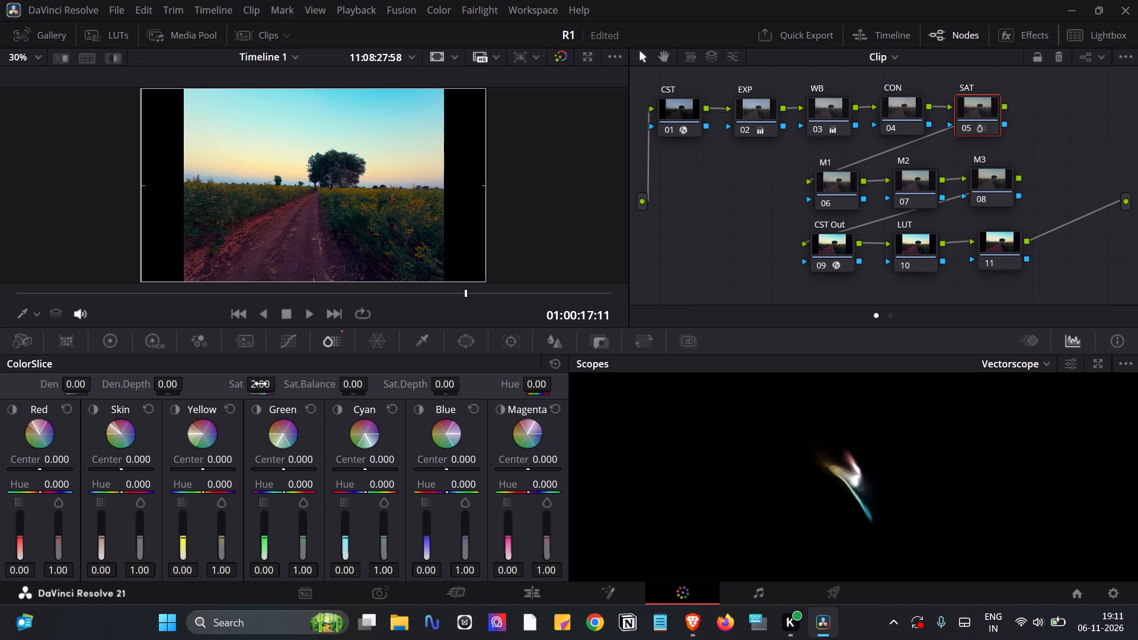
{"action": "left_click_drag", "start_coordinate": [265, 383], "coordinate": [216, 386]}
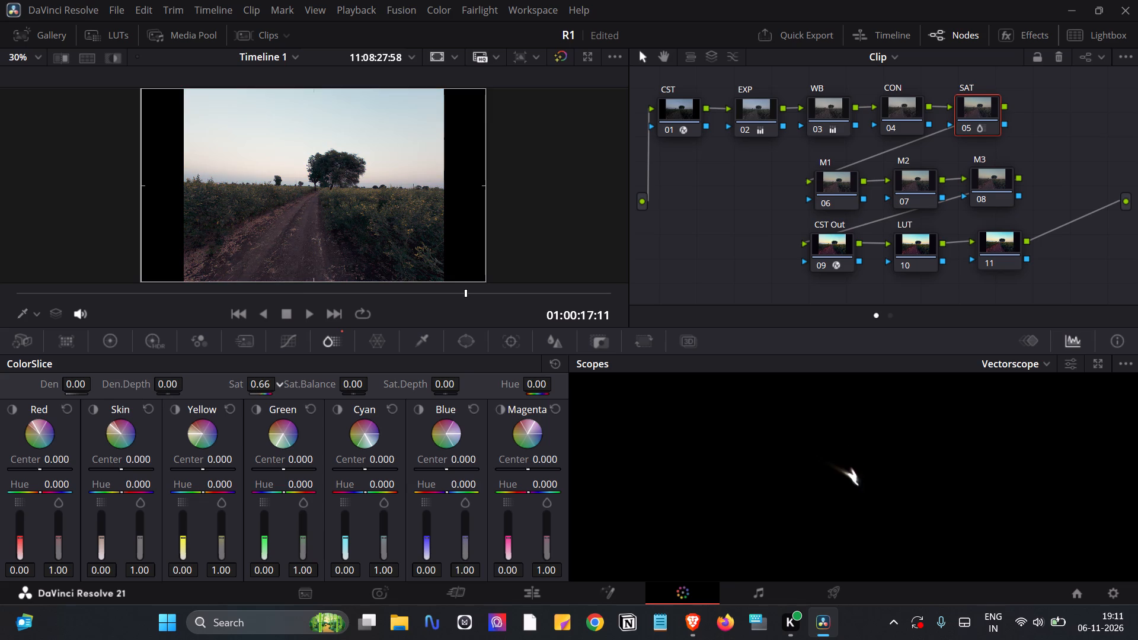
{"action": "left_click_drag", "start_coordinate": [216, 386], "coordinate": [206, 389]}
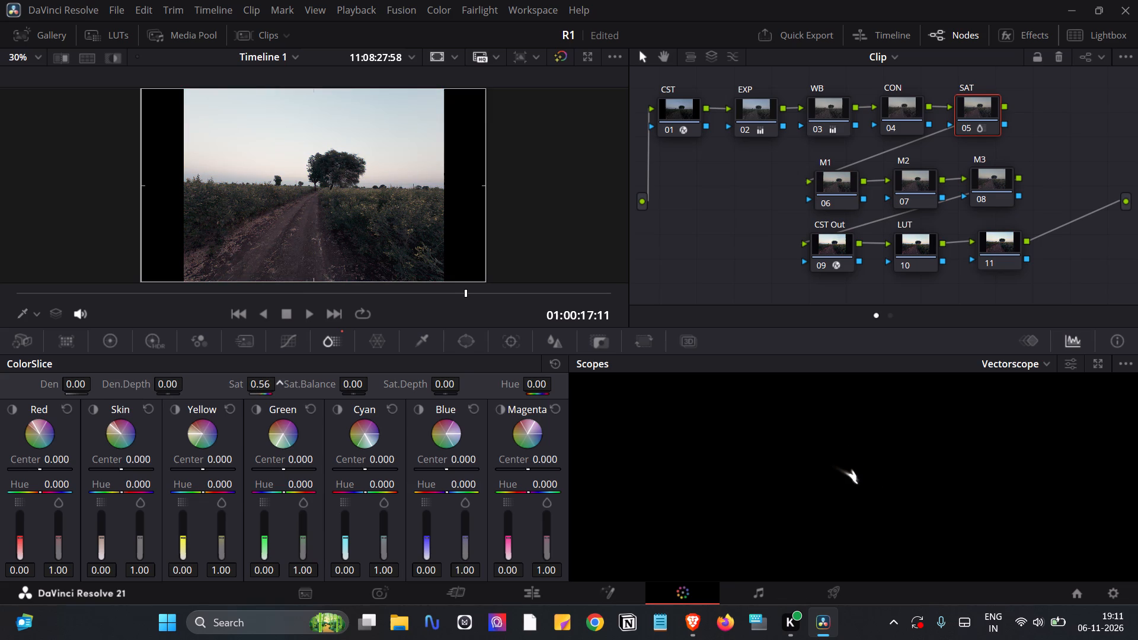
{"action": "left_click_drag", "start_coordinate": [206, 389], "coordinate": [229, 390]}
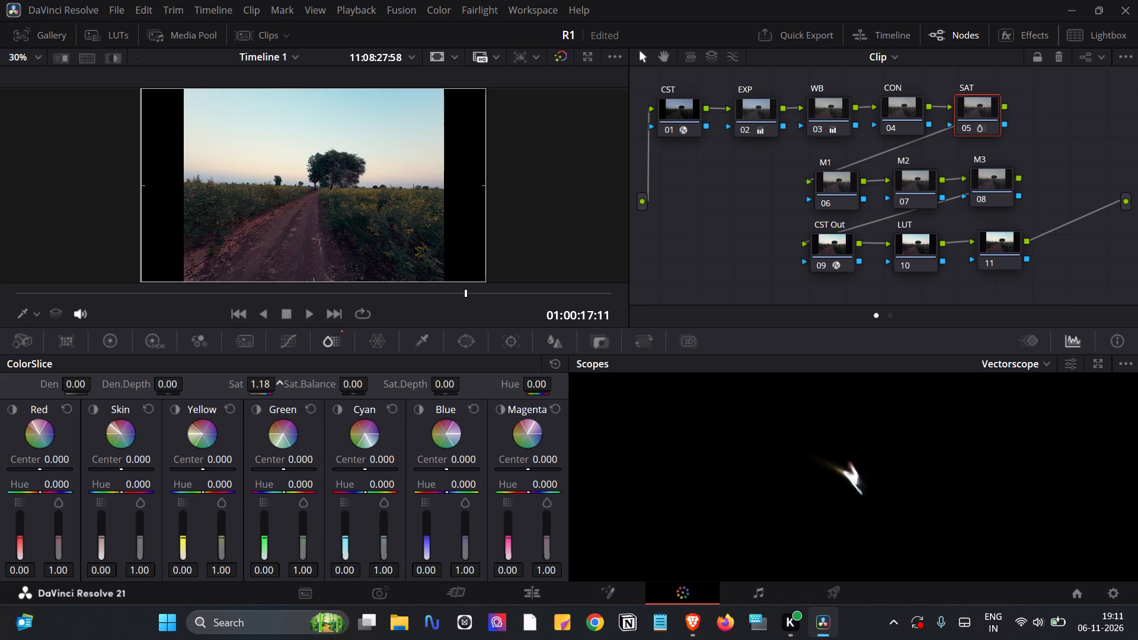
{"action": "left_click_drag", "start_coordinate": [229, 390], "coordinate": [225, 390]}
{"action": "left_click_drag", "start_coordinate": [225, 390], "coordinate": [231, 390]}
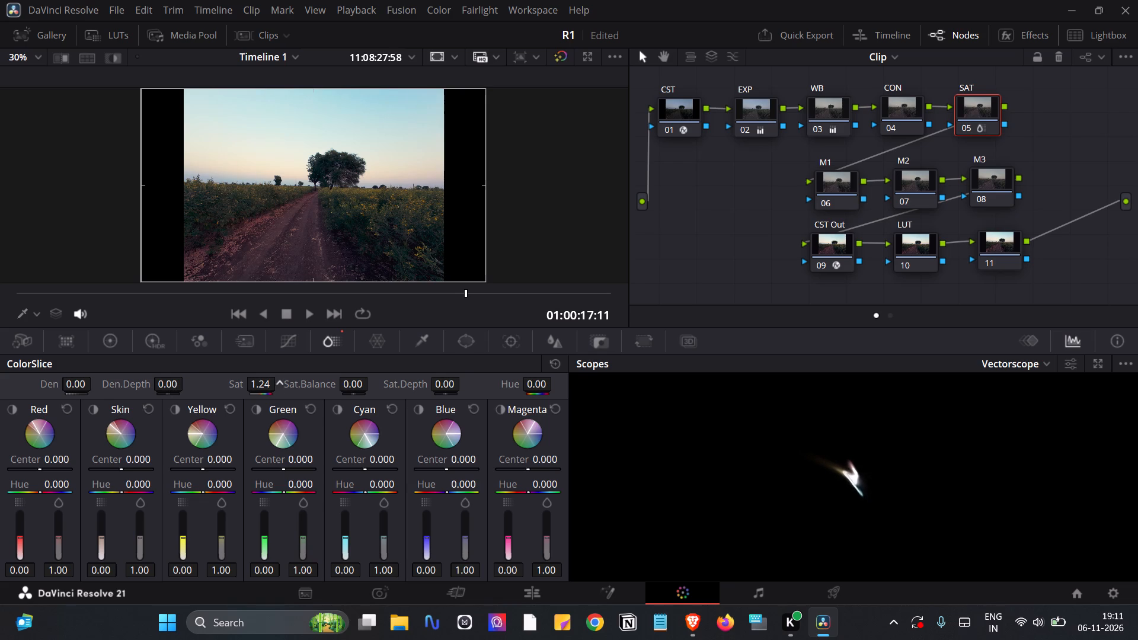
{"action": "left_click_drag", "start_coordinate": [231, 390], "coordinate": [232, 390]}
Play back the clip to check the colours and fine-tune the SAT node's overall saturation to 1.26.
{"action": "key", "text": "space"}
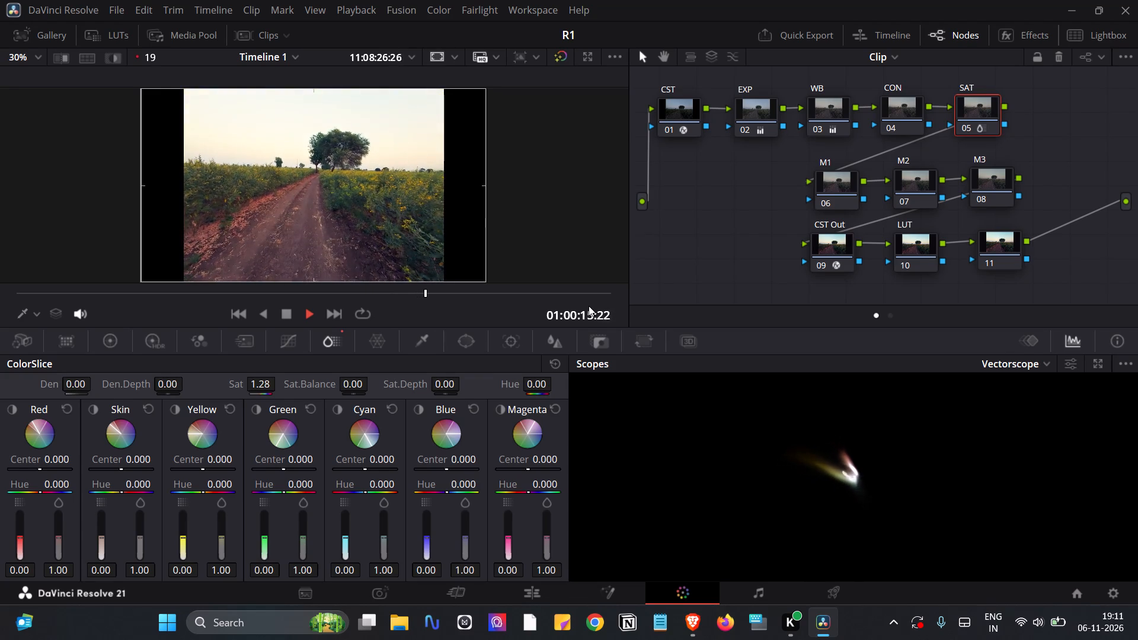
{"action": "key", "text": "space"}
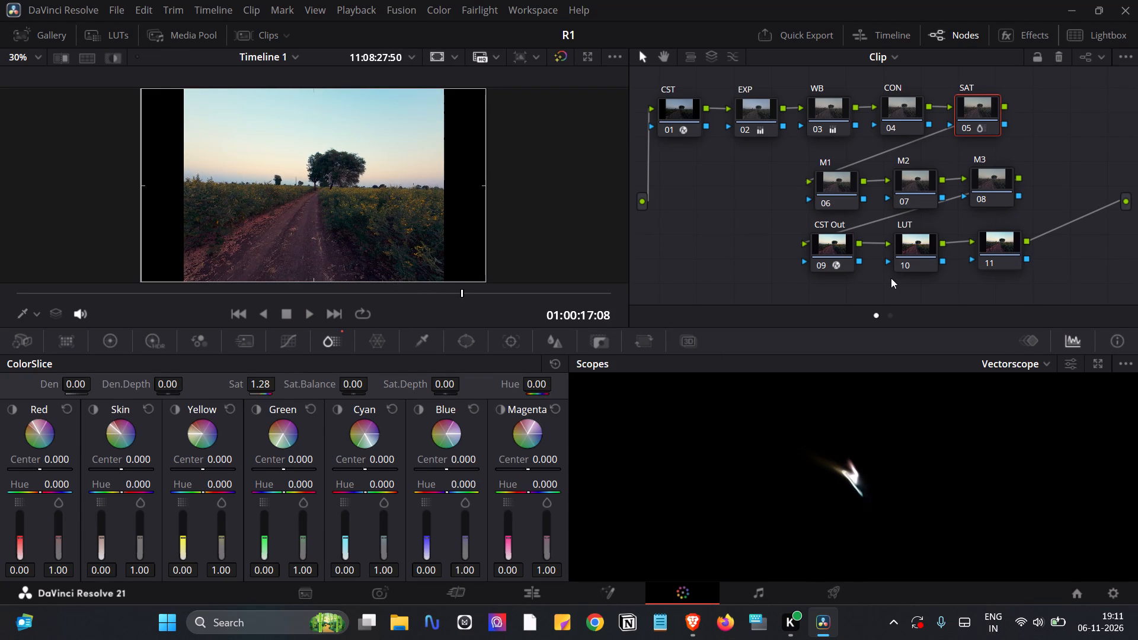
{"action": "left_click", "coordinate": [264, 383]}
Switch to the Brave browser, watch the tutorial's Masks & Power Windows chapter and pause it at 7:57.
{"action": "left_click", "coordinate": [695, 628]}
{"action": "left_click", "coordinate": [637, 331]}
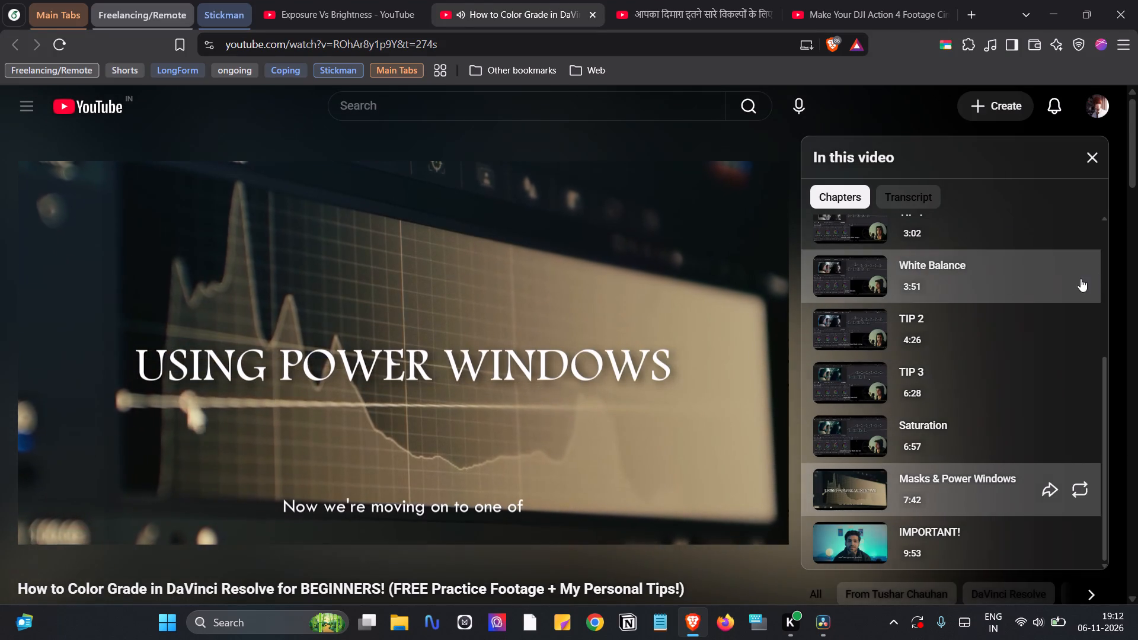
{"action": "scroll", "coordinate": [1081, 279], "scroll_direction": "down", "scroll_amount": 2}
{"action": "scroll", "coordinate": [1081, 279], "scroll_direction": "up", "scroll_amount": 4}
{"action": "scroll", "coordinate": [1081, 279], "scroll_direction": "down", "scroll_amount": 2}
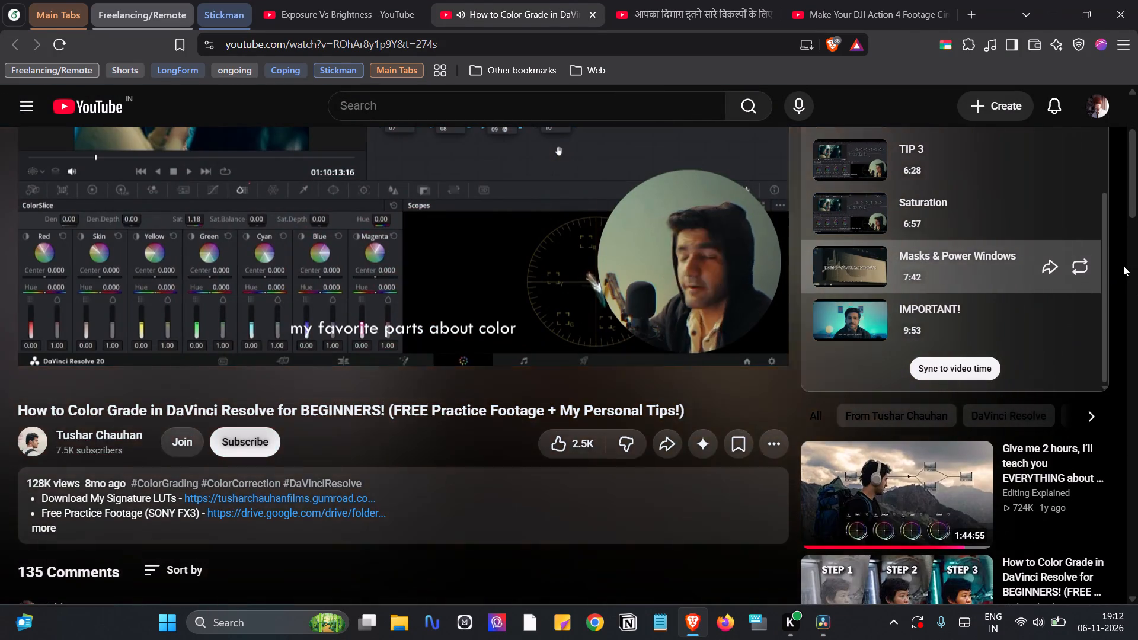
{"action": "scroll", "coordinate": [1123, 265], "scroll_direction": "up", "scroll_amount": 2}
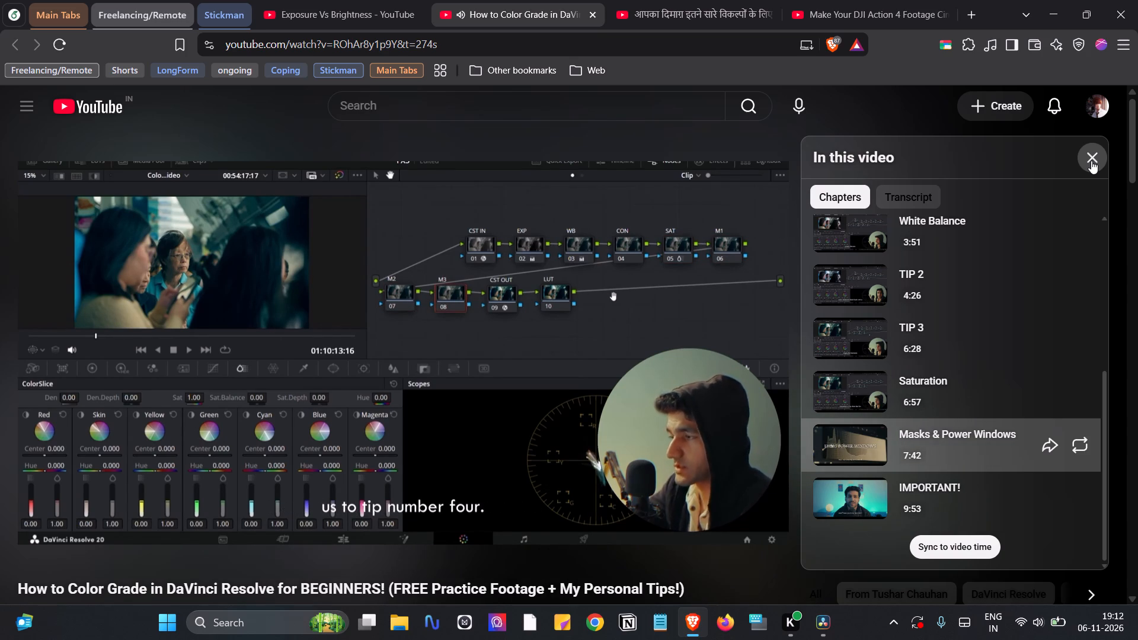
{"action": "left_click", "coordinate": [591, 241]}
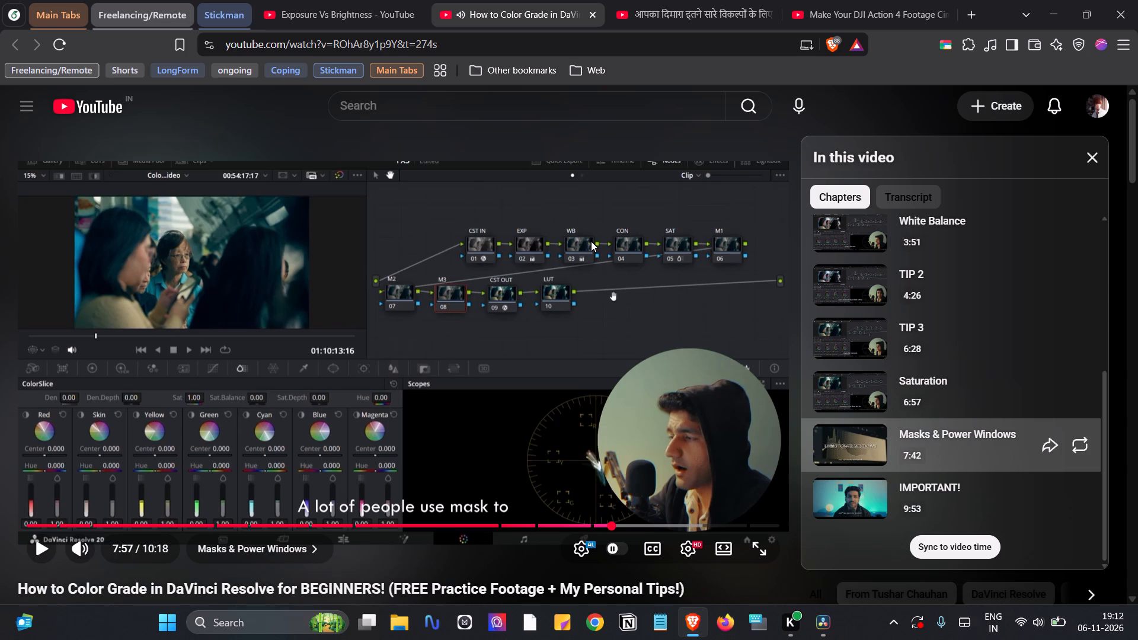
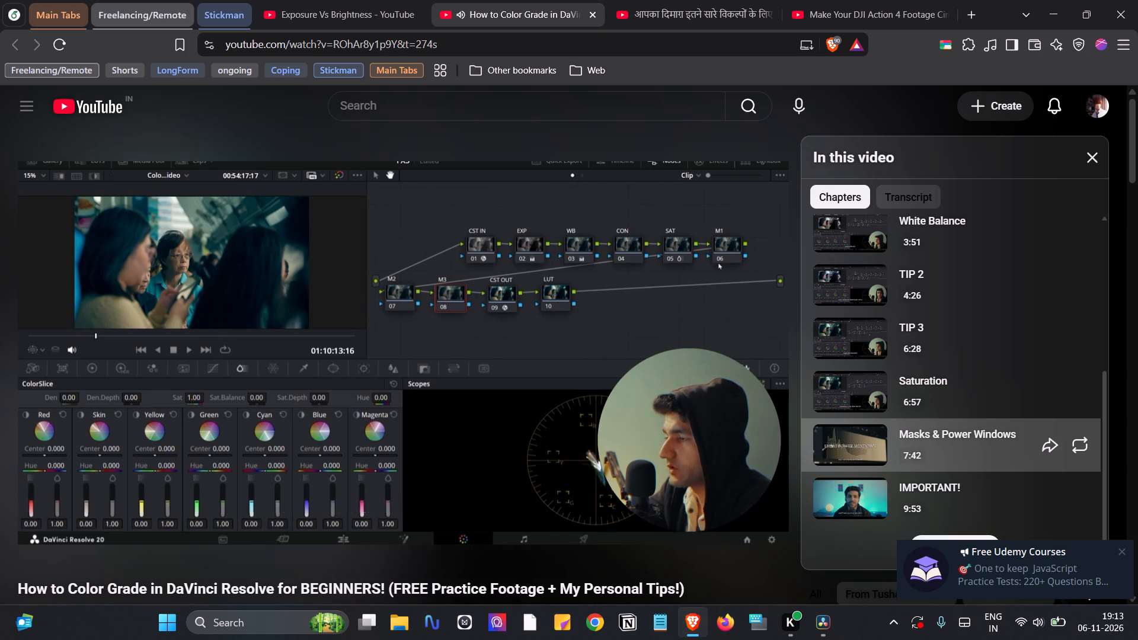
Skip ahead in the tutorial's Masks & Power Windows chapter and pause it at 8:12.
{"action": "key", "text": "Right"}
{"action": "left_click", "coordinate": [562, 180]}
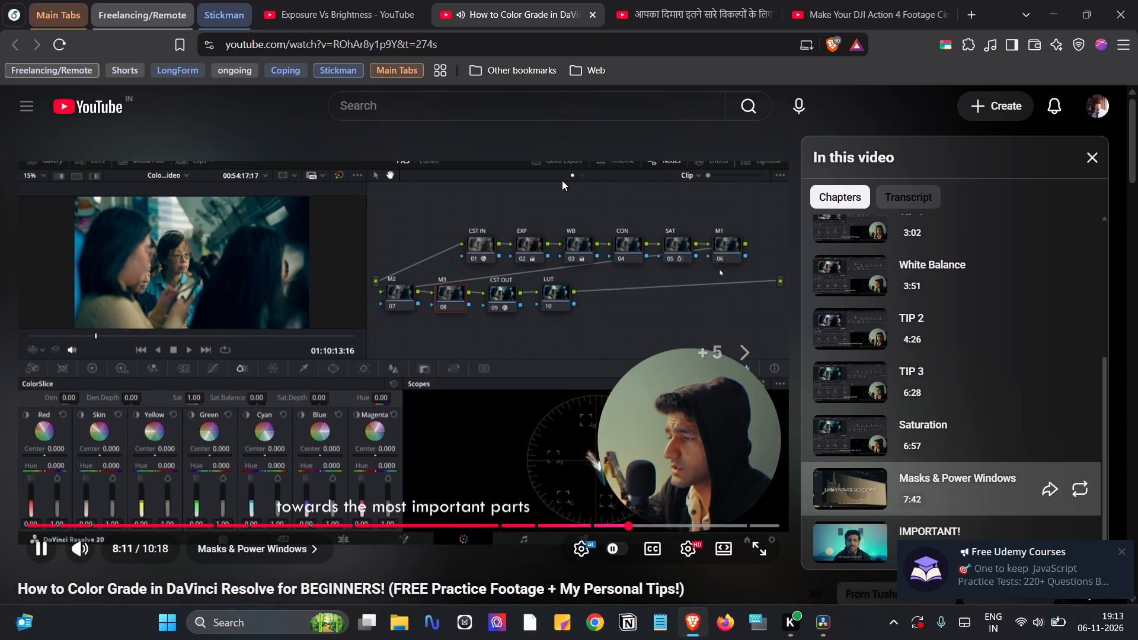
Switch to DaVinci Resolve and compare the image with the LUT node off and on, and with the whole grade bypassed and restored.
{"action": "left_click", "coordinate": [1060, 0]}
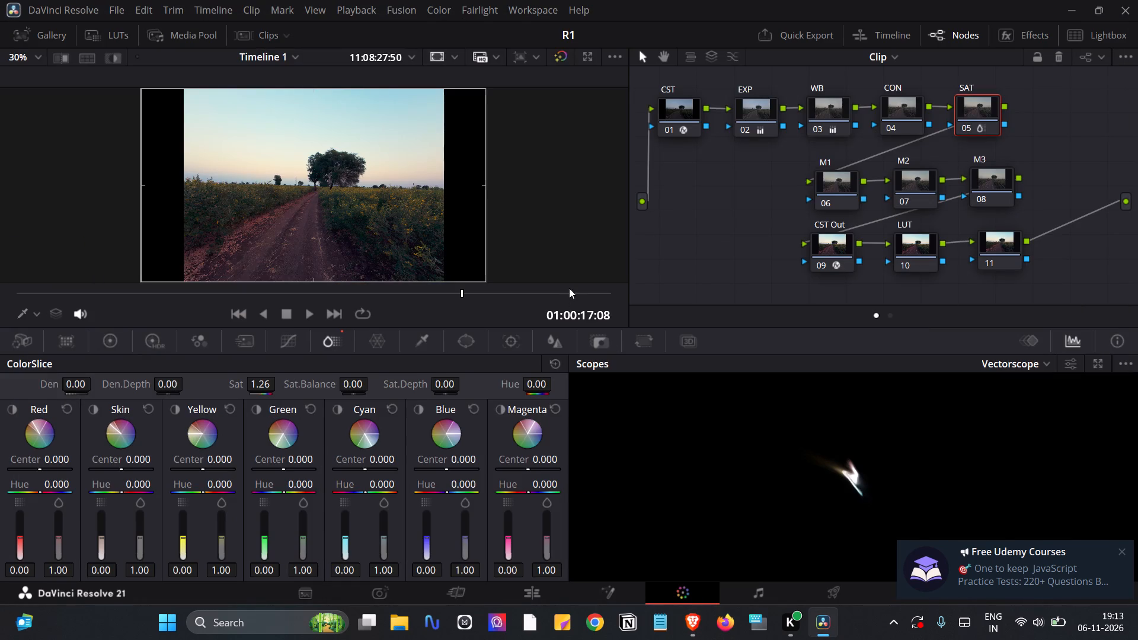
{"action": "left_click", "coordinate": [899, 268]}
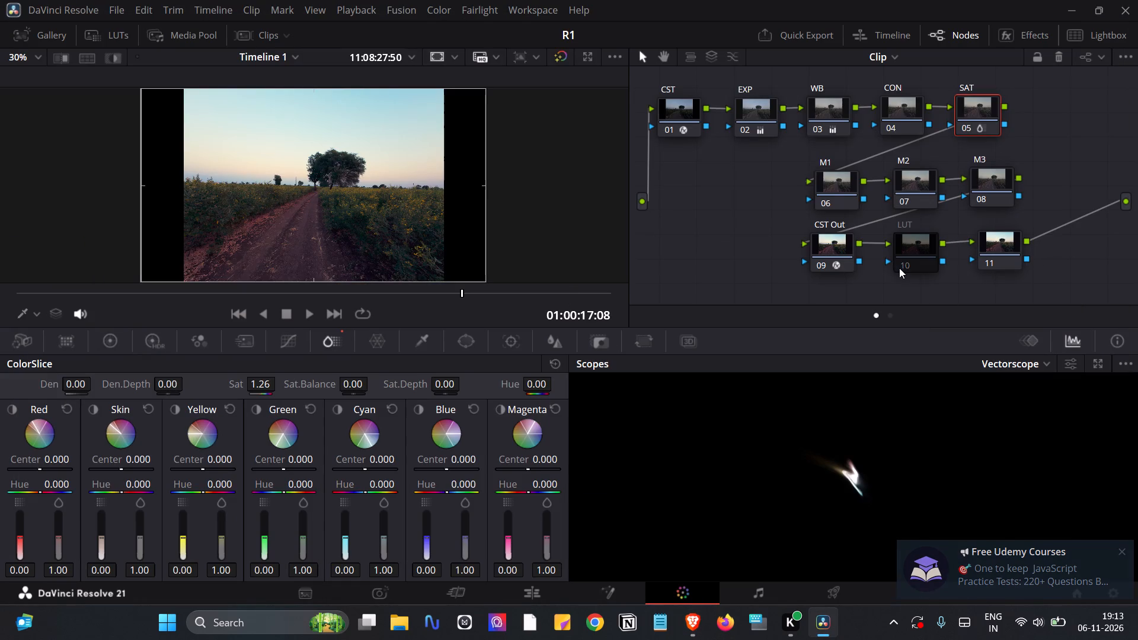
{"action": "left_click", "coordinate": [934, 248]}
{"action": "left_click", "coordinate": [918, 263]}
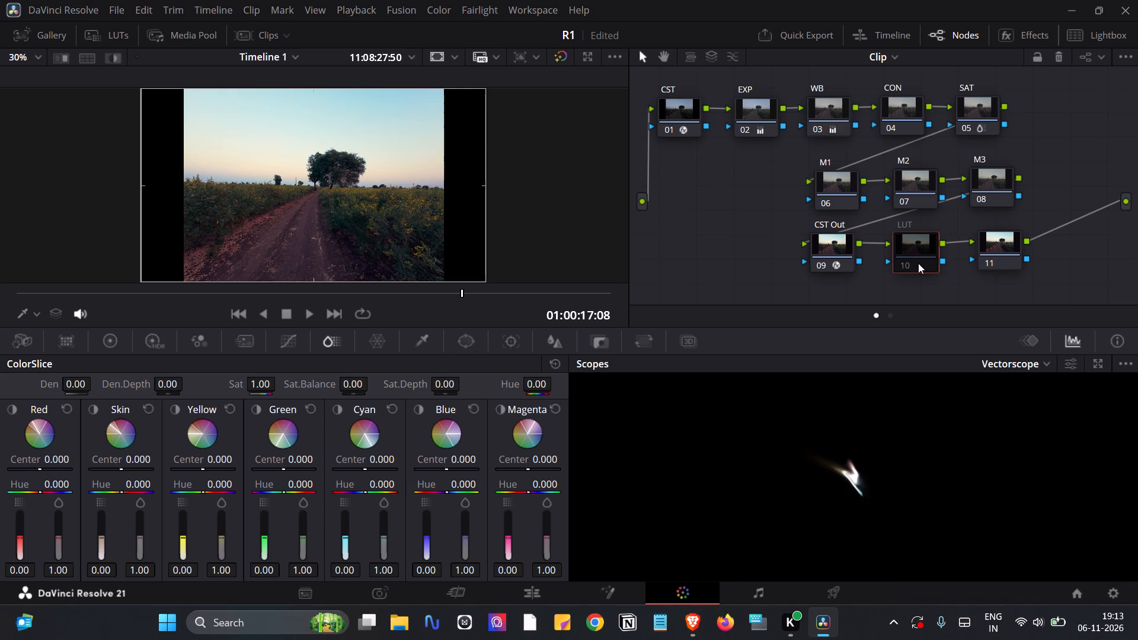
{"action": "left_click", "coordinate": [902, 222]}
{"action": "left_click", "coordinate": [564, 57]}
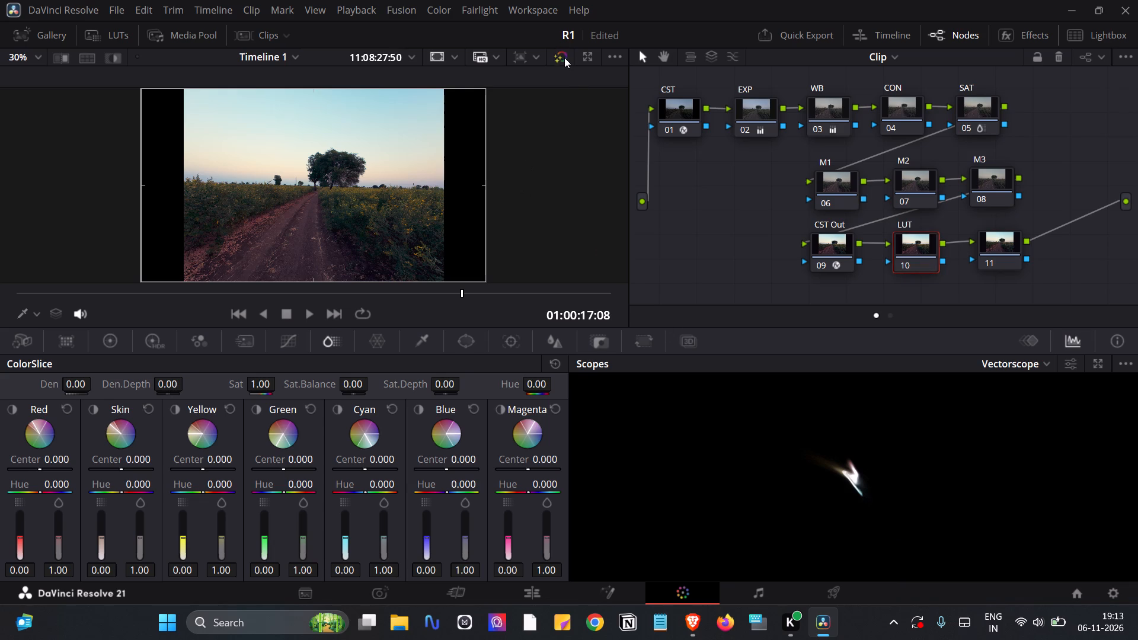
{"action": "left_click", "coordinate": [564, 57]}
Open the Cut page and review the graded timeline in full screen through to its end.
{"action": "left_click", "coordinate": [440, 592]}
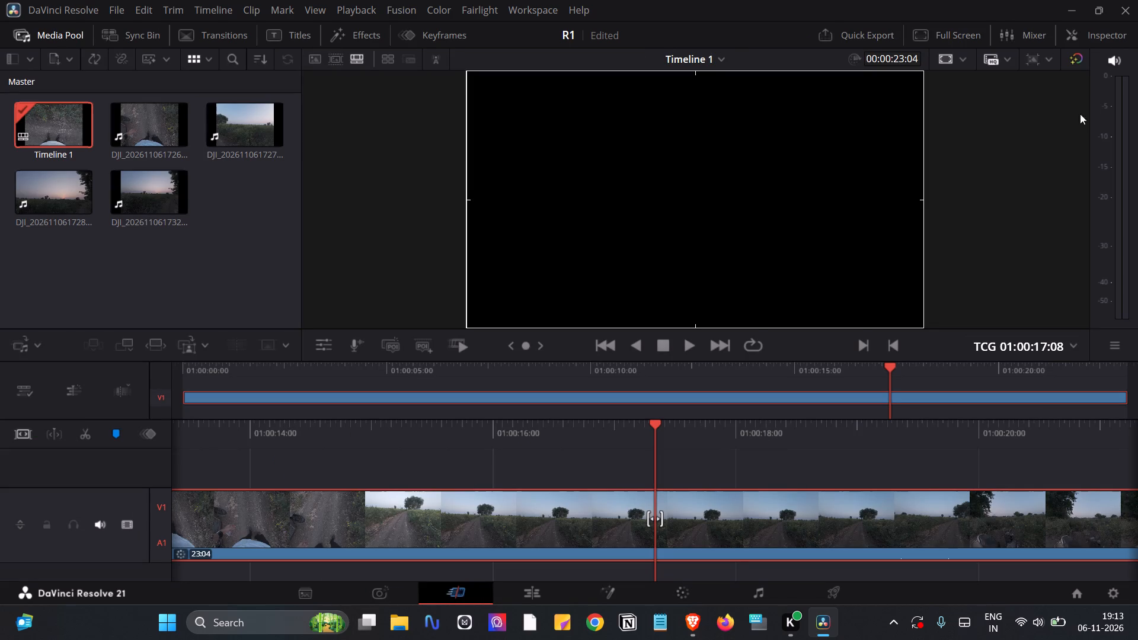
{"action": "left_click", "coordinate": [928, 40]}
{"action": "key", "text": "space"}
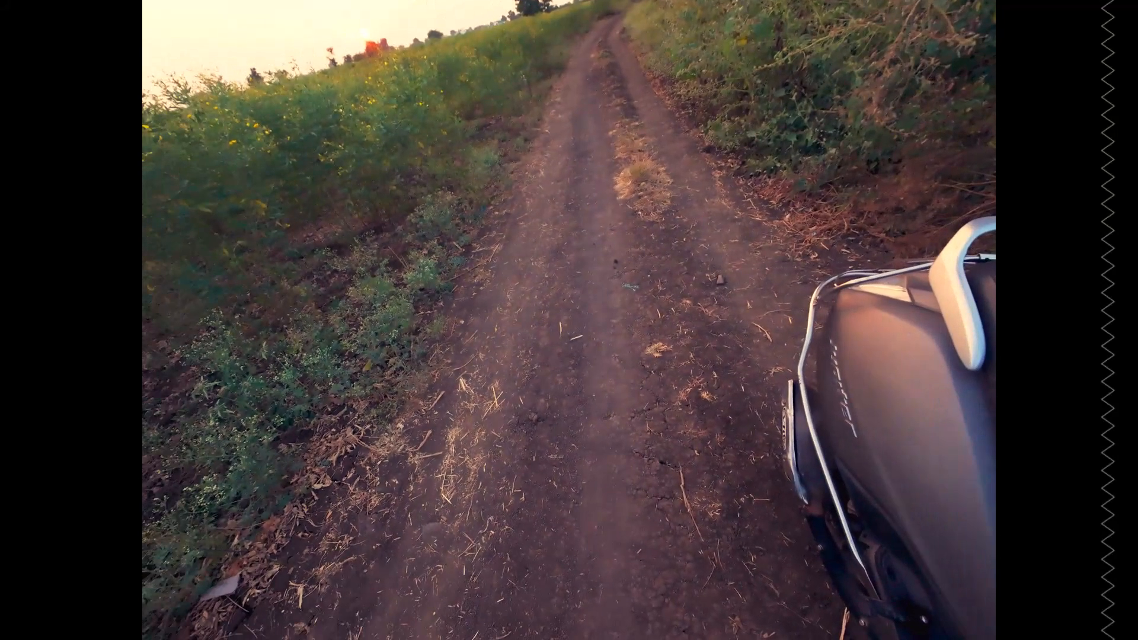
{"action": "key", "text": "F1"}
{"action": "key", "text": "Escape"}
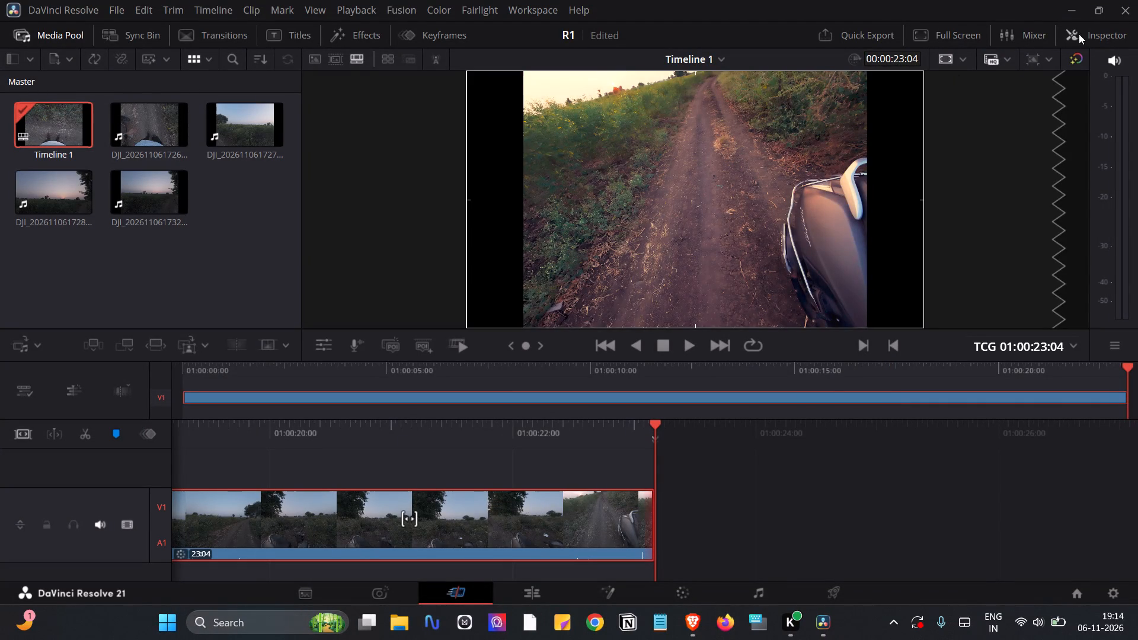
Choose the H.265 Master preset in Quick Export and close it without exporting.
{"action": "left_click", "coordinate": [855, 31]}
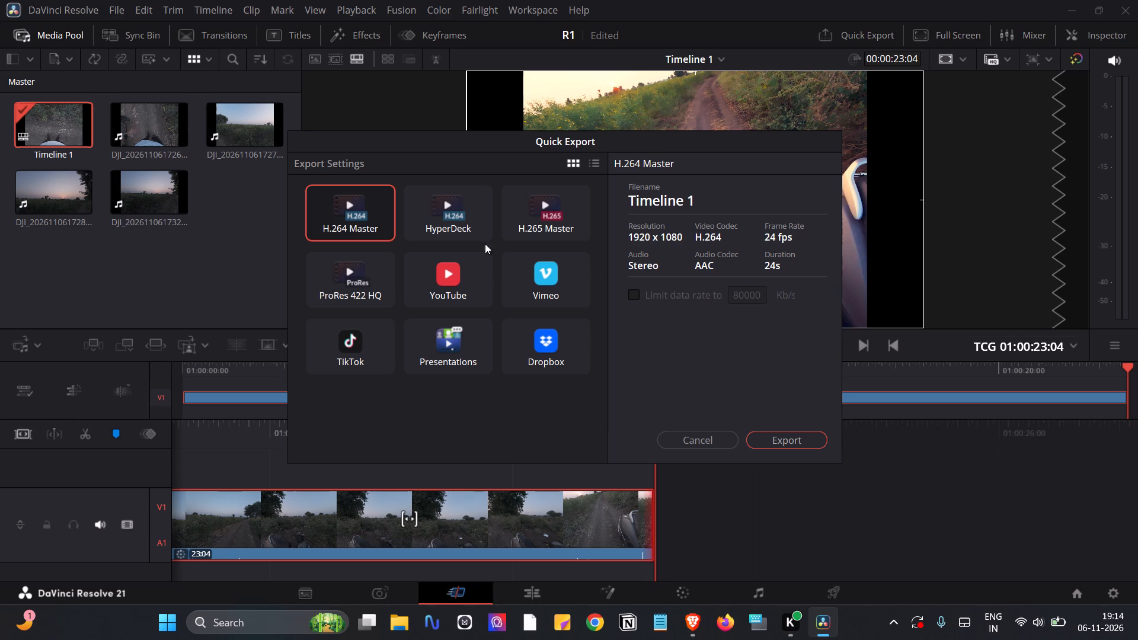
{"action": "left_click", "coordinate": [528, 222]}
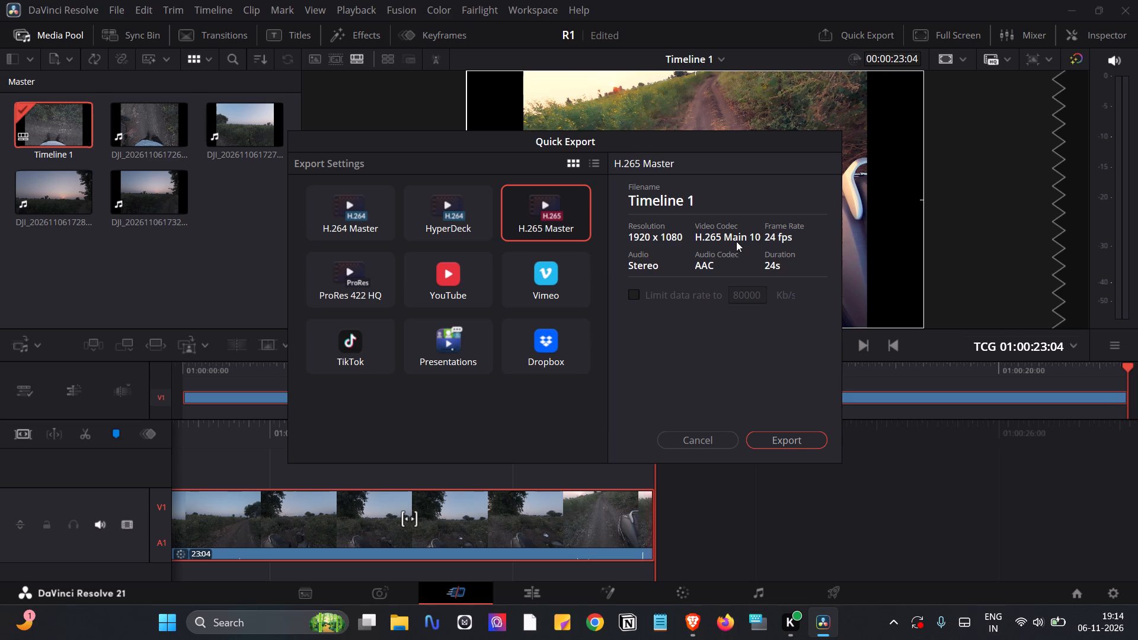
{"action": "left_click", "coordinate": [705, 444]}
Set the project's timeline resolution to 3840 x 2160 Ultra HD, keep the Square pixel aspect ratio, and save the settings.
{"action": "left_click", "coordinate": [1116, 593]}
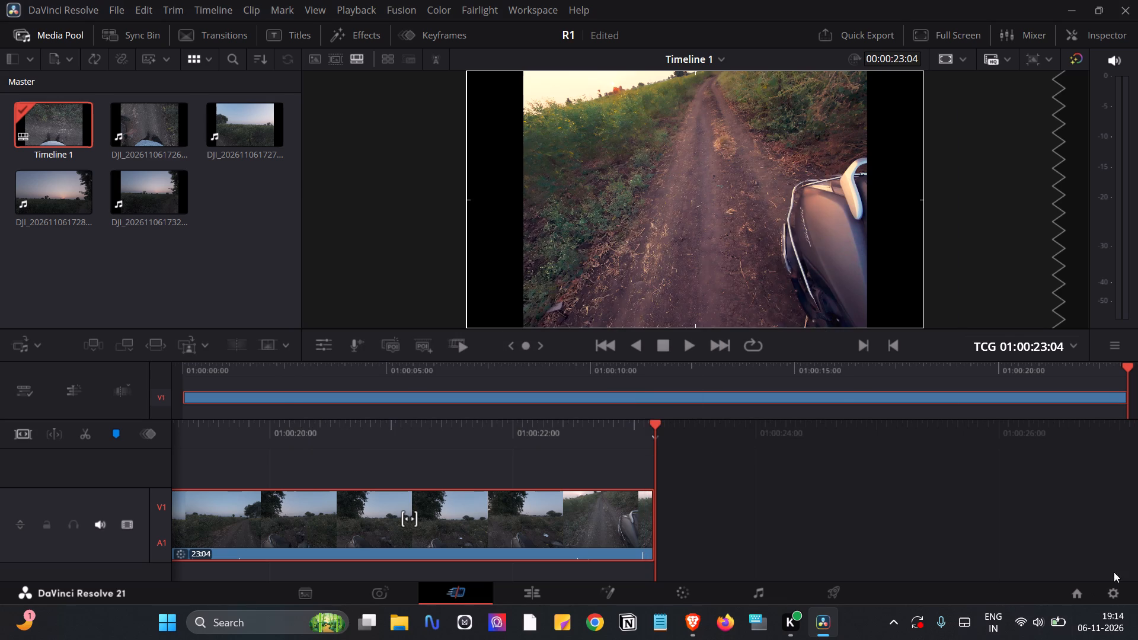
{"action": "left_click", "coordinate": [279, 150]}
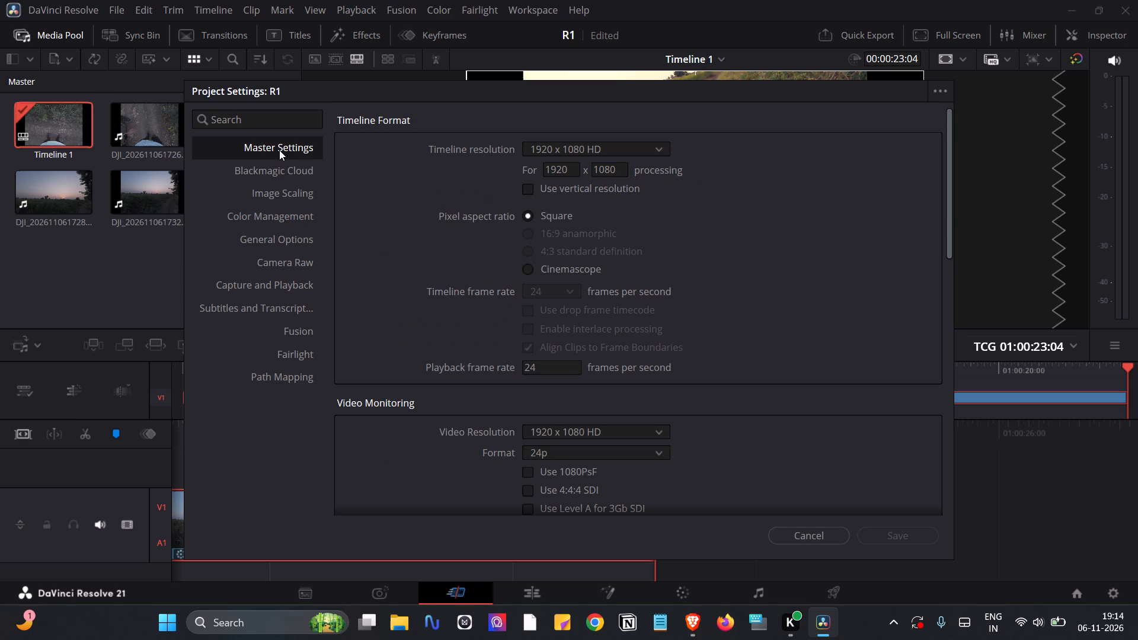
{"action": "left_click", "coordinate": [568, 155]}
{"action": "scroll", "coordinate": [548, 270], "scroll_direction": "down", "scroll_amount": 2}
{"action": "scroll", "coordinate": [590, 245], "scroll_direction": "up", "scroll_amount": 1}
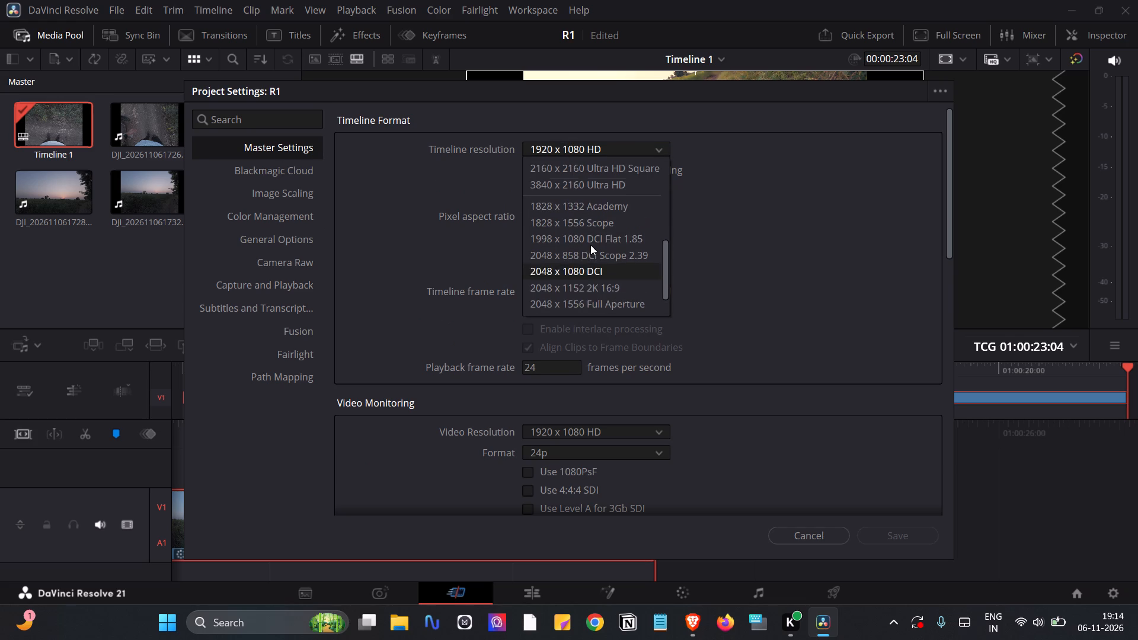
{"action": "scroll", "coordinate": [590, 245], "scroll_direction": "up", "scroll_amount": 1}
{"action": "left_click", "coordinate": [609, 195]}
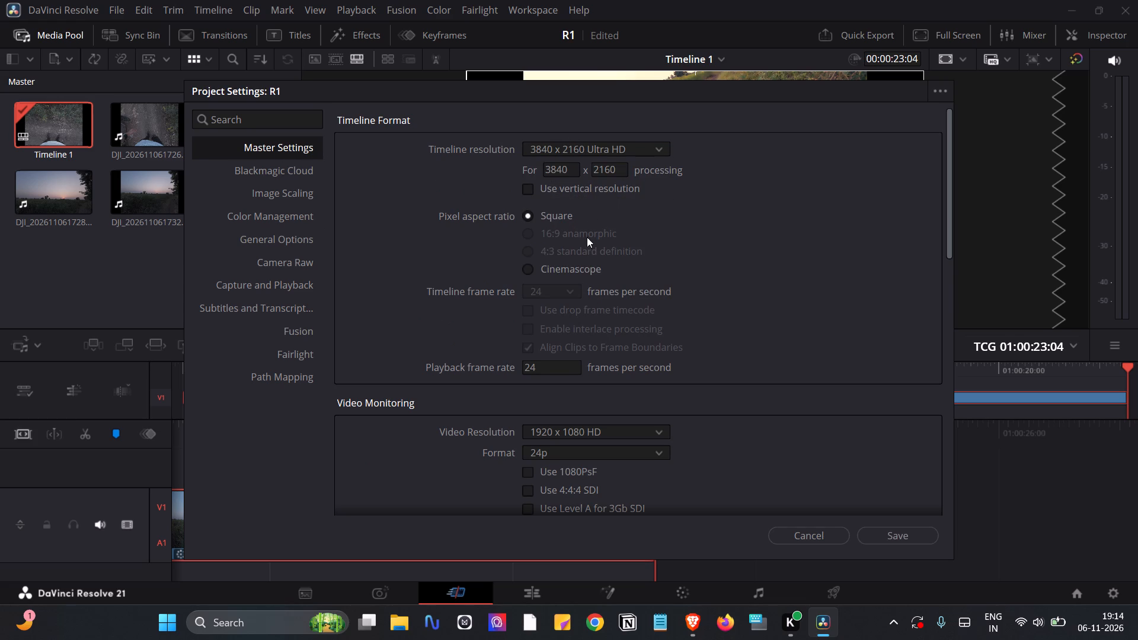
{"action": "left_click", "coordinate": [581, 266]}
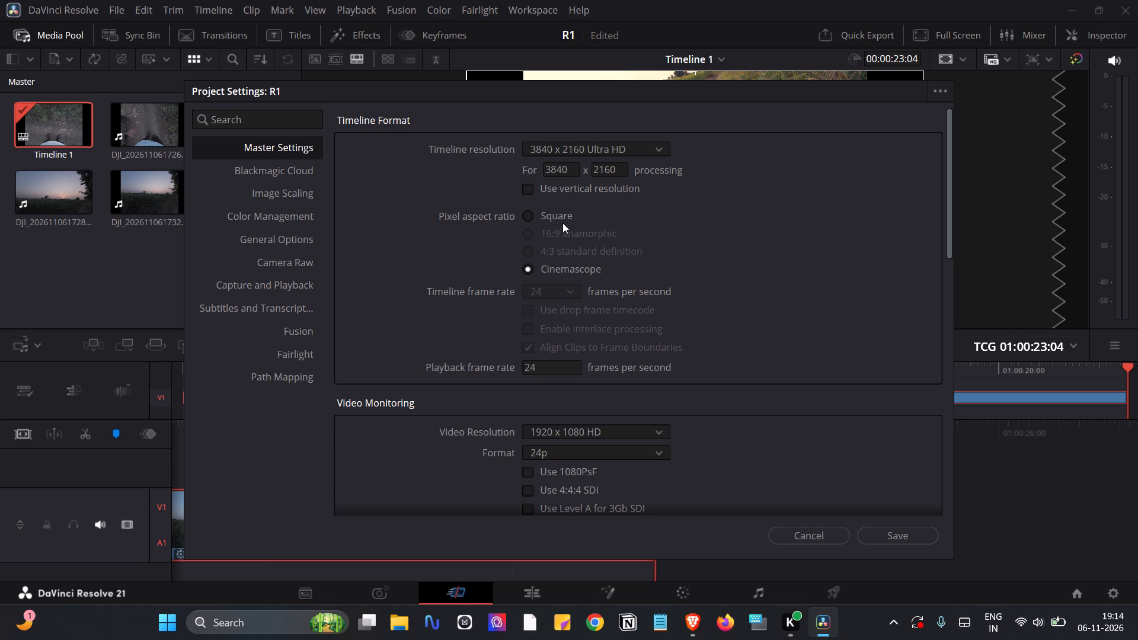
{"action": "left_click", "coordinate": [560, 210]}
{"action": "left_click", "coordinate": [883, 531]}
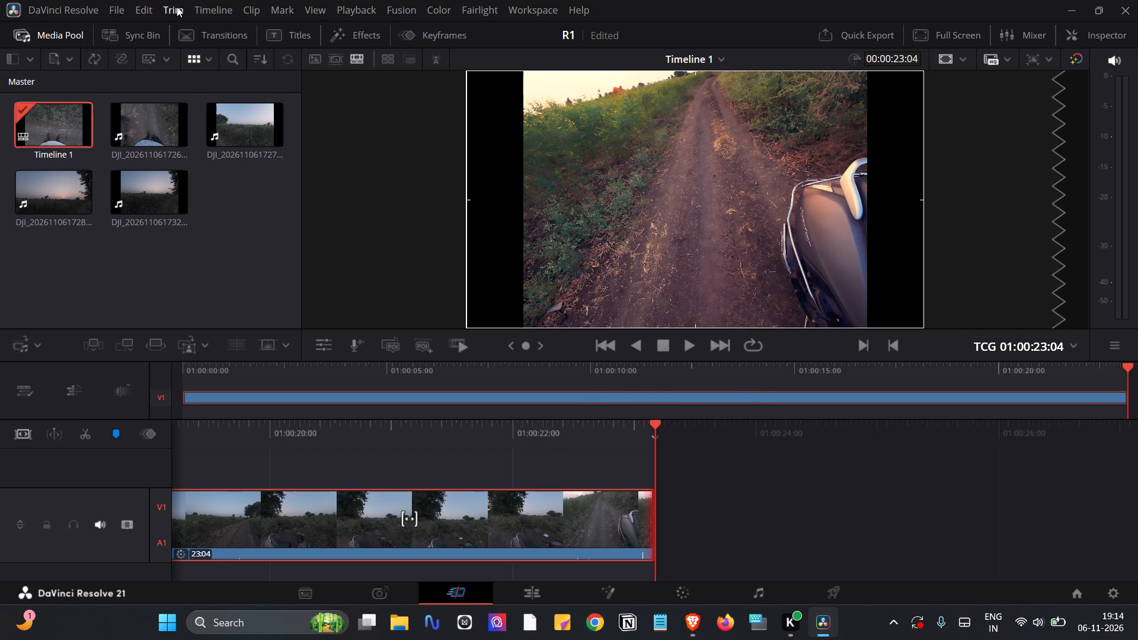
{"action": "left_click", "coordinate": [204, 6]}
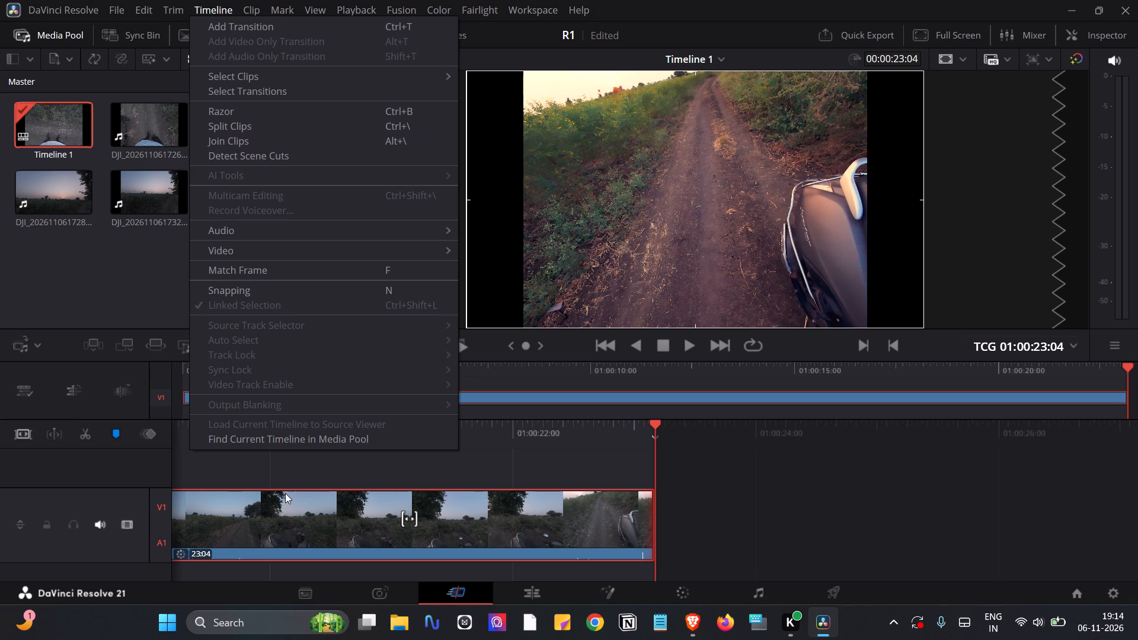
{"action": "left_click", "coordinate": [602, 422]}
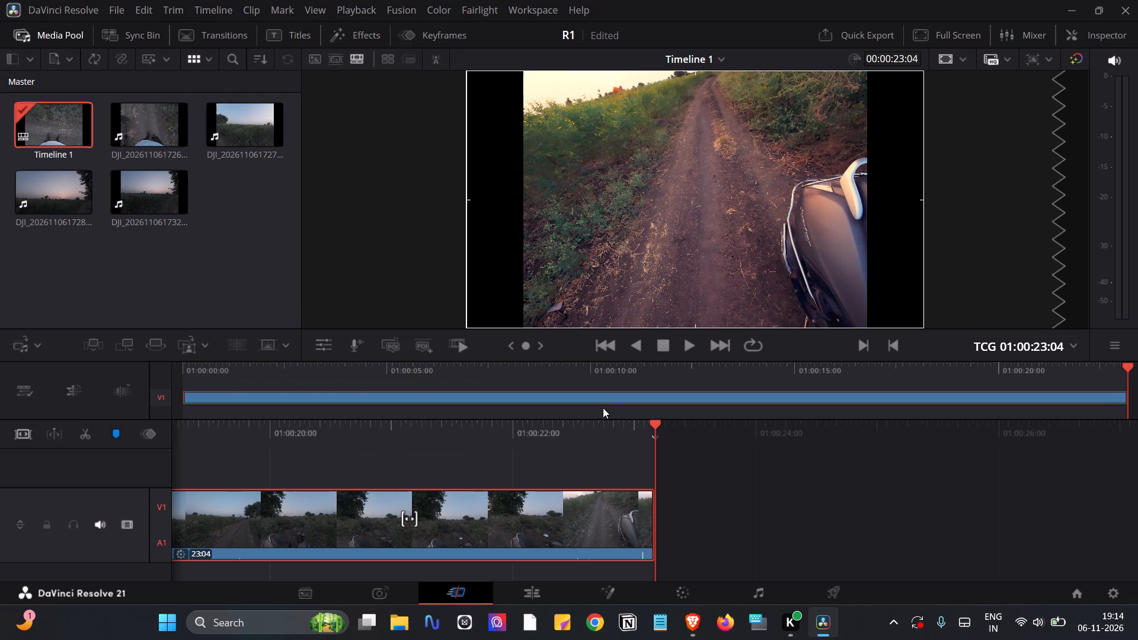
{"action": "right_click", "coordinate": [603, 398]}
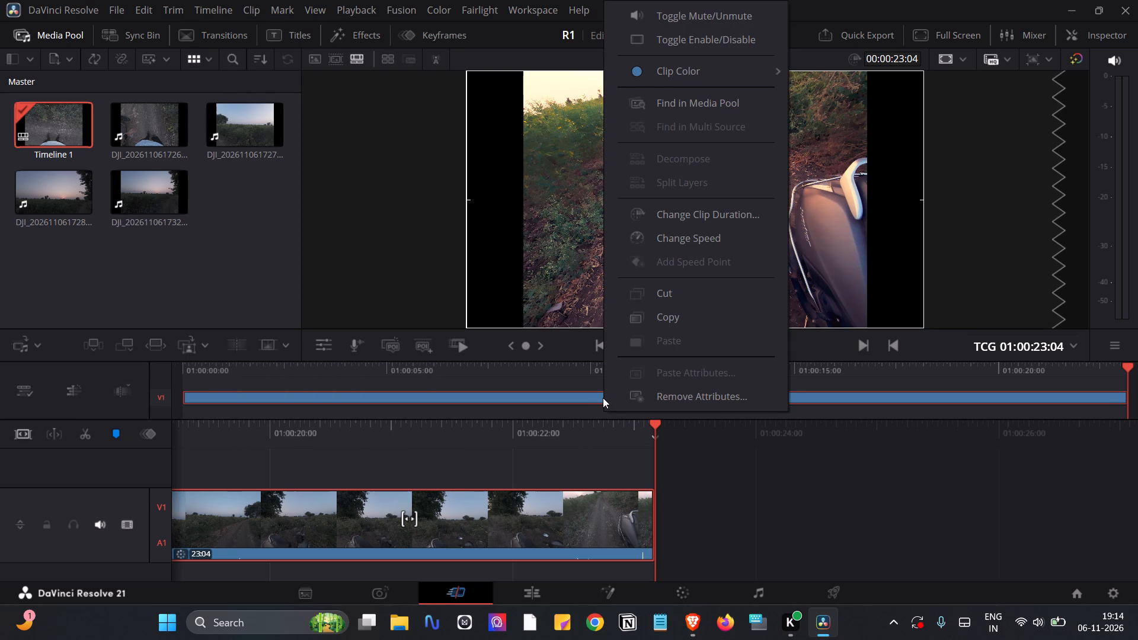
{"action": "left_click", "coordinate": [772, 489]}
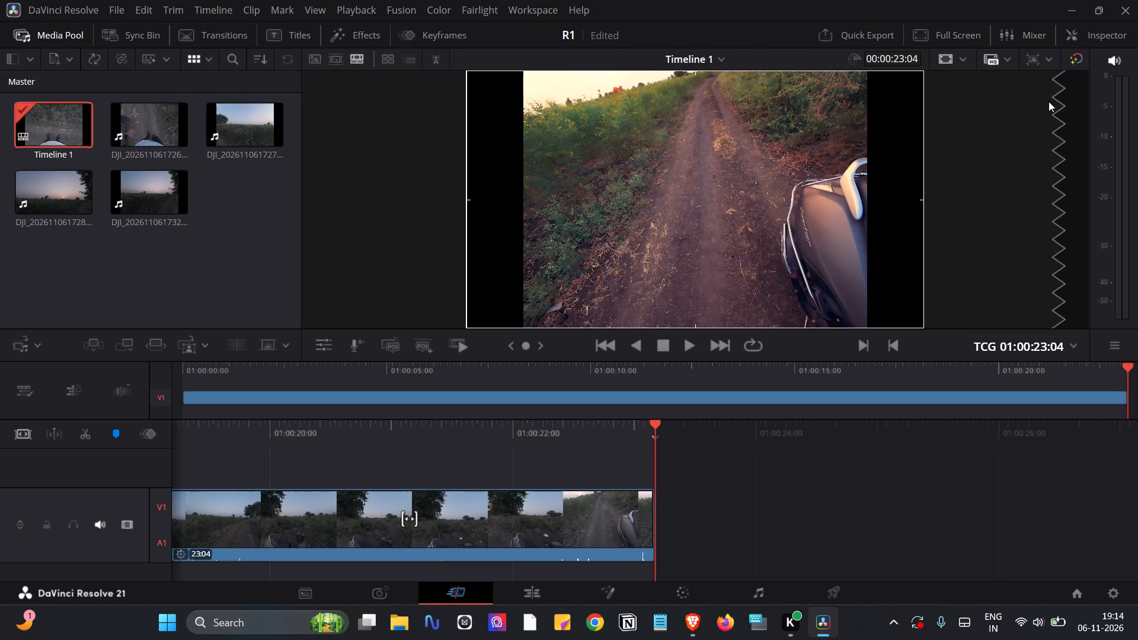
{"action": "left_click", "coordinate": [857, 42]}
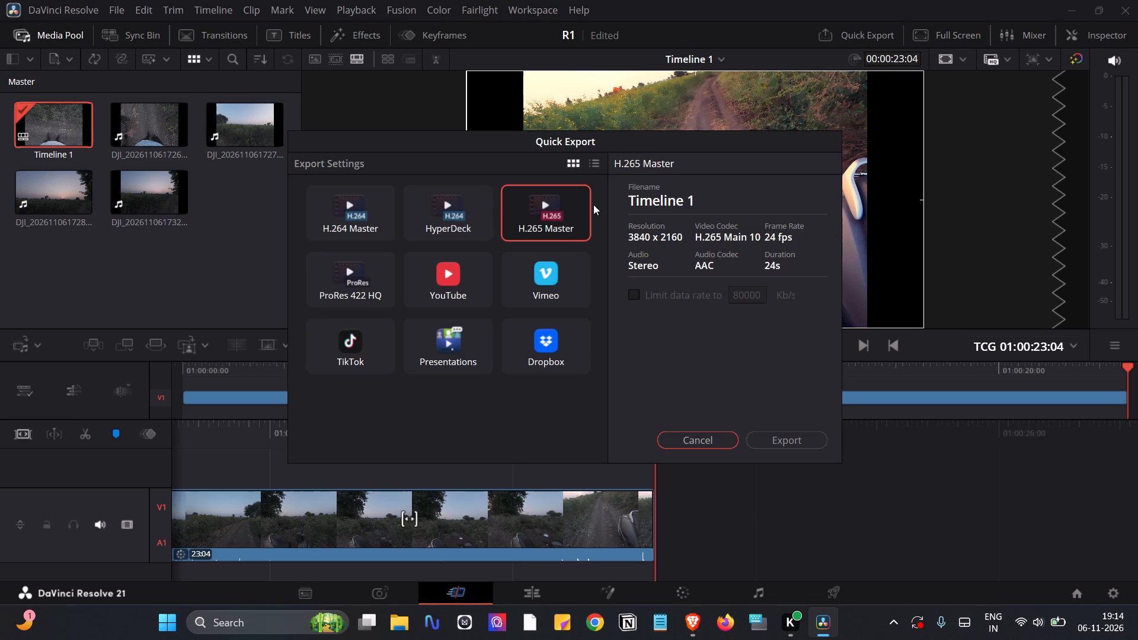
{"action": "left_click", "coordinate": [782, 437]}
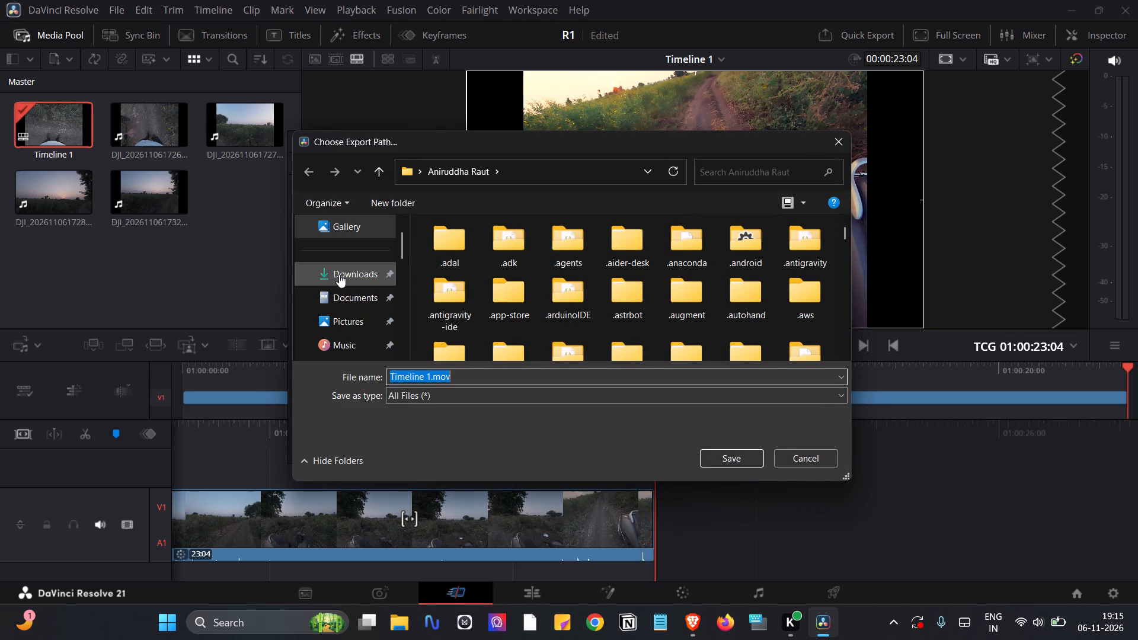